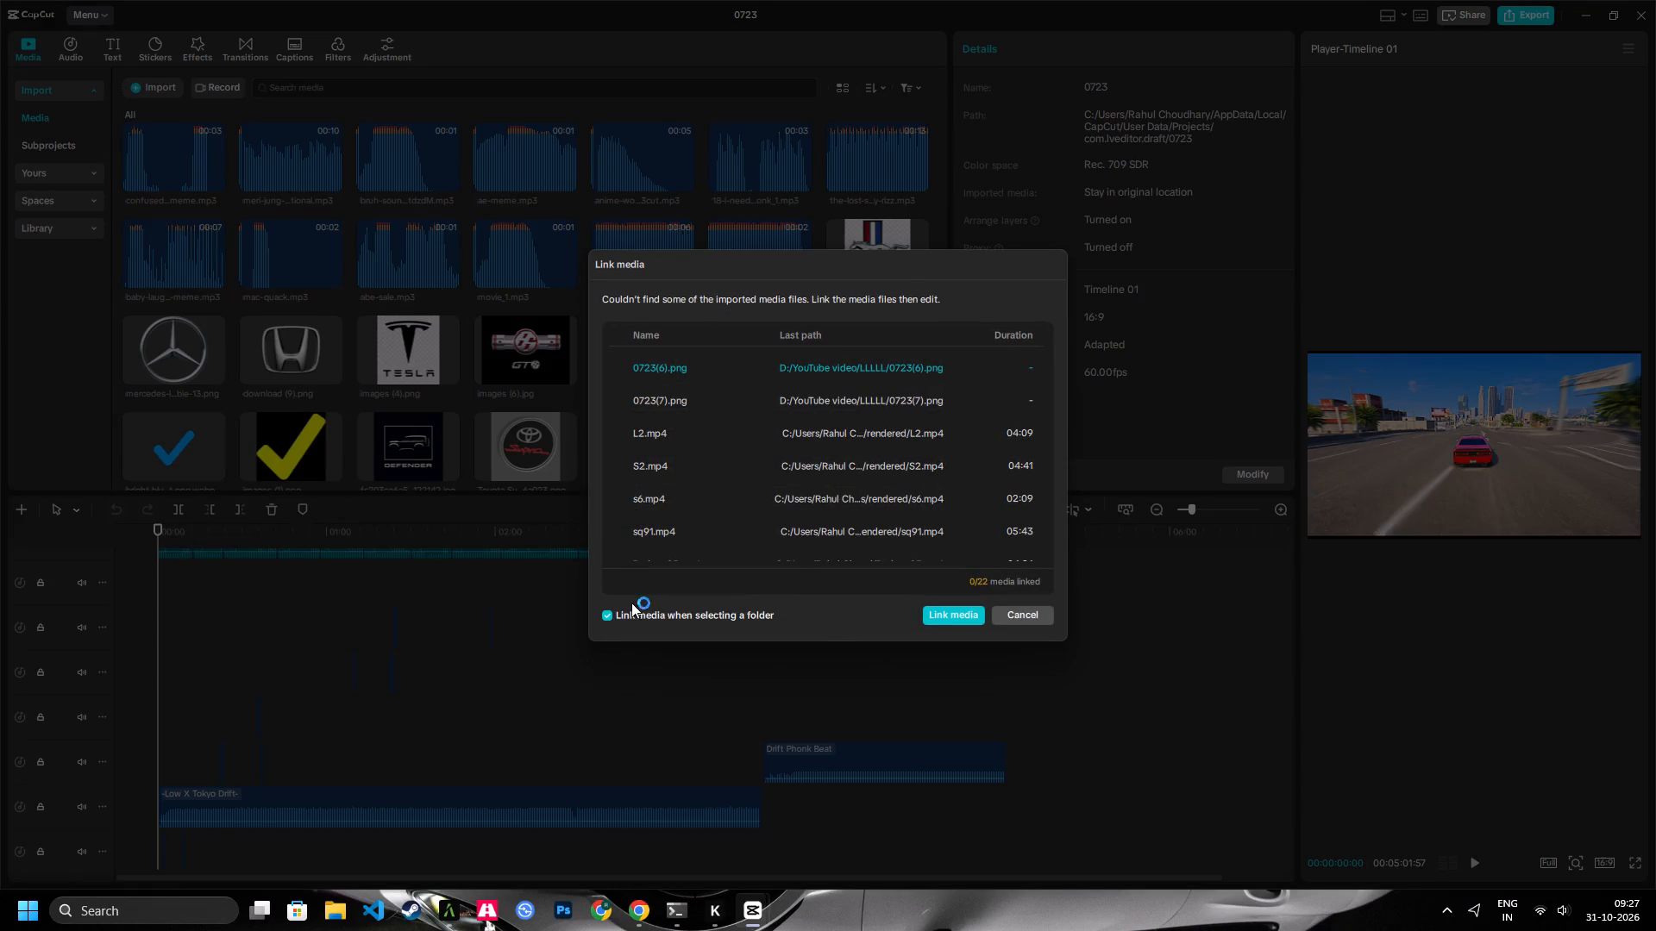
Skip relinking the missing media files and play the existing timeline from its beginning.
left_click(1004, 614)
scroll(812, 627, "up", 6)
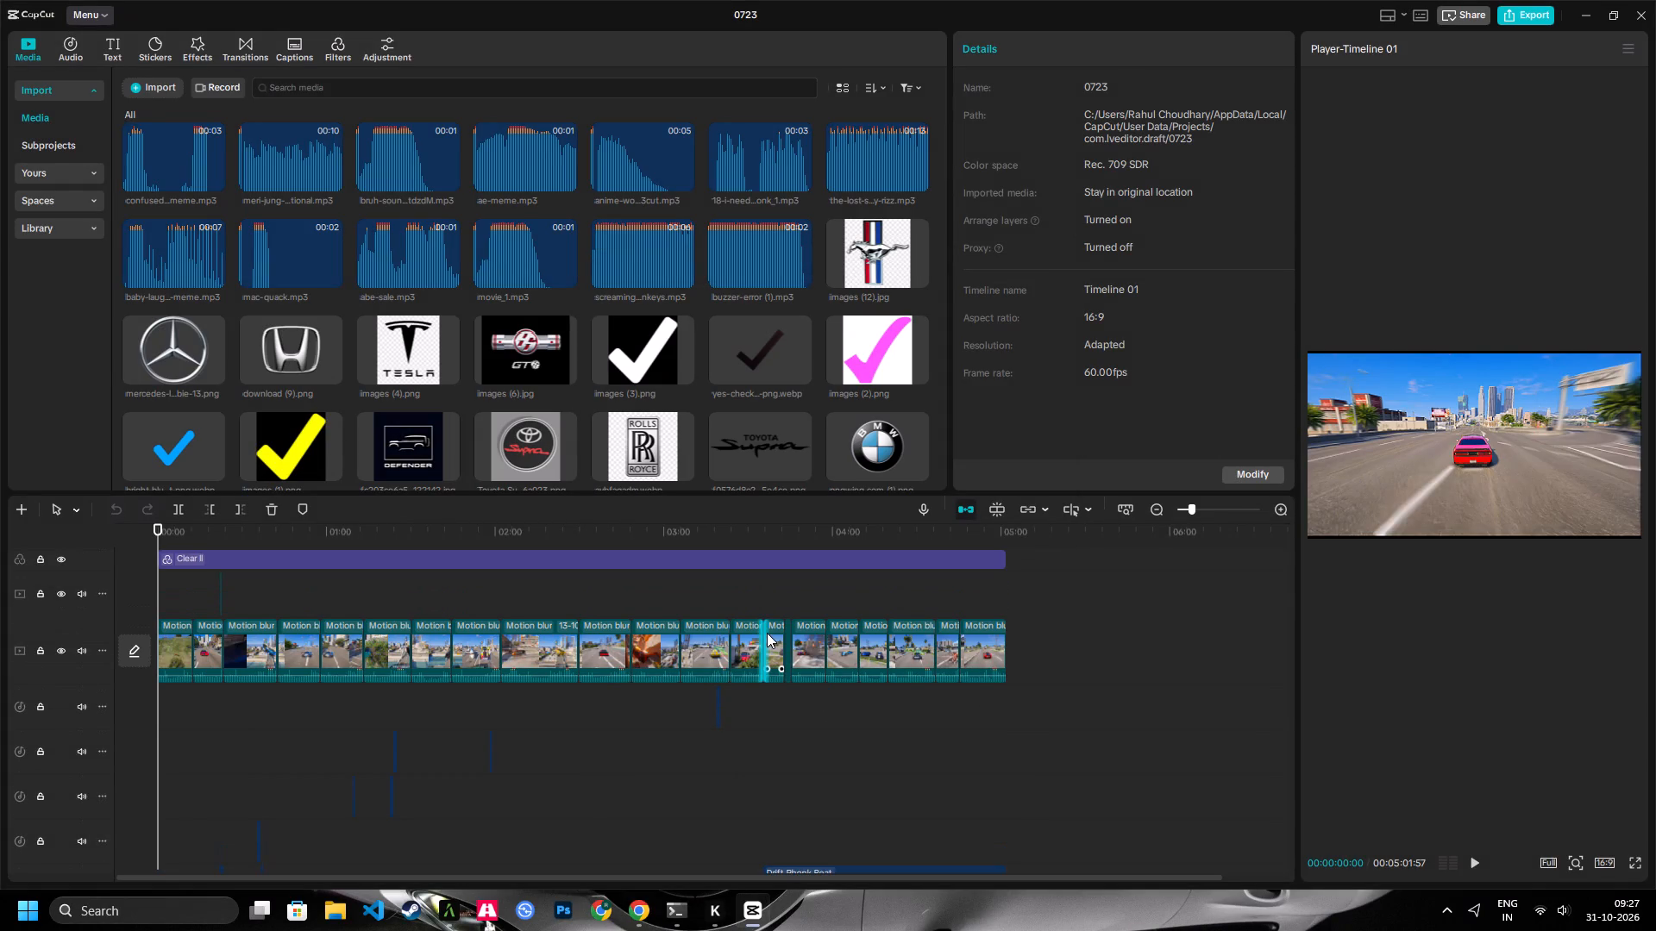
scroll(767, 633, "up", 3)
key("space")
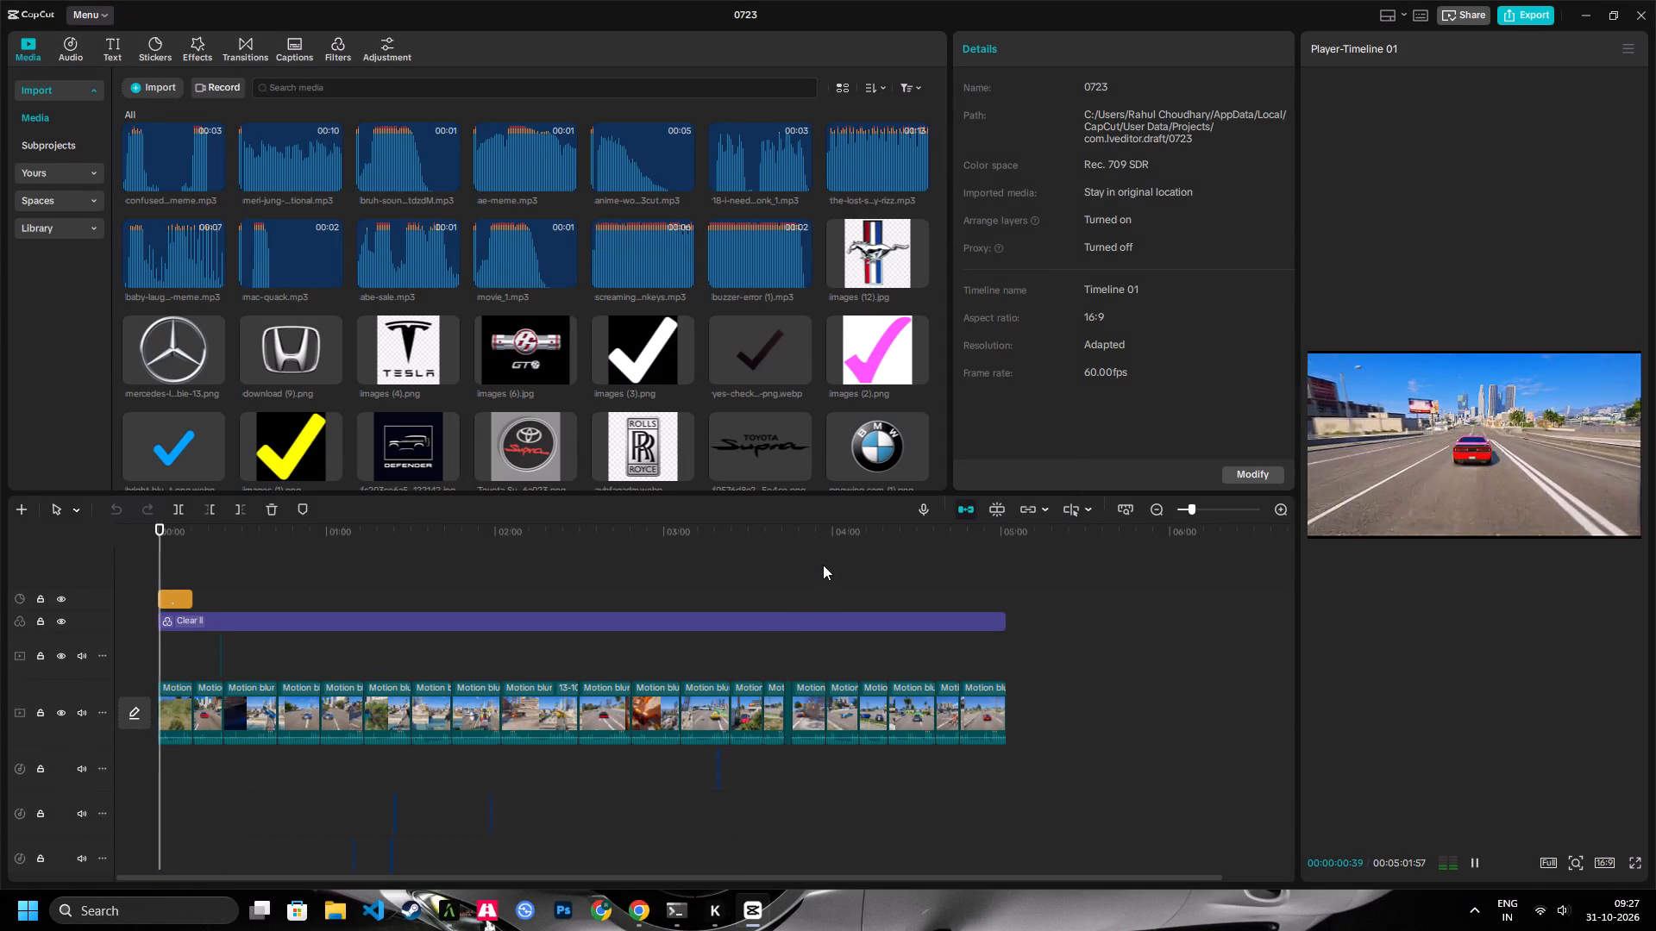
scroll(827, 565, "down", 5)
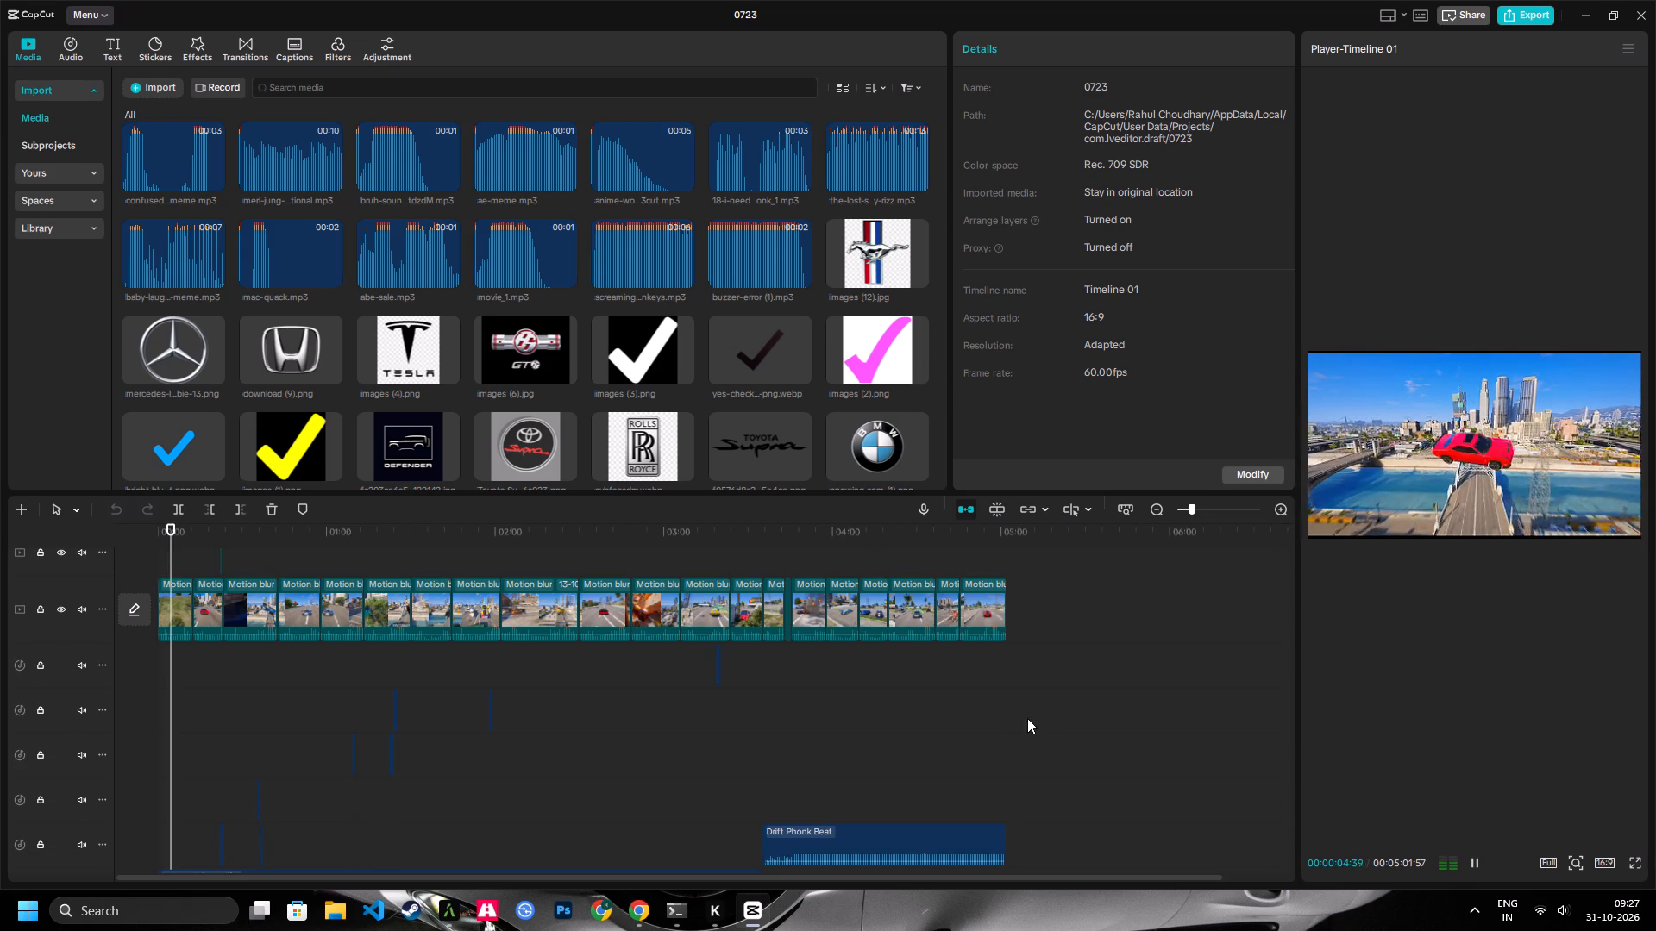
Delete the short sound-effect clips scattered over the audio tracks, keeping both music tracks in place.
left_click_drag(1031, 739, 356, 775)
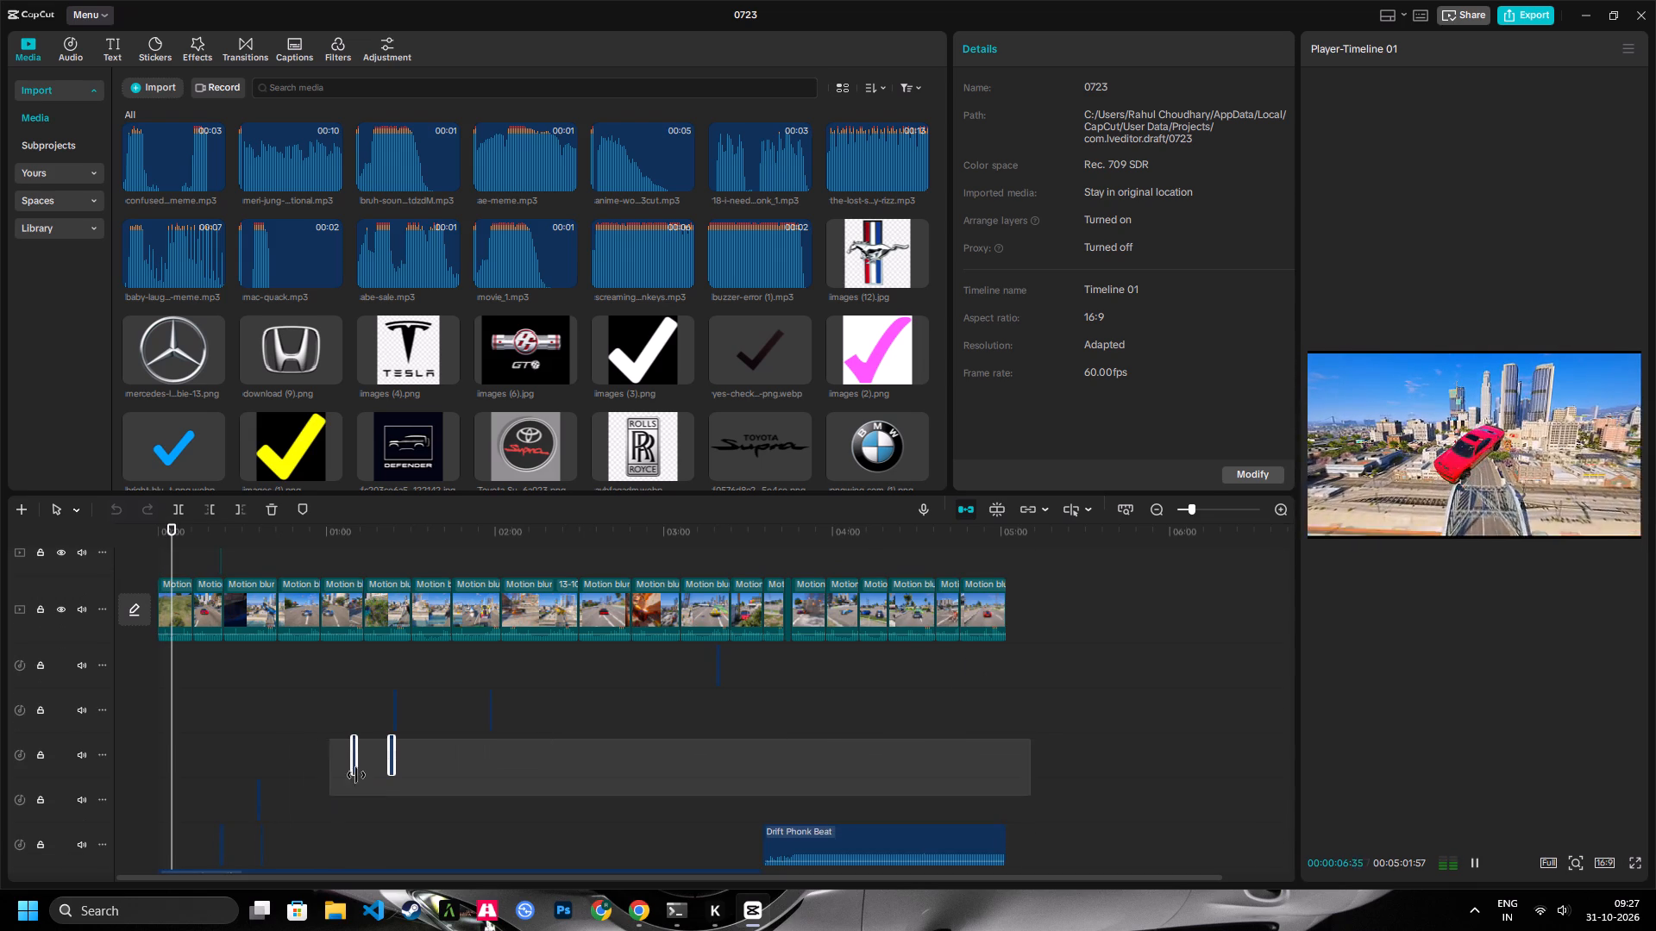
left_click_drag(356, 775, 357, 775)
key("Delete")
left_click_drag(397, 820, 184, 806)
key("Delete")
left_click_drag(340, 837, 250, 827)
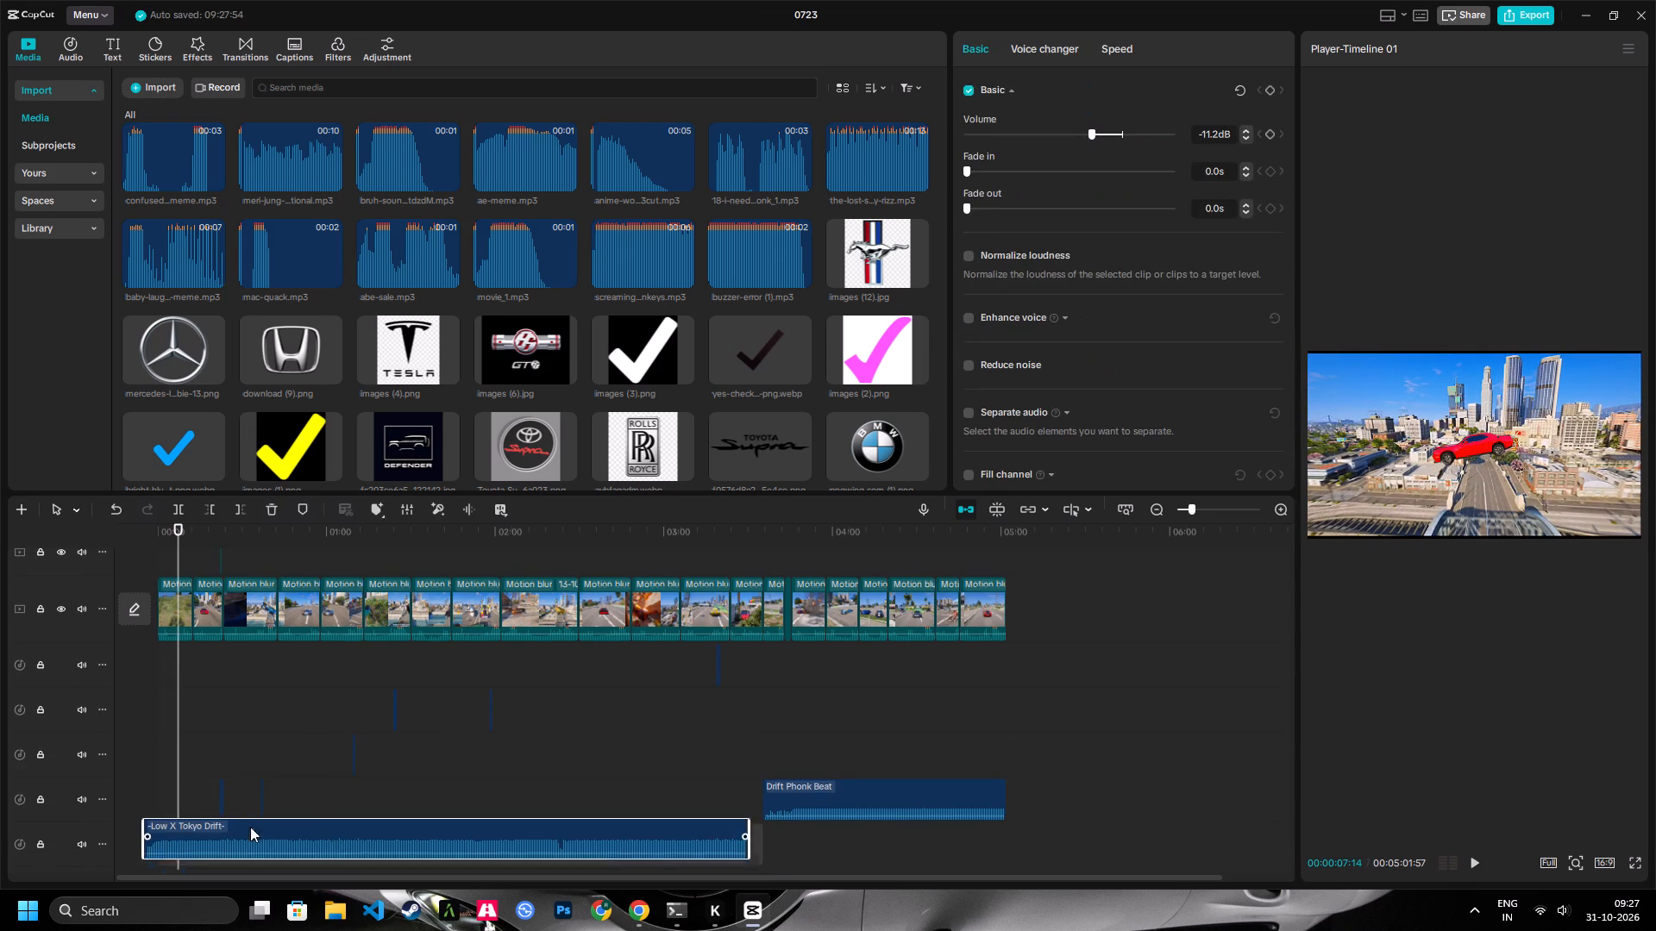
left_click_drag(250, 827, 263, 830)
left_click_drag(392, 790, 204, 778)
key("Delete")
left_click_drag(449, 771, 275, 747)
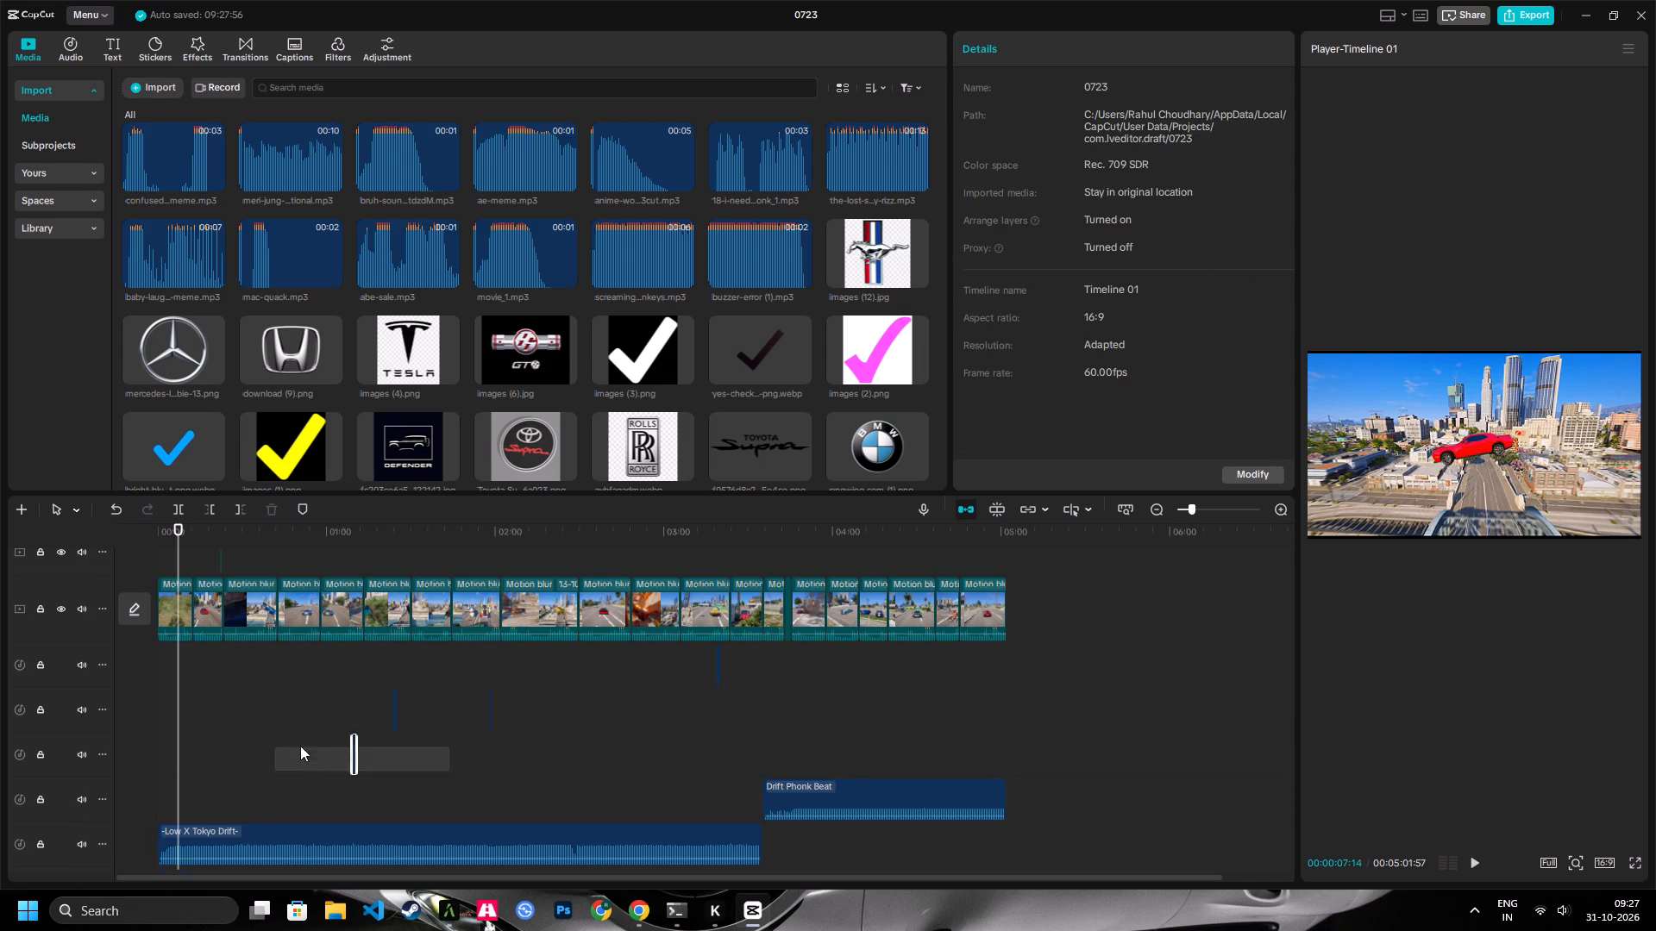
key("Delete")
left_click_drag(546, 734, 360, 713)
key("Delete")
Delete the remaining sound effect, all main-track video clips and the overlay clip, keeping the music, effect and adjustment clips.
left_click_drag(756, 672, 181, 659)
key("Delete")
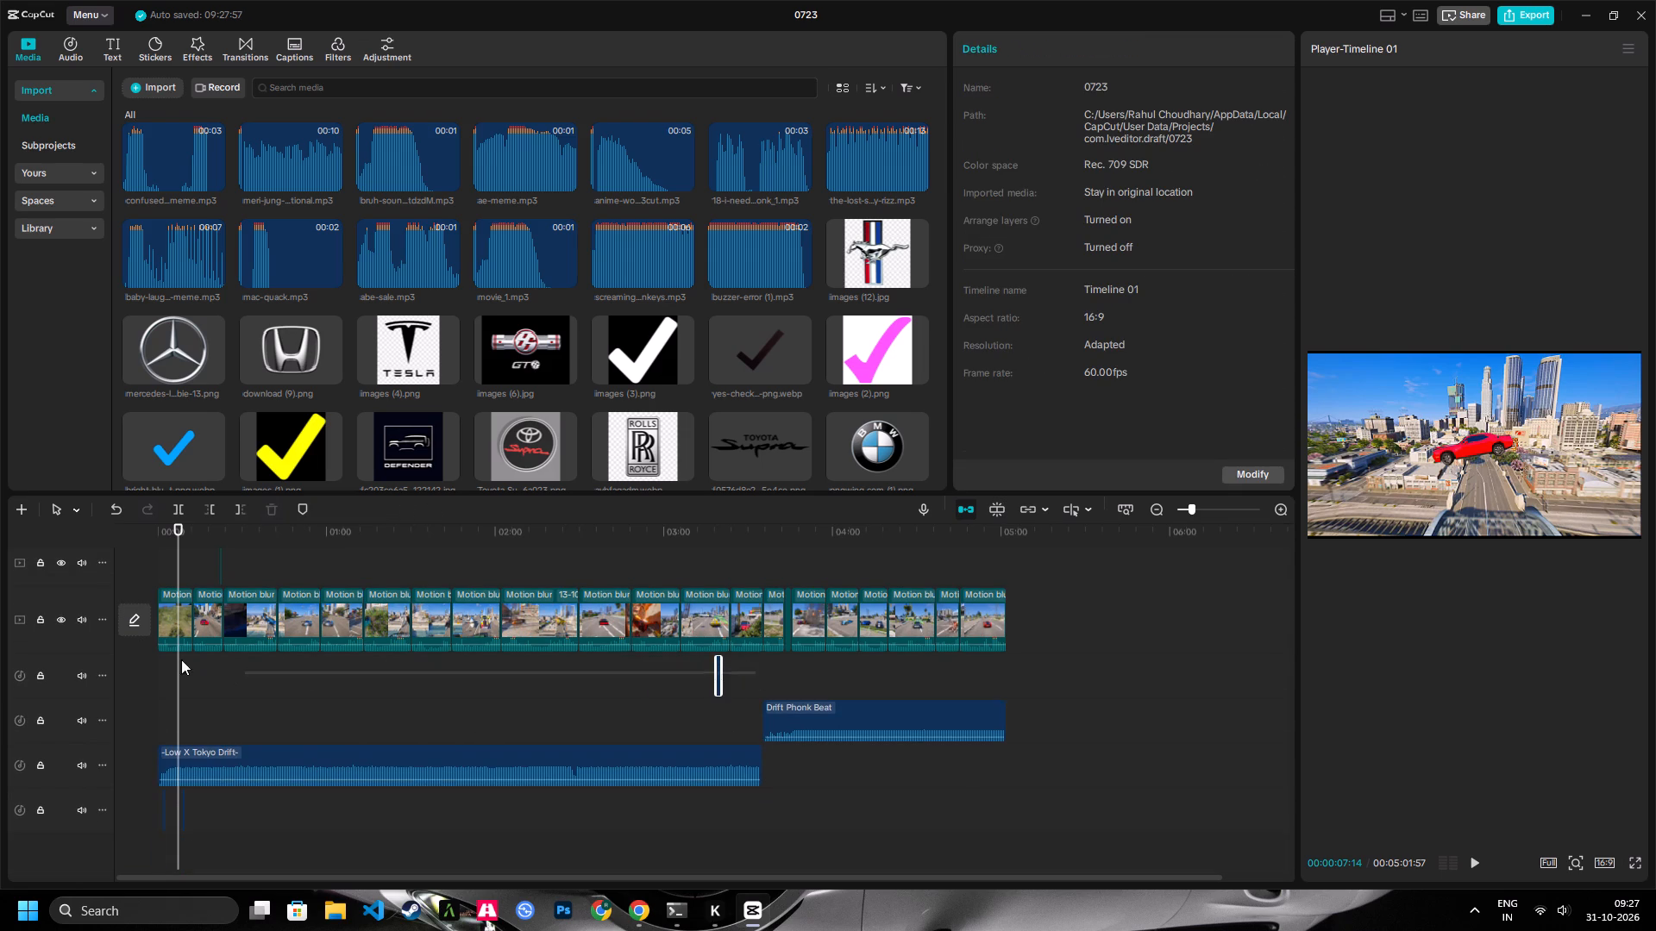
left_click_drag(181, 659, 170, 625)
key("Delete")
scroll(349, 660, "up", 2)
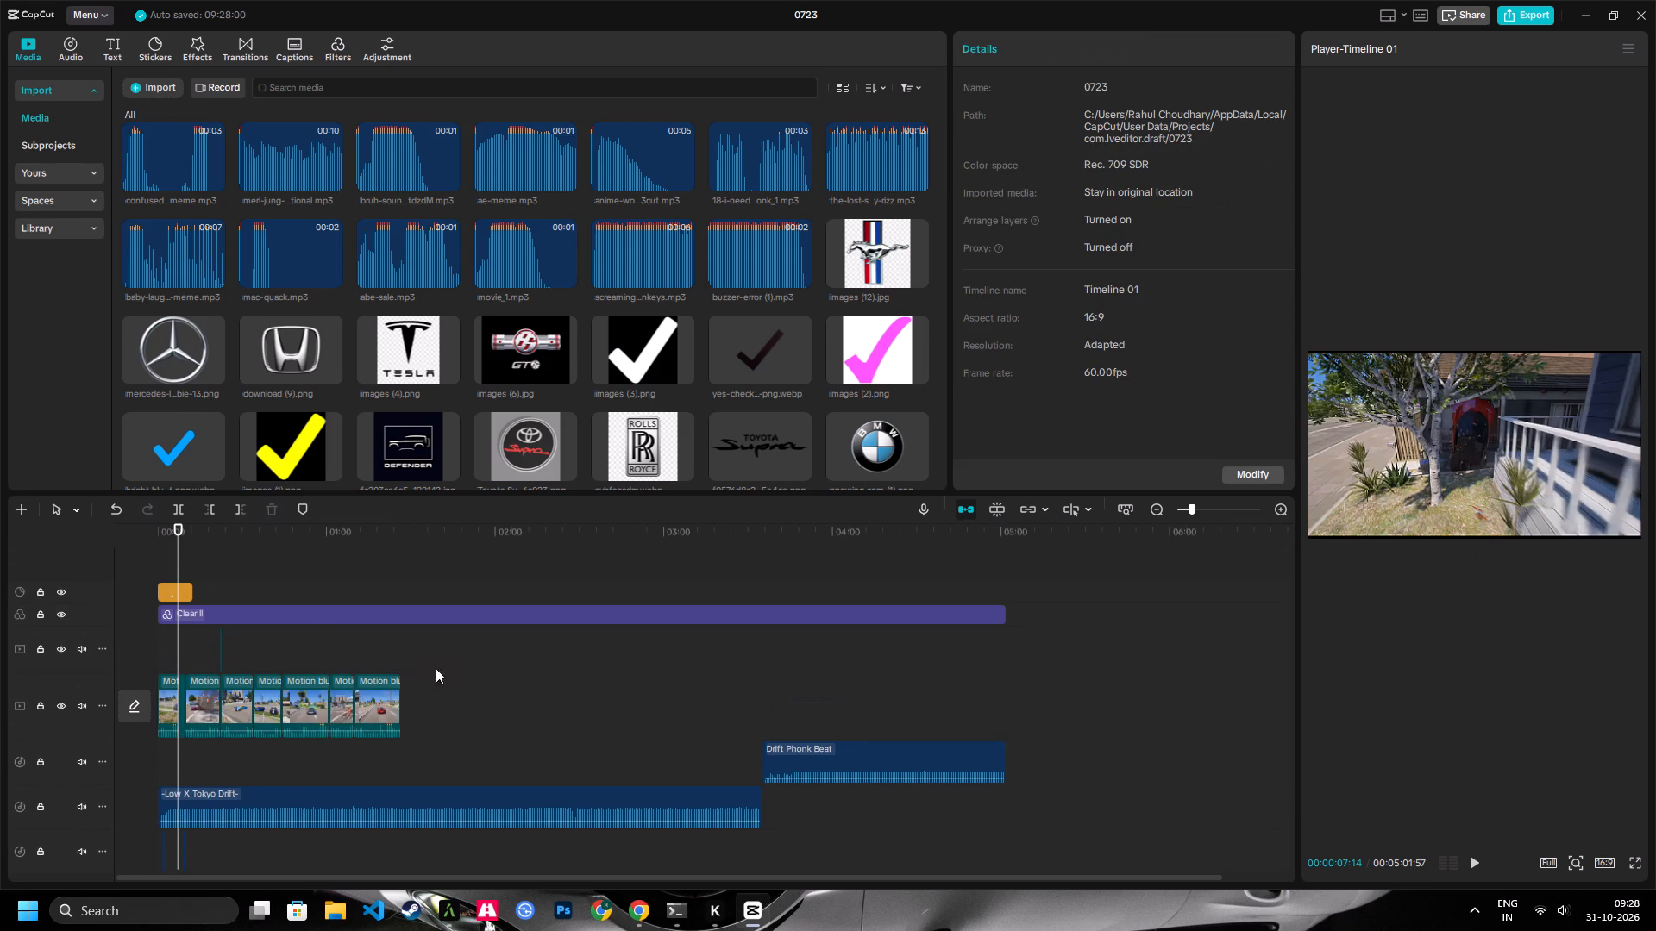
left_click_drag(470, 712, 78, 704)
key("Delete")
key("Delete")
left_click_drag(316, 657, 174, 640)
key("Delete")
scroll(334, 684, "up", 3)
left_click_drag(508, 695, 192, 664)
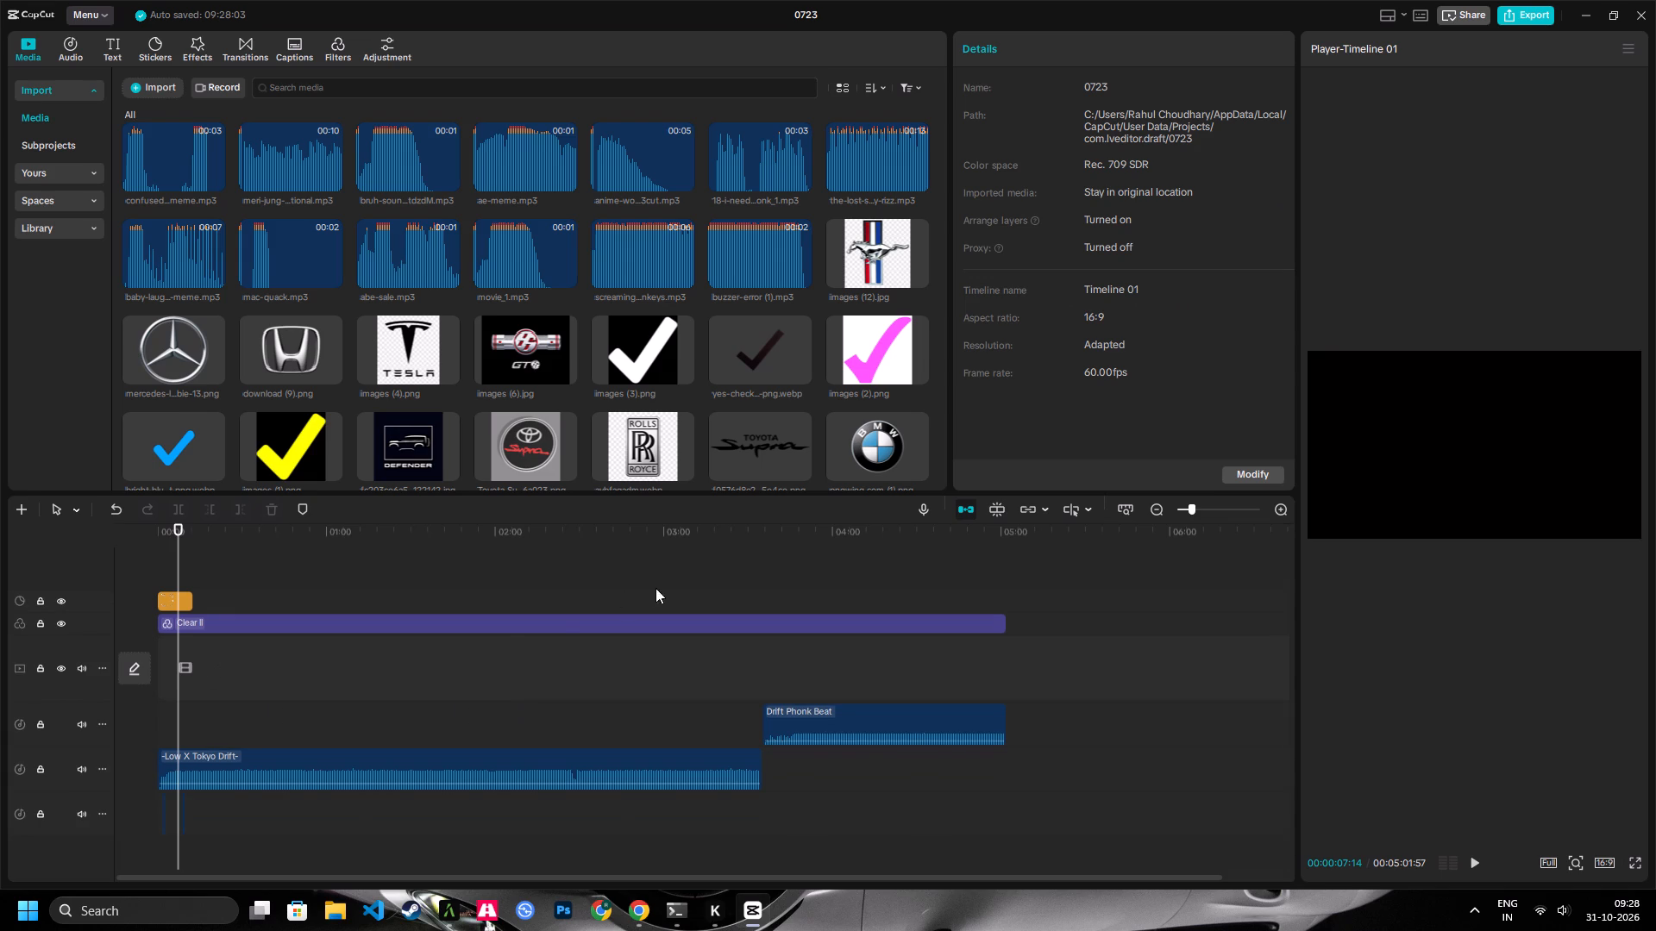
scroll(393, 655, "up", 1)
Preview 0723.png, 19 b.mp4 and 13-10.mp4 at the end of the media library.
left_click(149, 88)
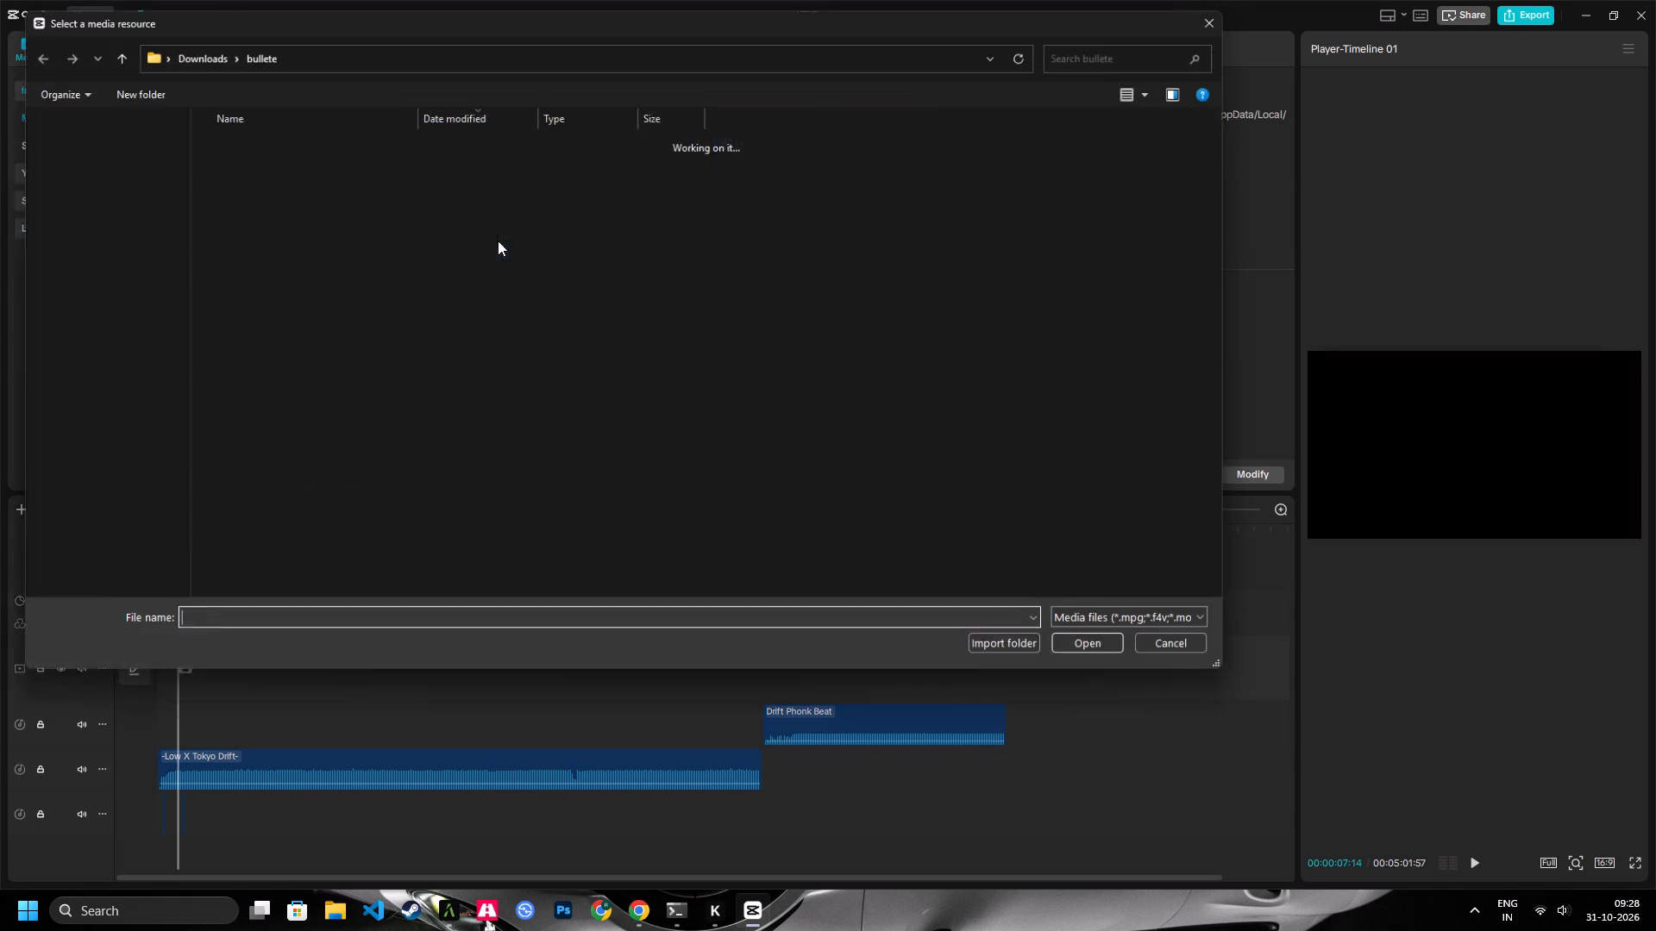
left_click(1226, 9)
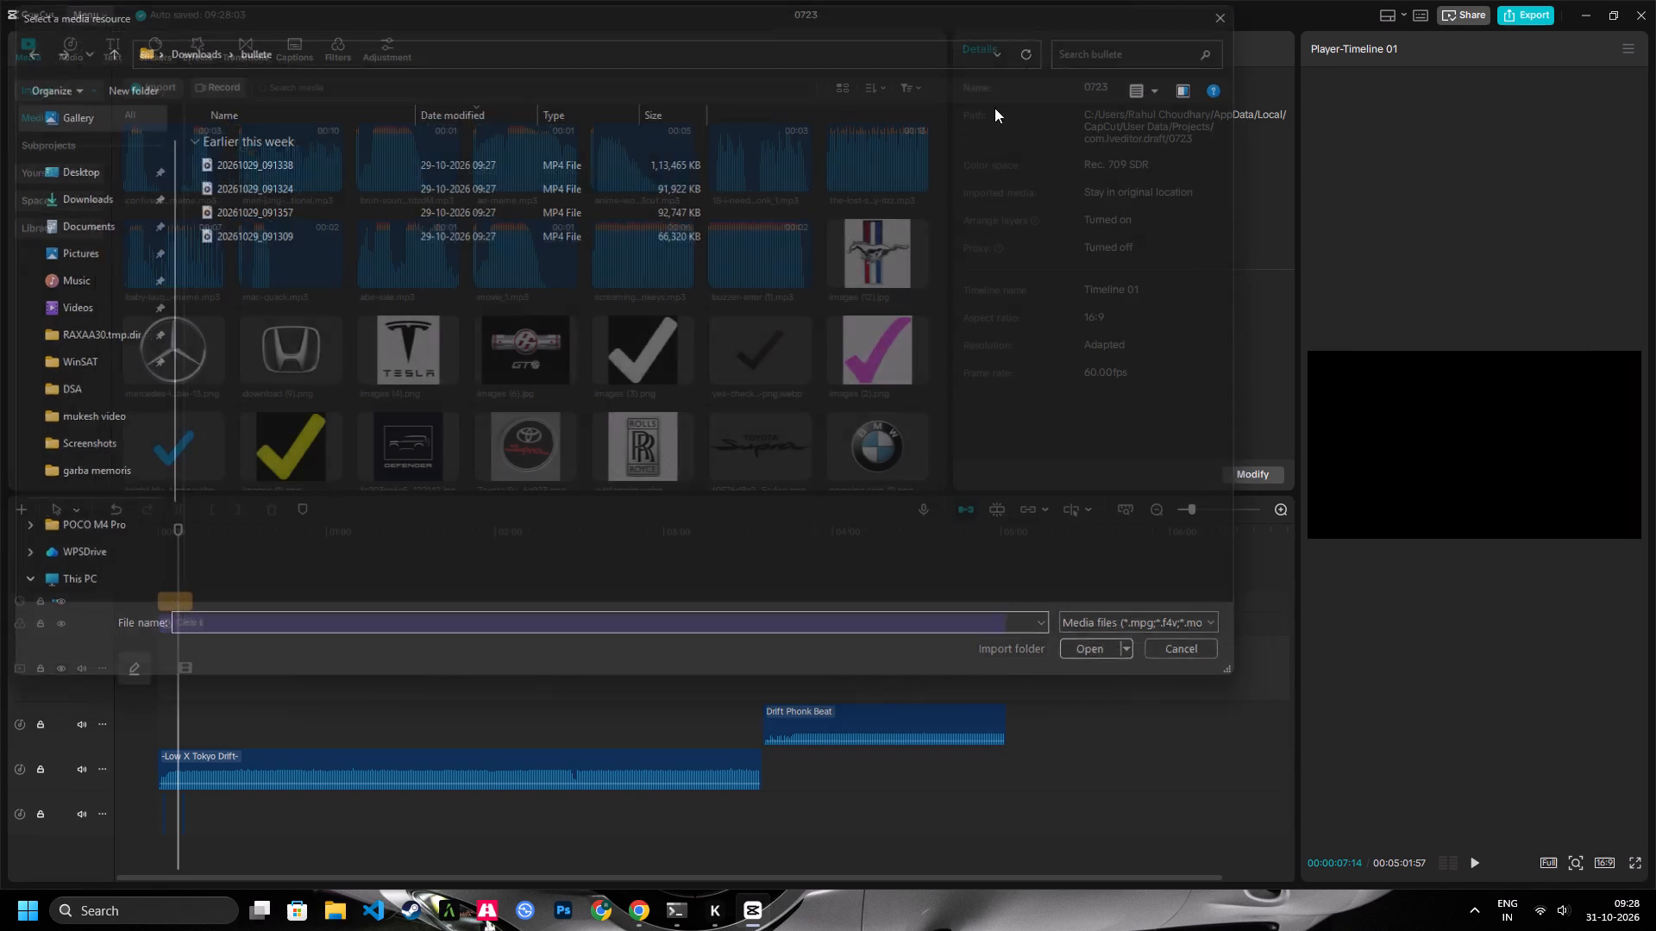
scroll(547, 226, "down", 20)
scroll(547, 226, "down", 15)
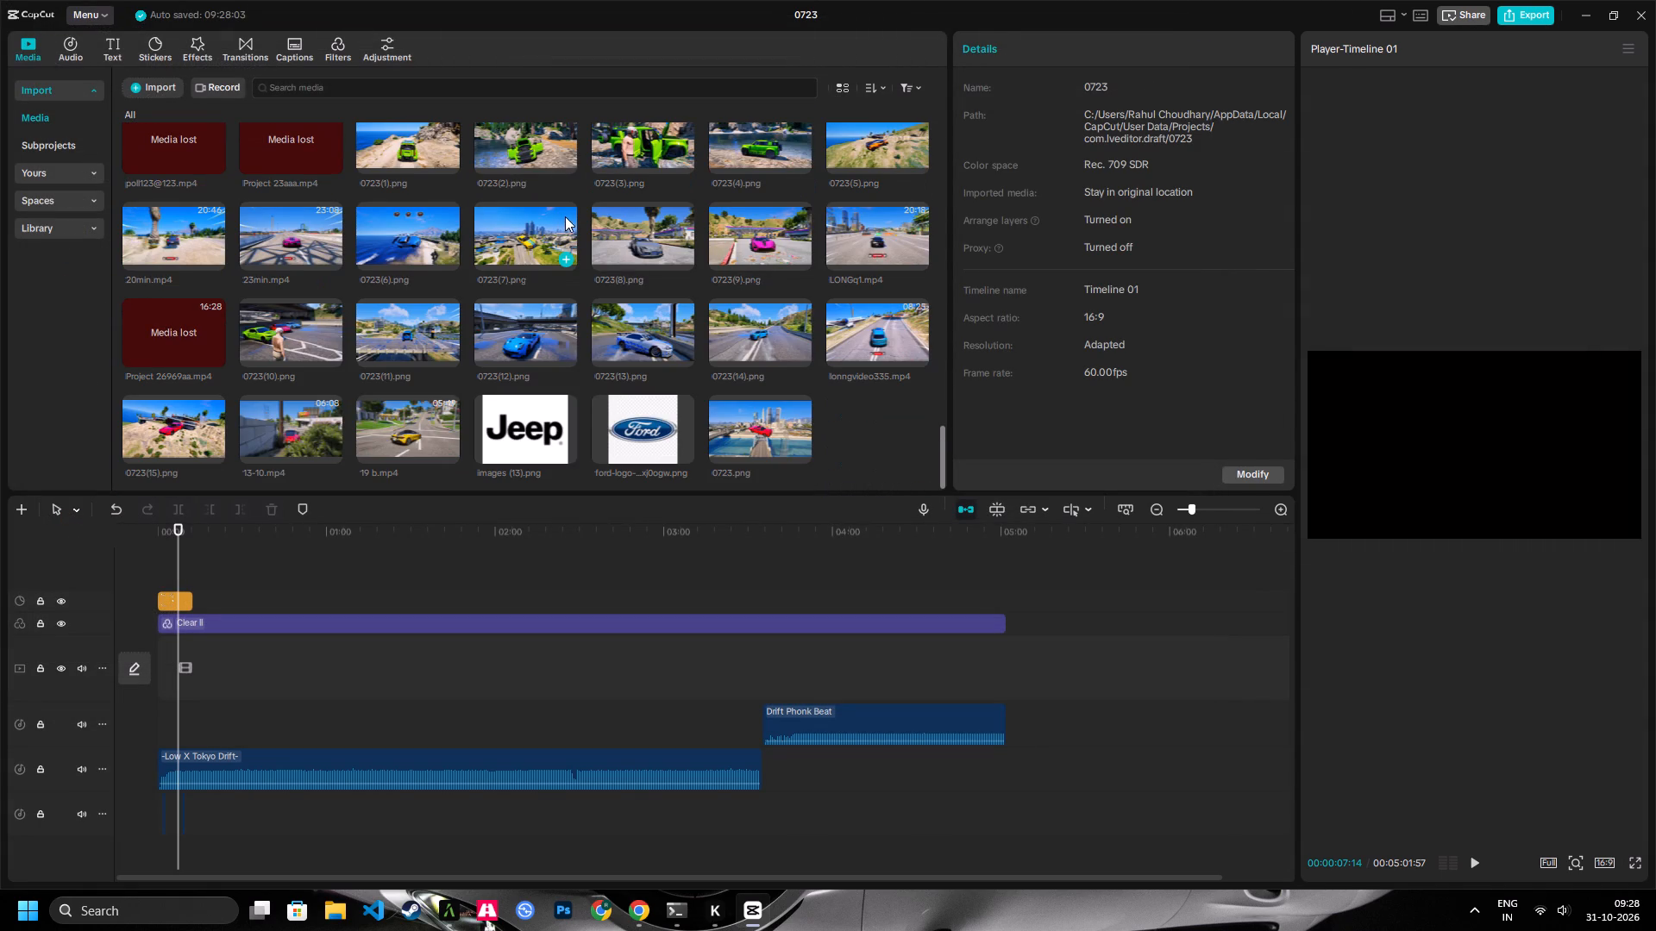
left_click(772, 440)
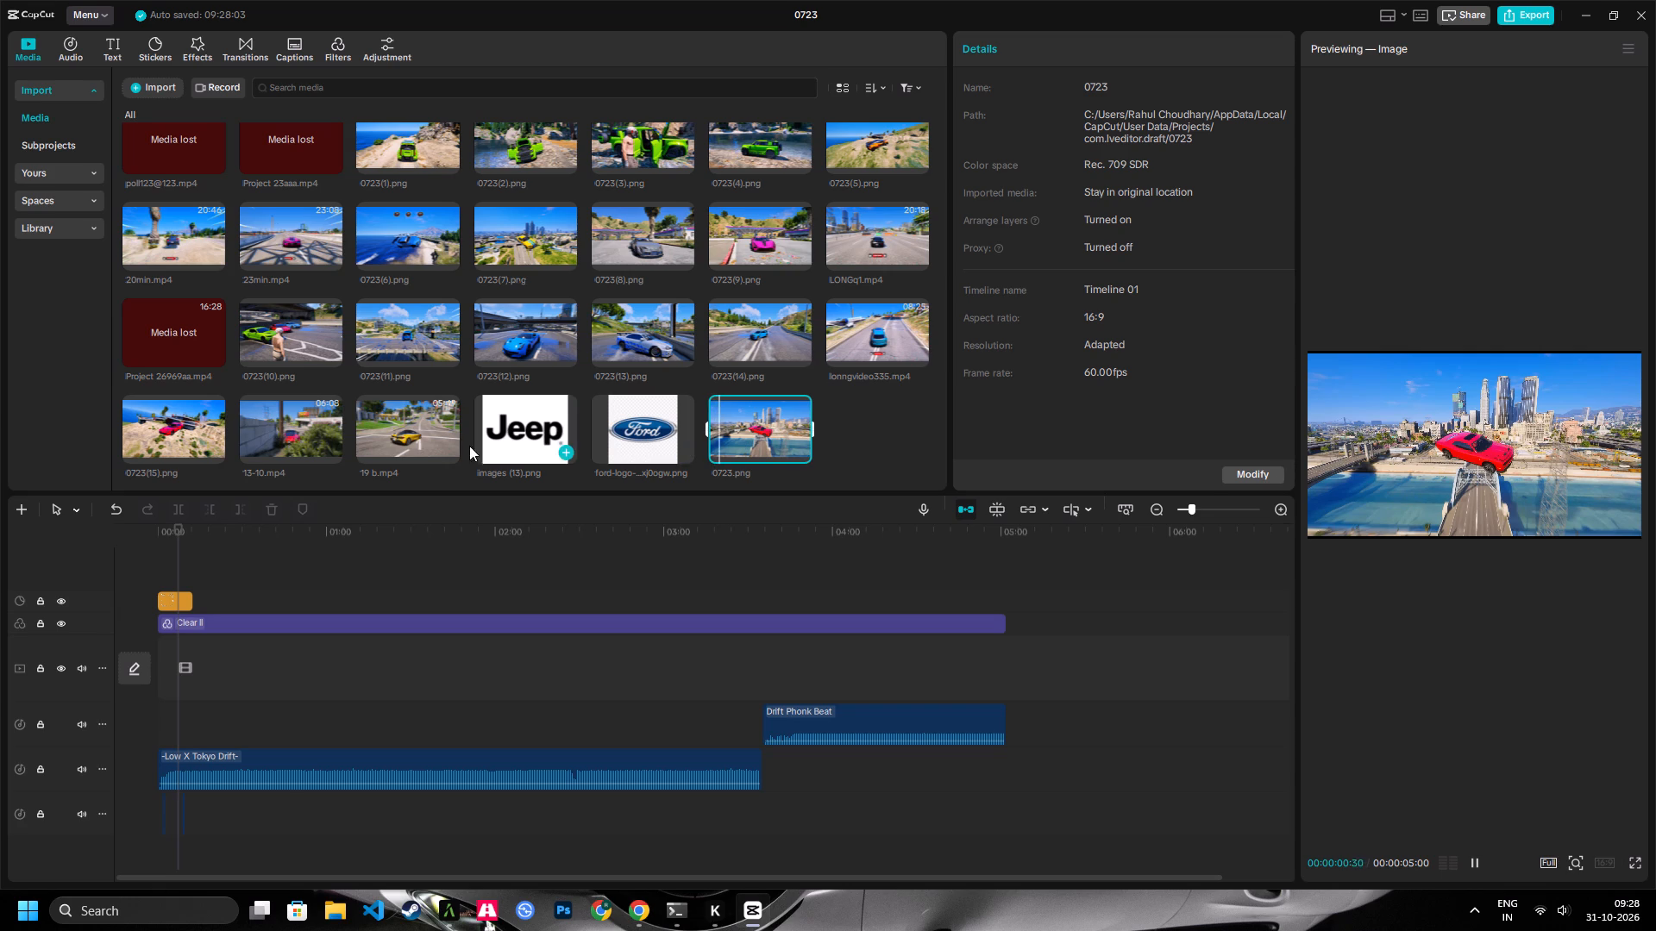
left_click(421, 441)
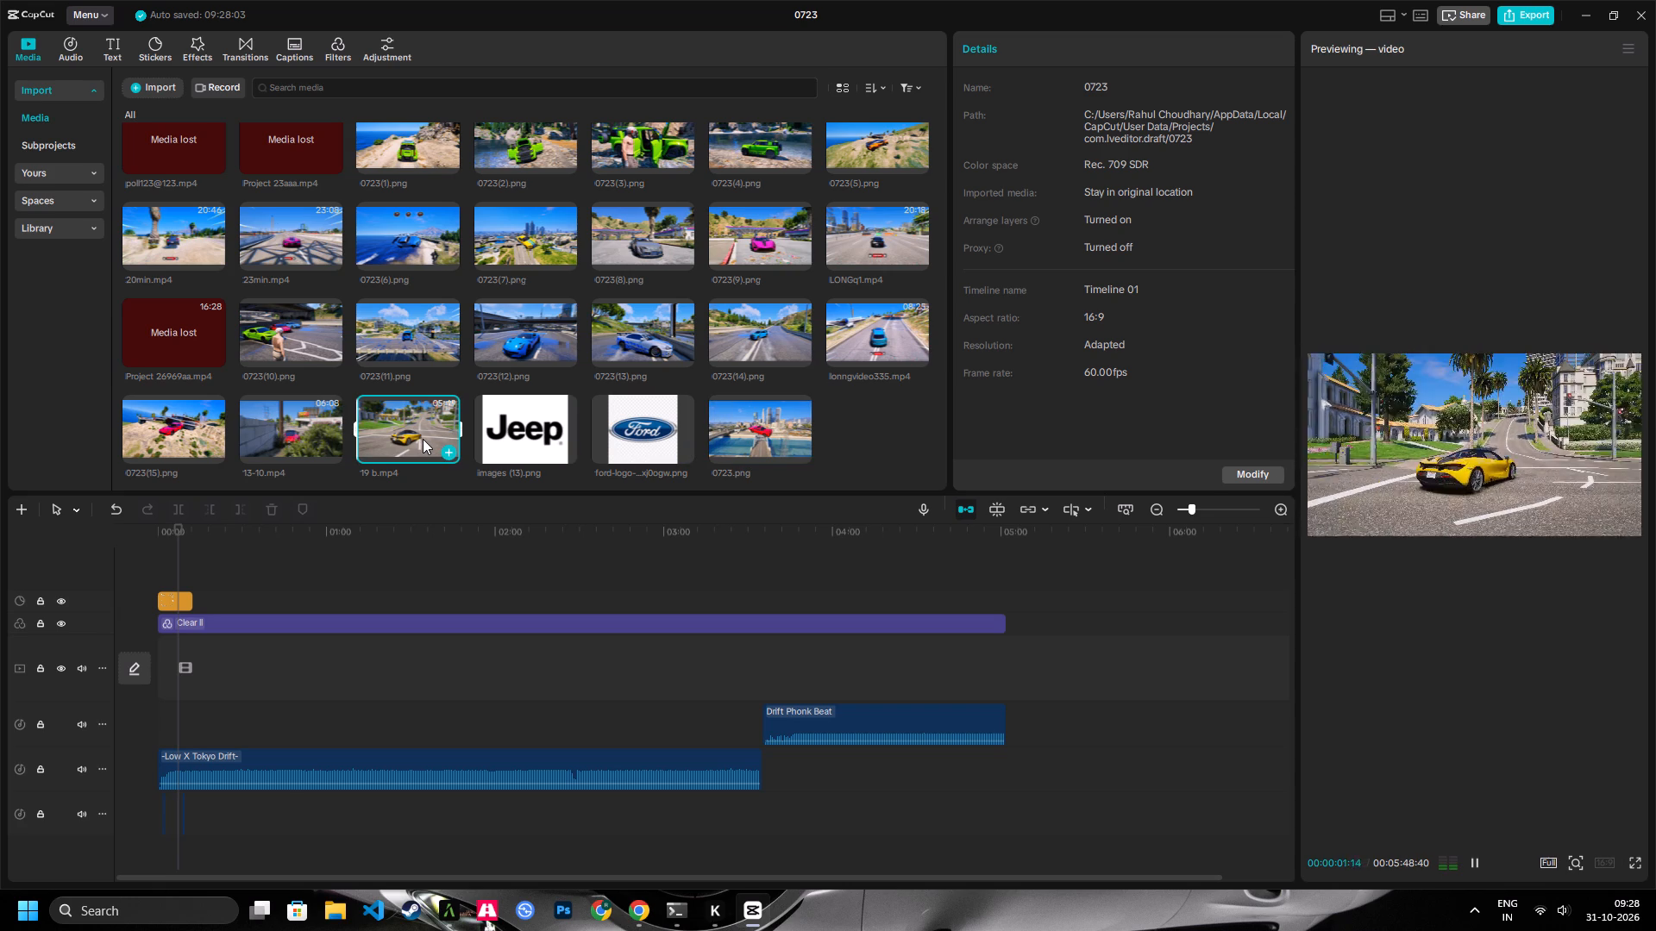
left_click(339, 428)
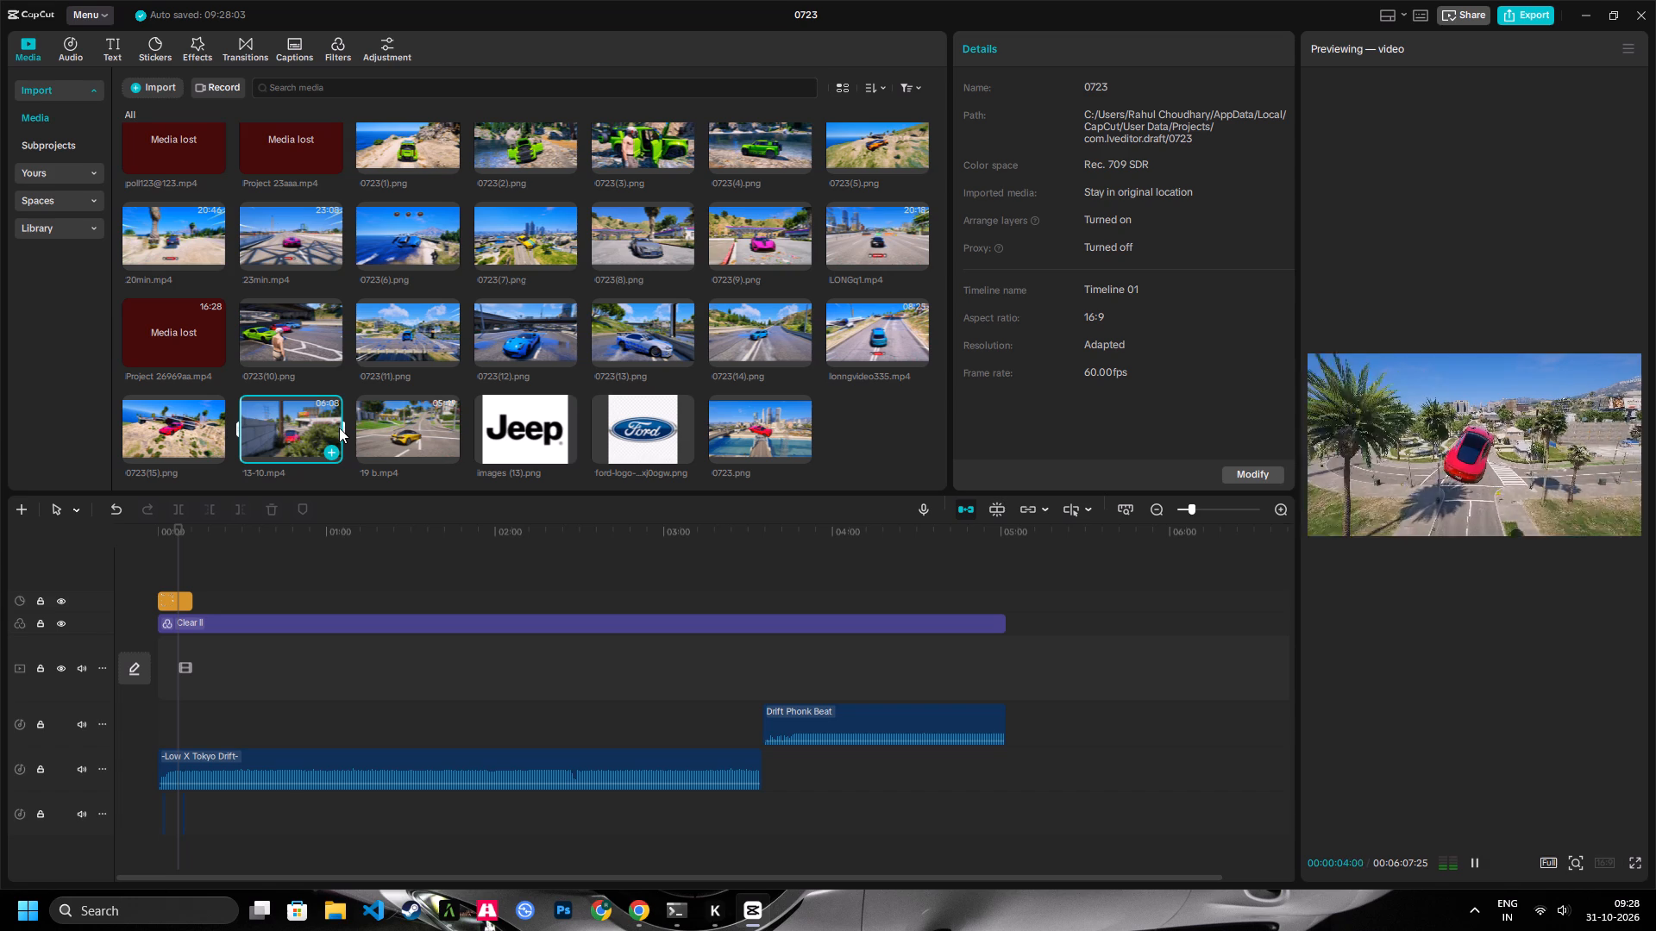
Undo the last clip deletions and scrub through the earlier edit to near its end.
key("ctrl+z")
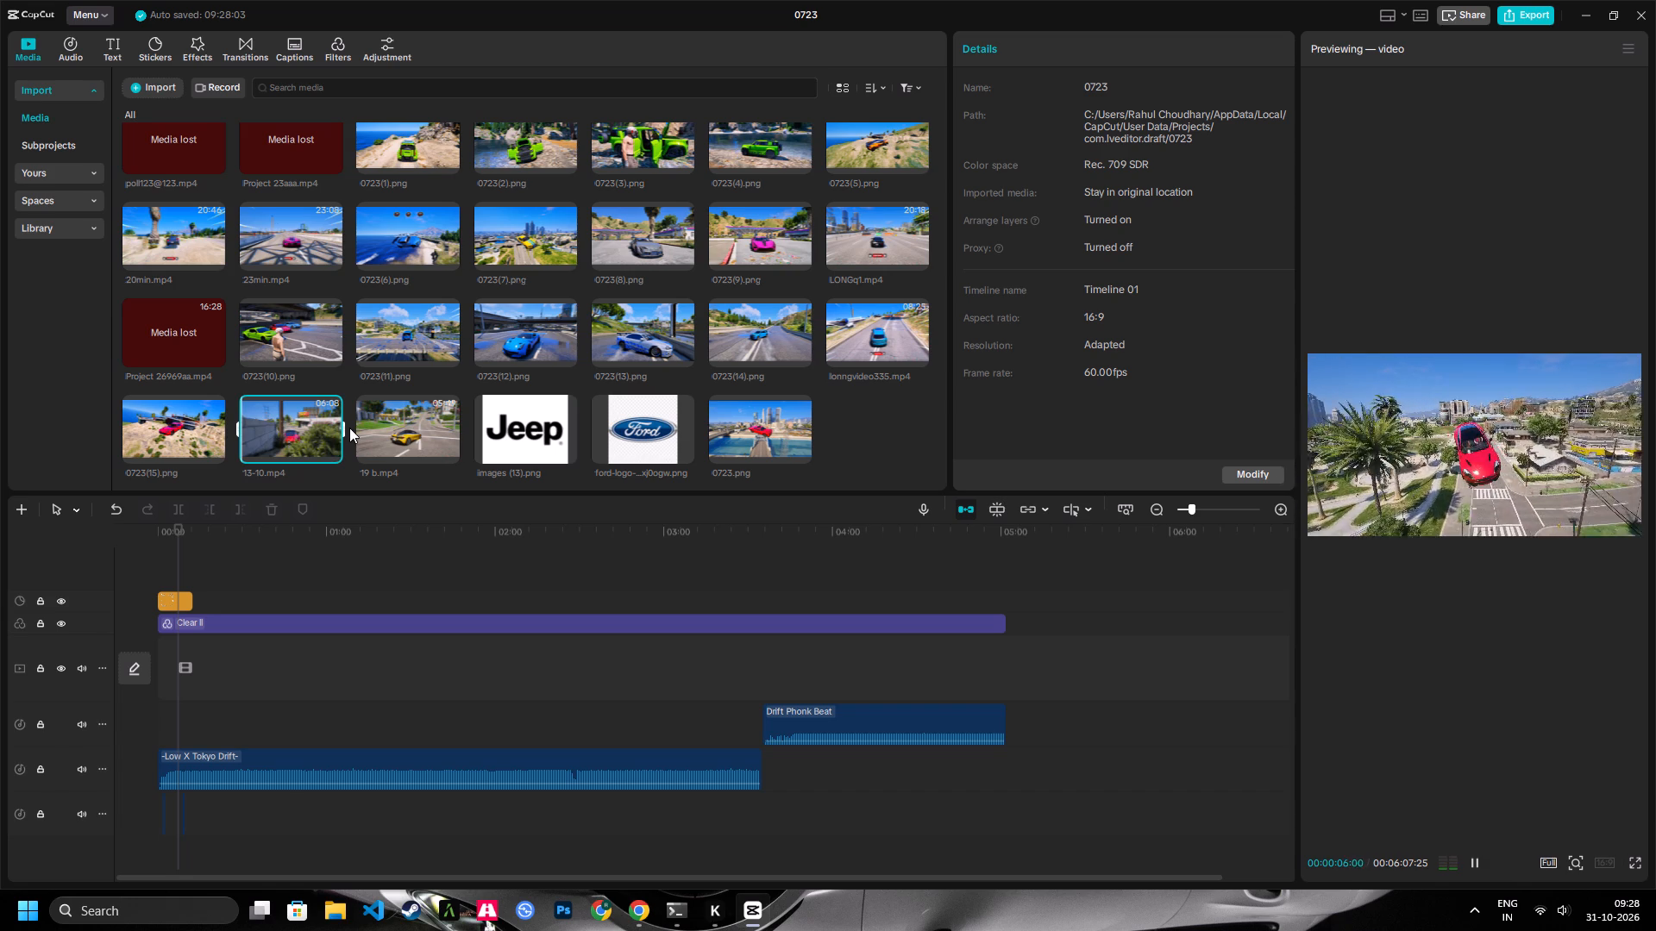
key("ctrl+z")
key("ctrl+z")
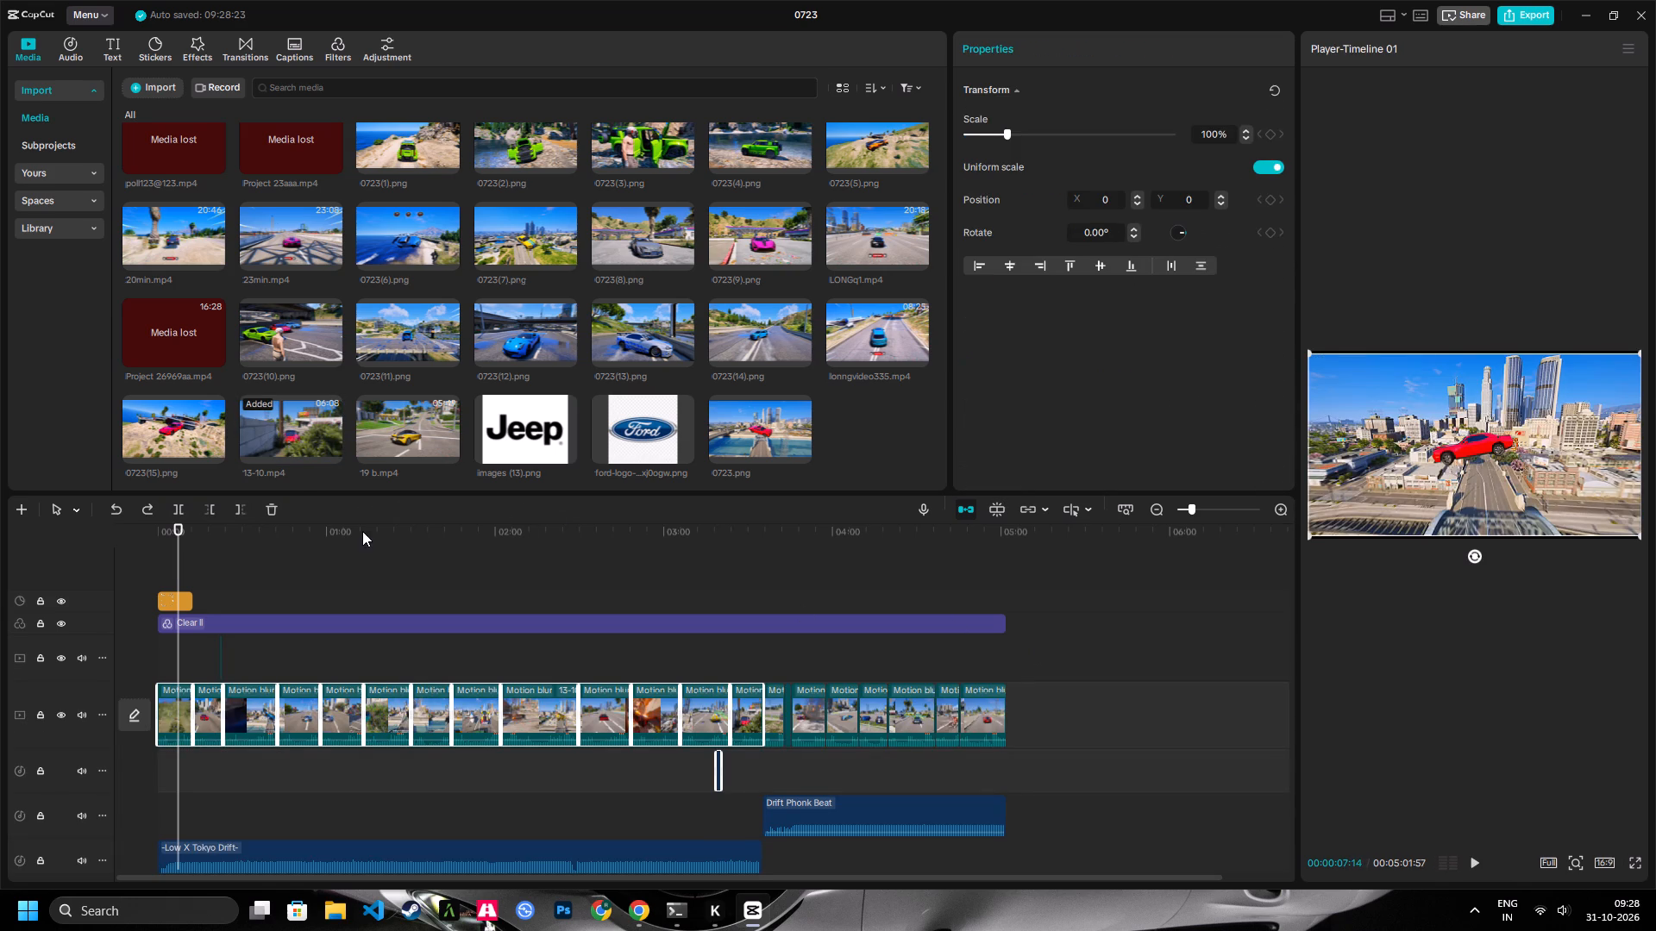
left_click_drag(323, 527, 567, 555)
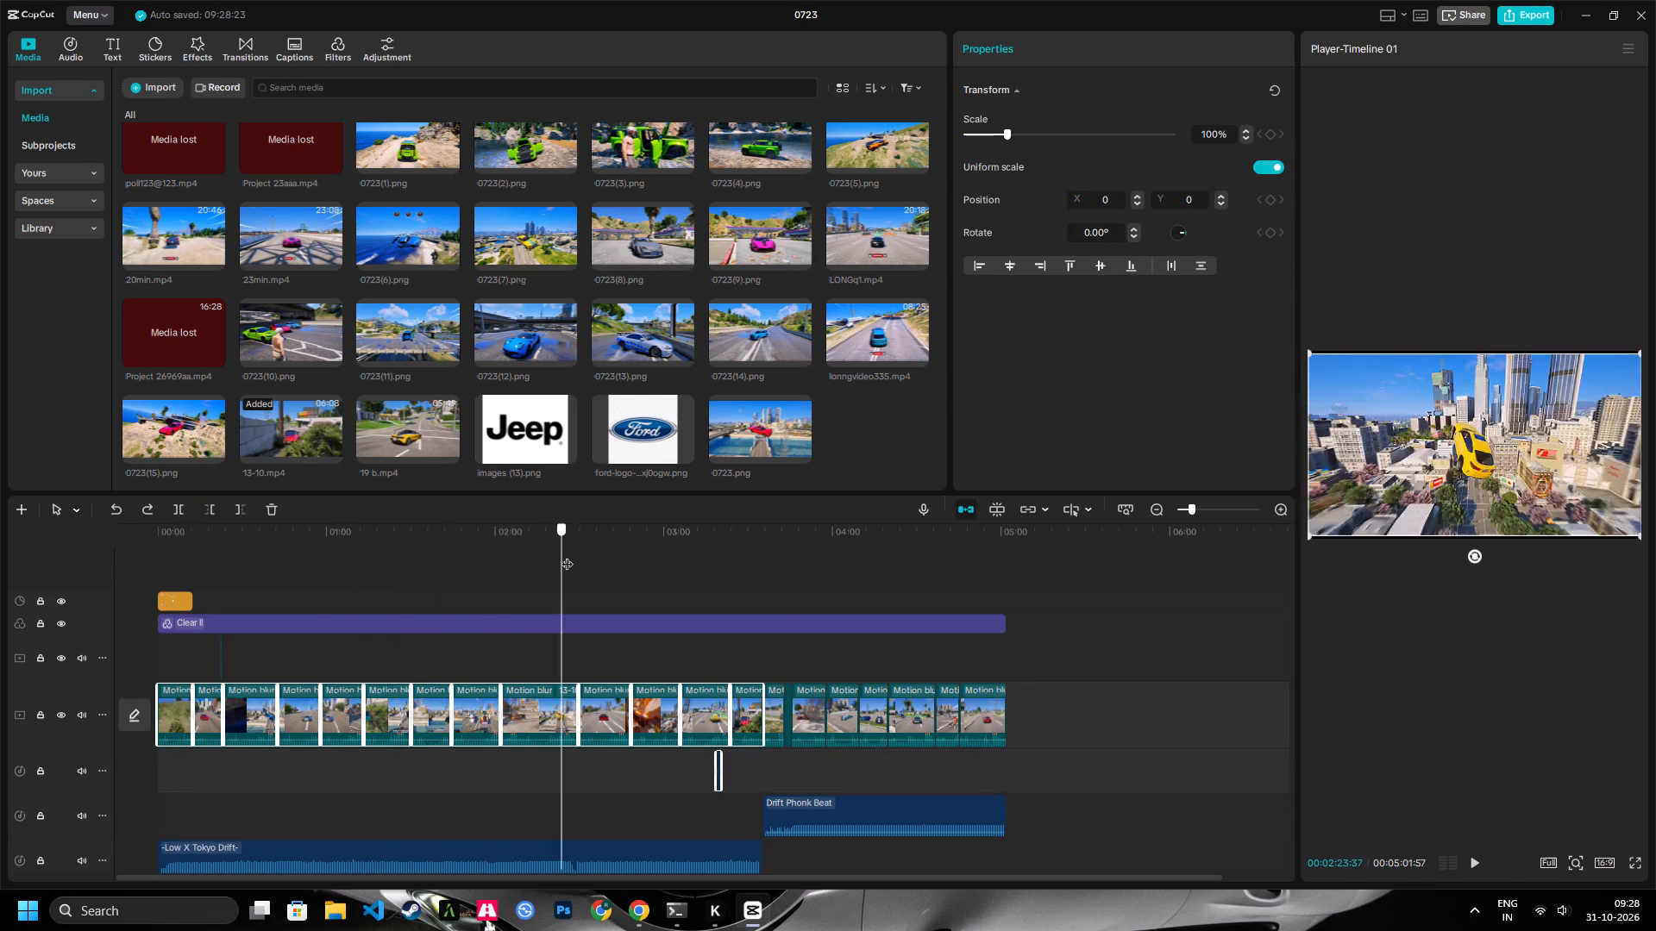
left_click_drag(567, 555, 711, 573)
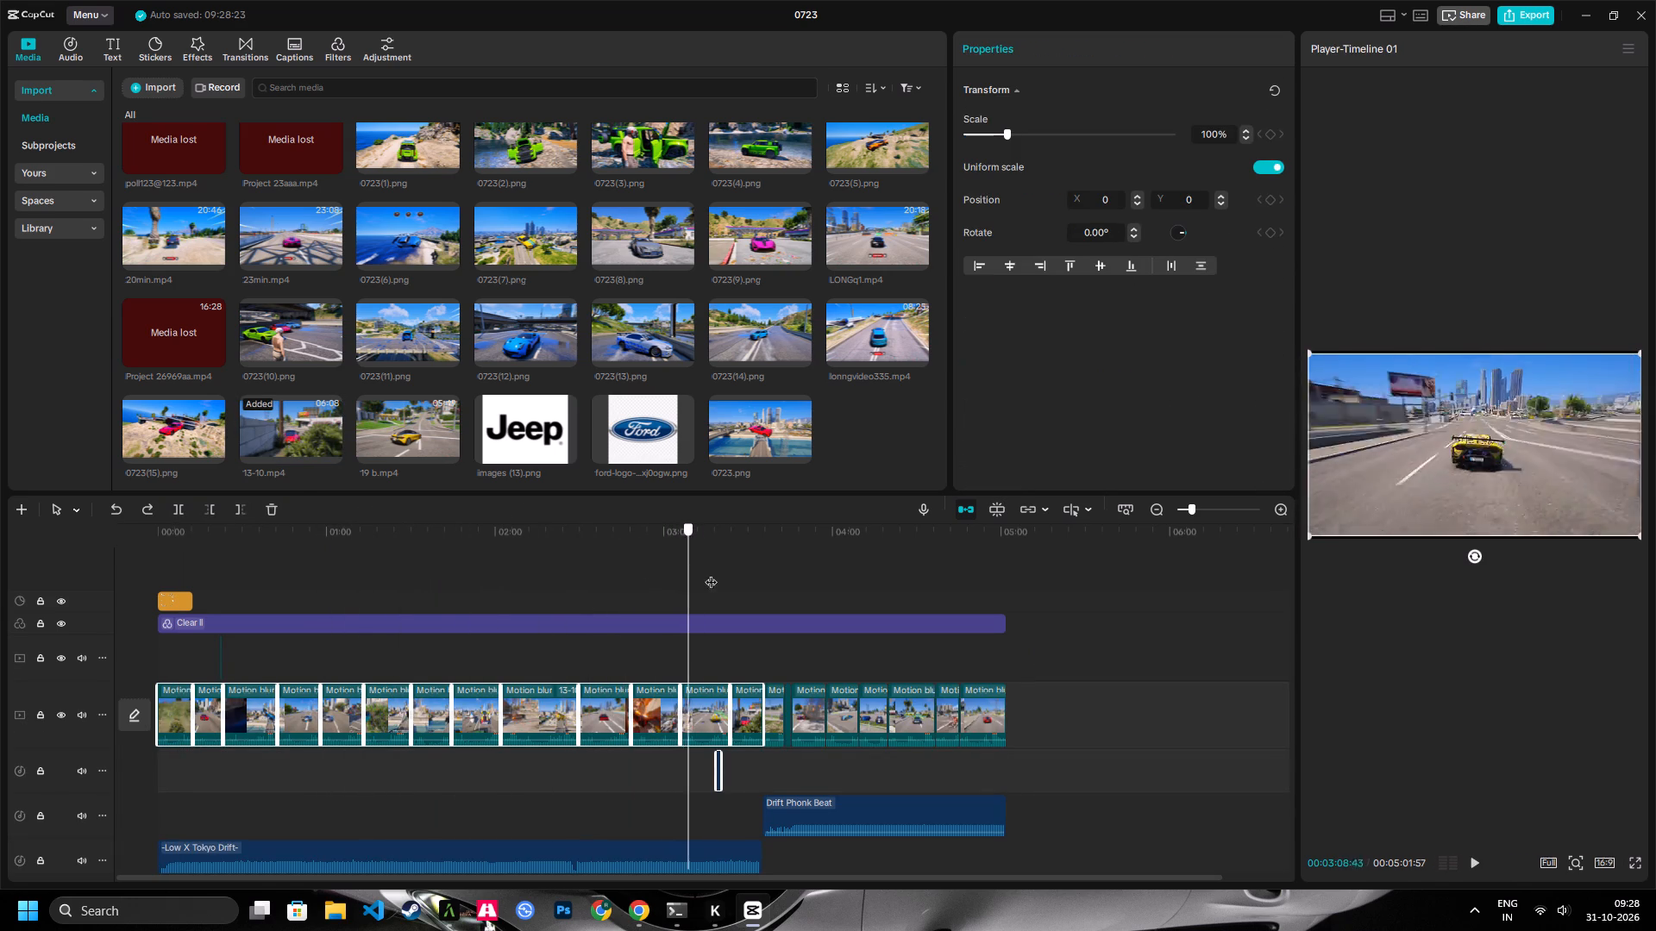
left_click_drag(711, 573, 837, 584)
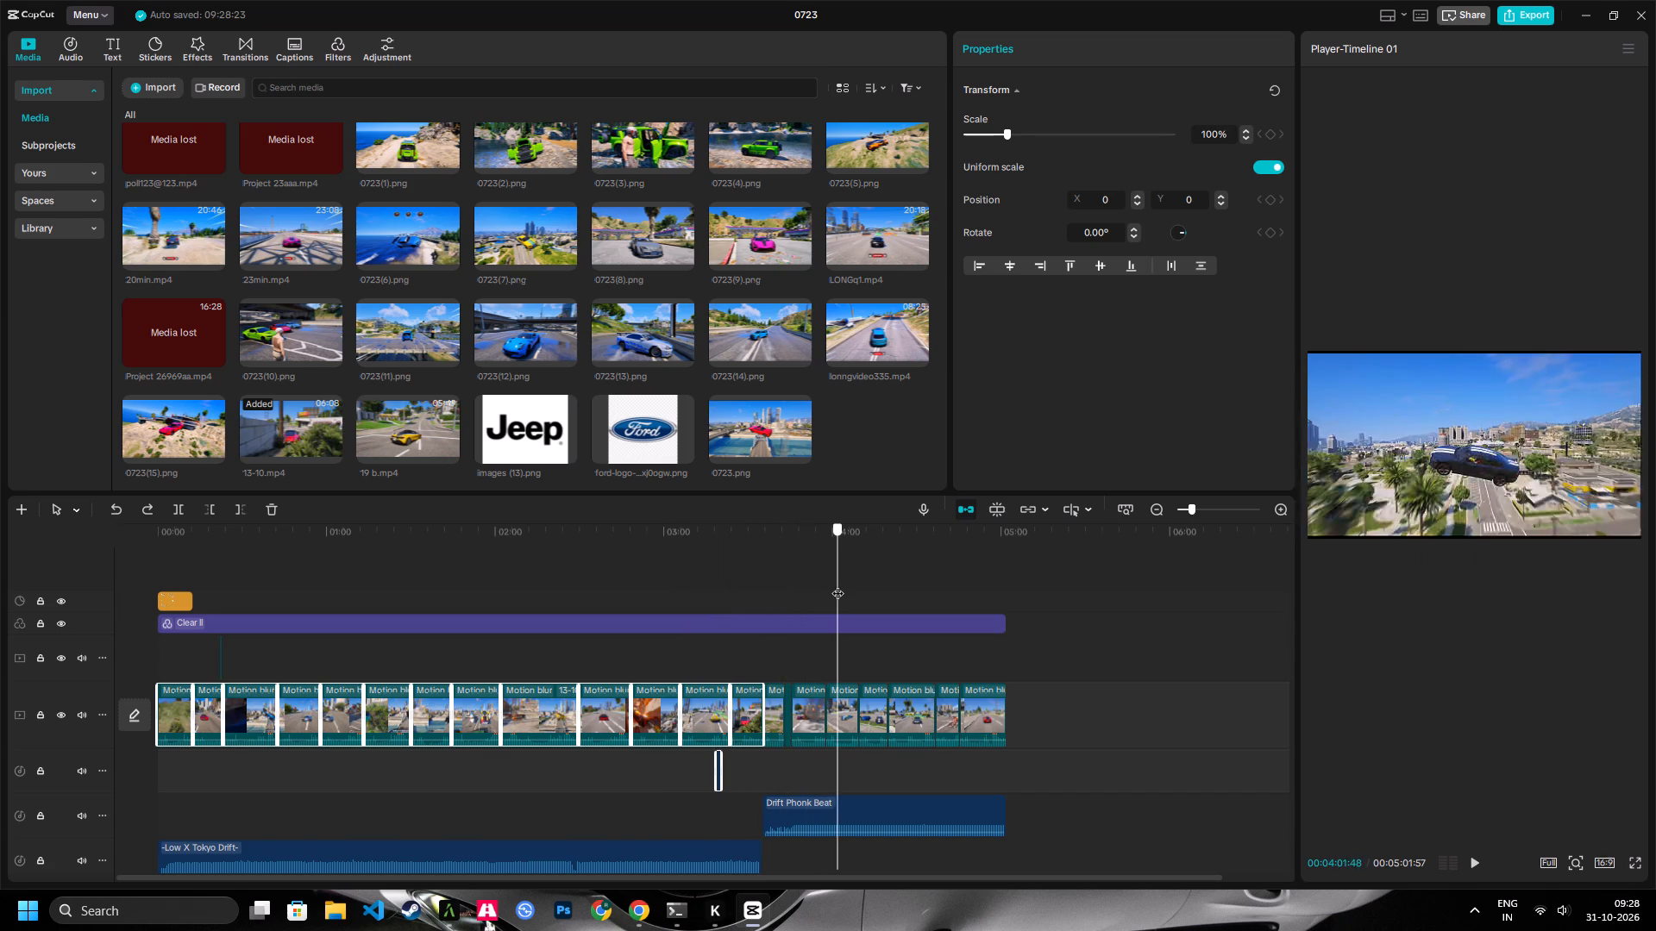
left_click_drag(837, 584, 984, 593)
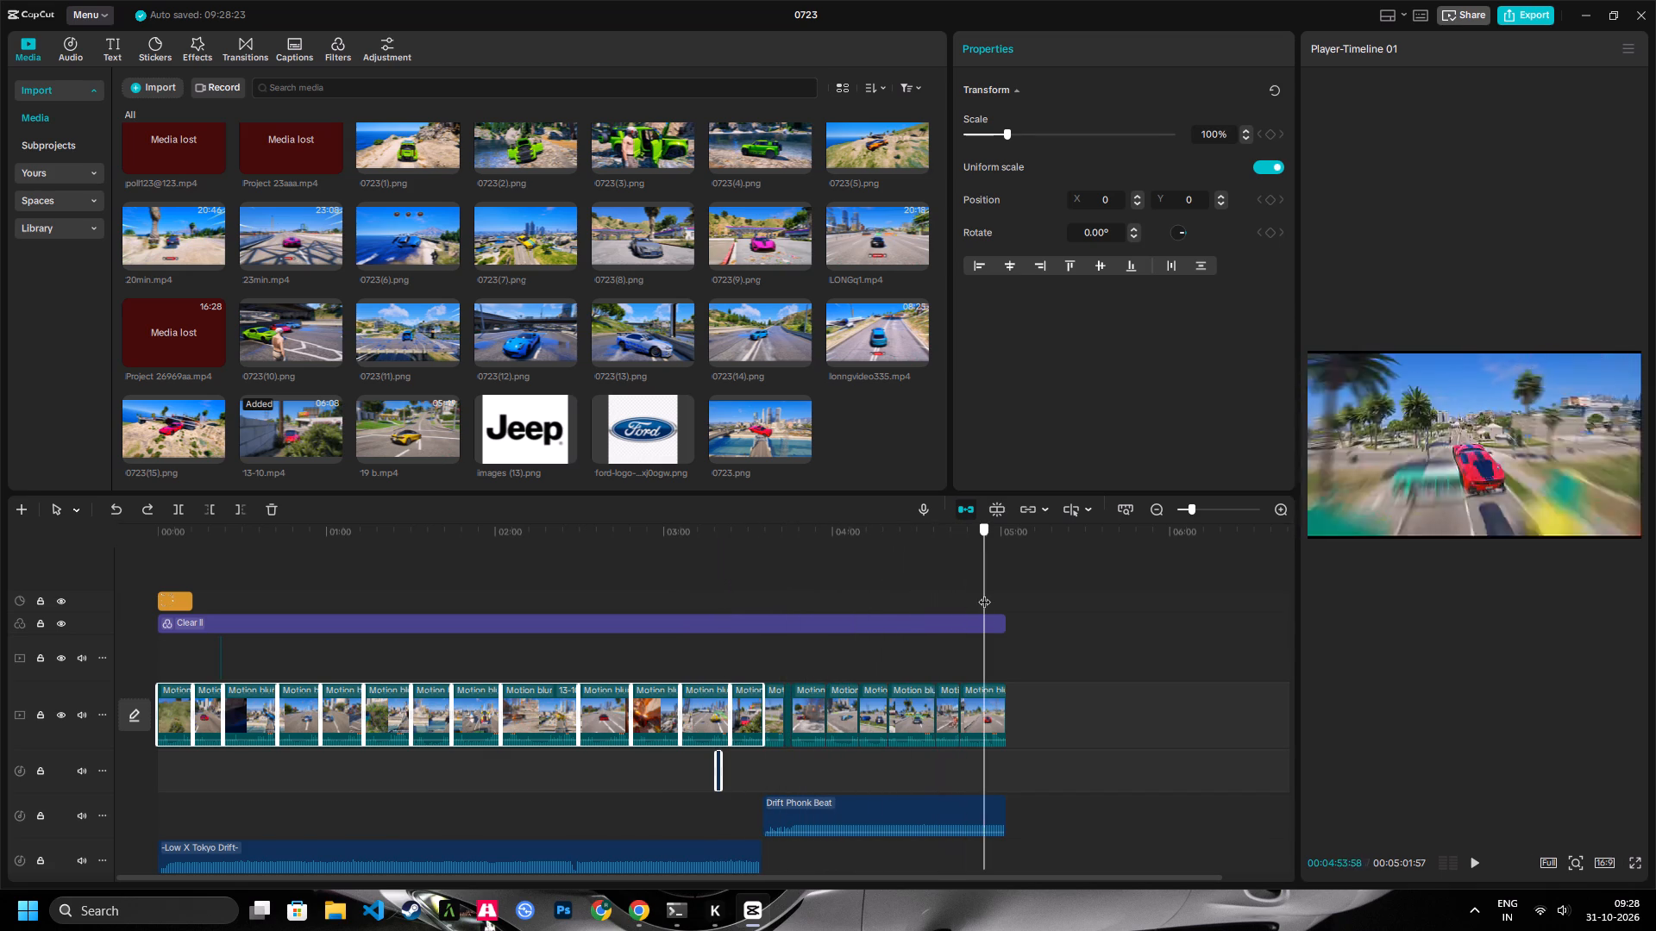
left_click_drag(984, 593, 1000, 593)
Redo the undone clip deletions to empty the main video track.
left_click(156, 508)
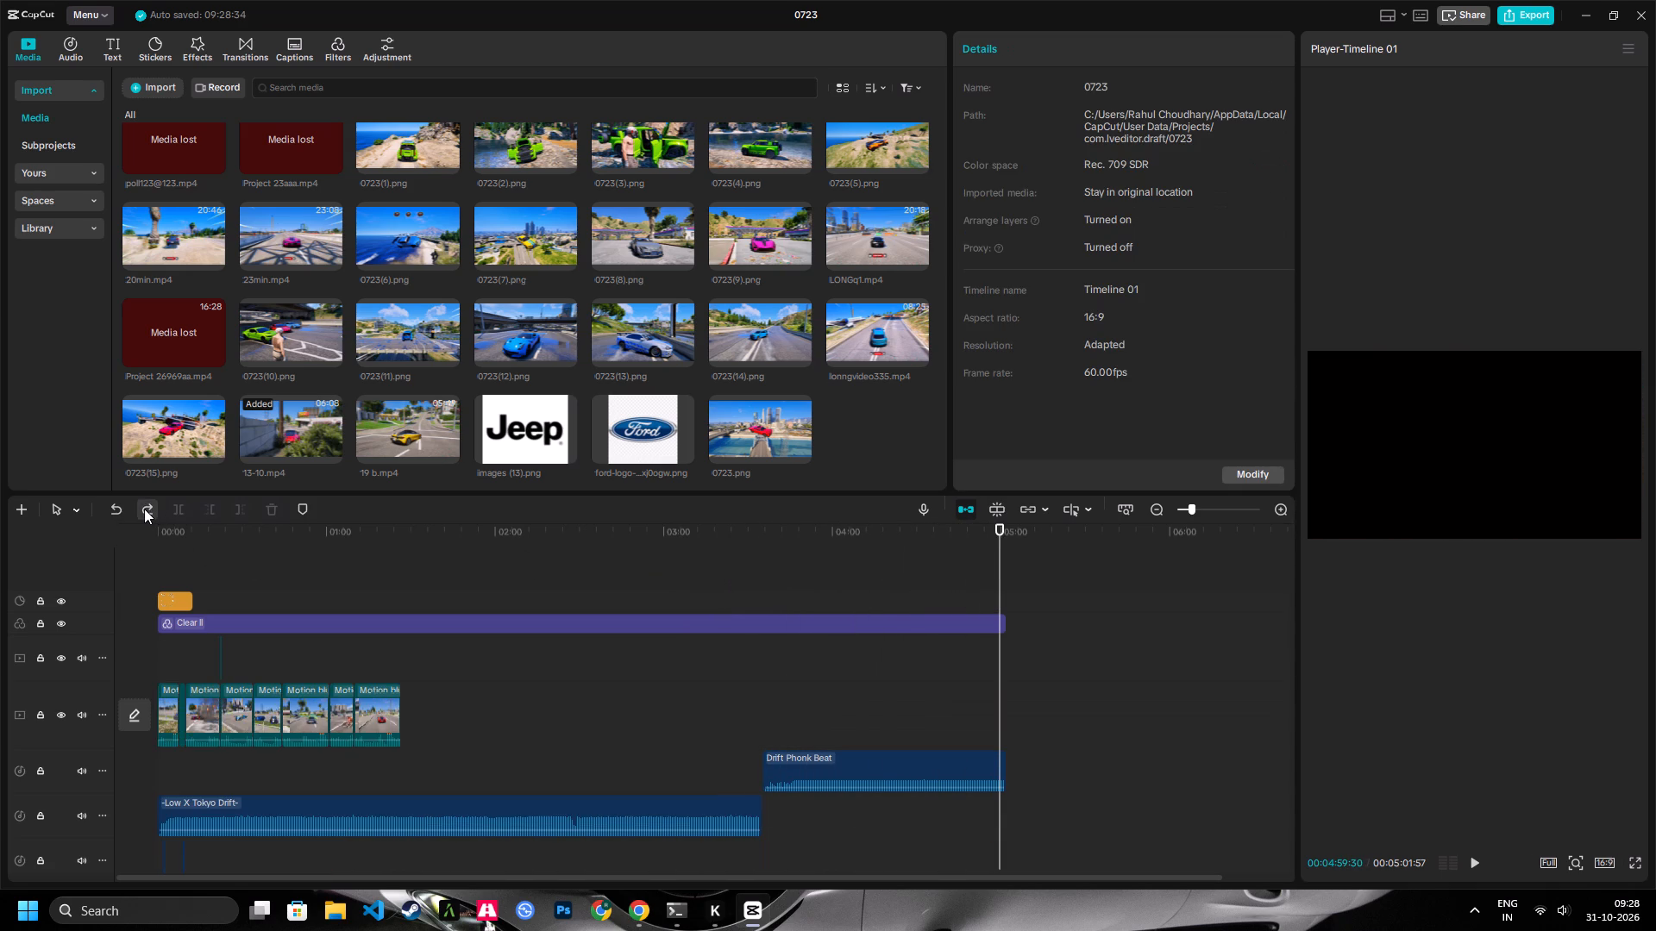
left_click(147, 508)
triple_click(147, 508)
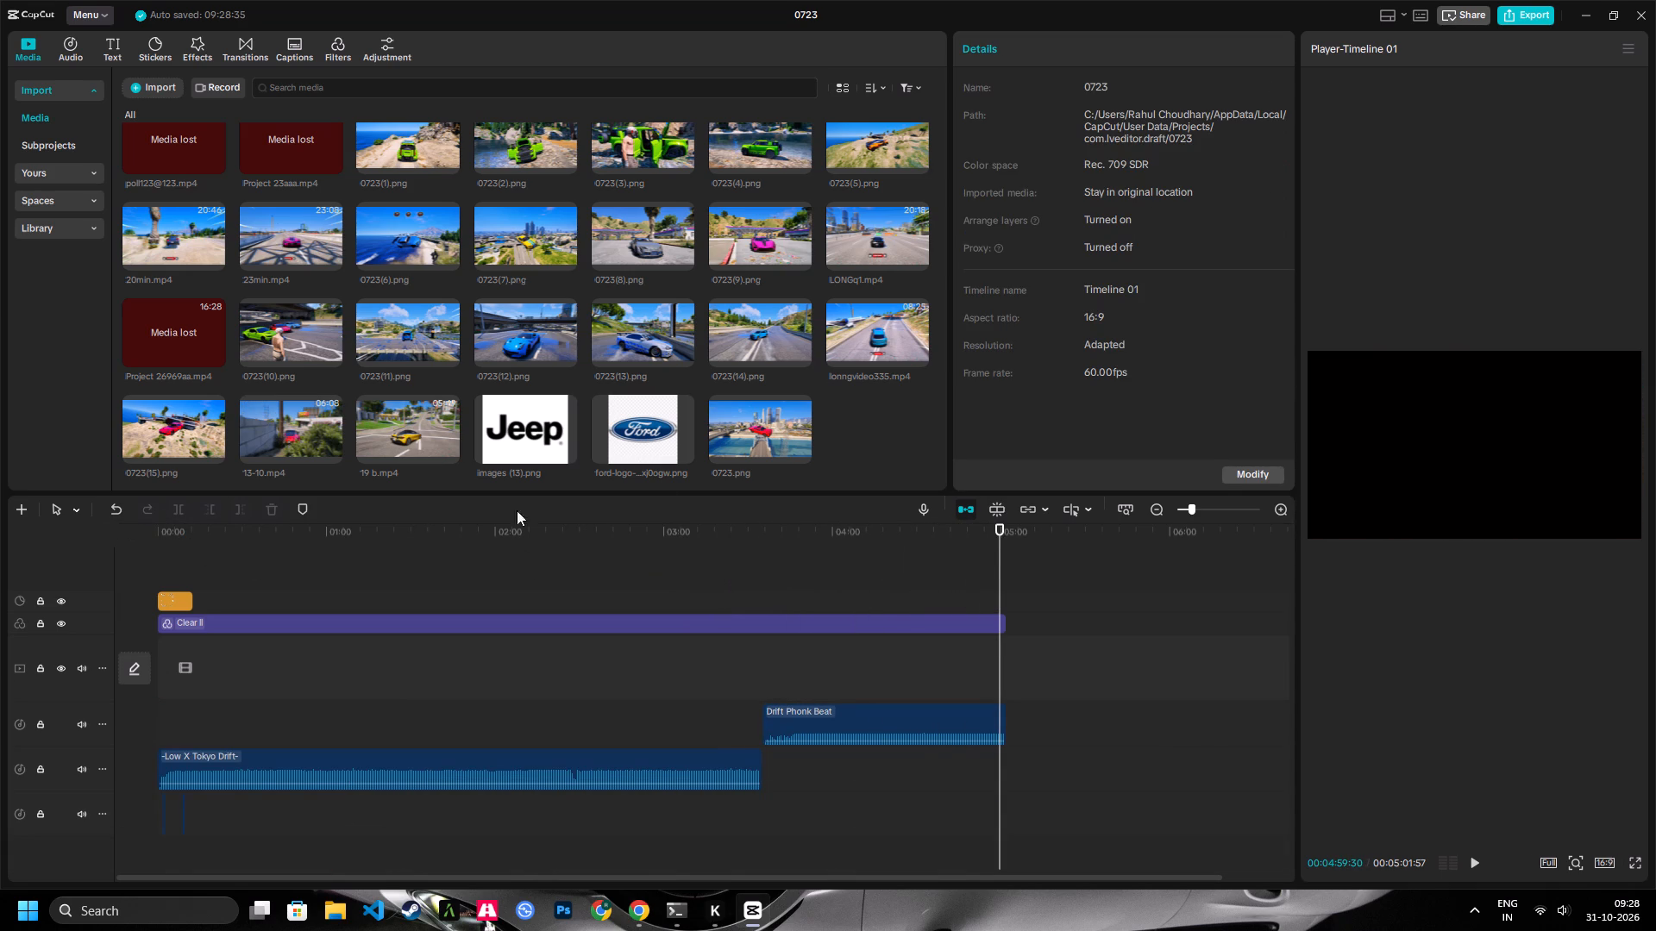
Place 19 b.mp4 from the media library at the start of the main video track.
left_click(430, 416)
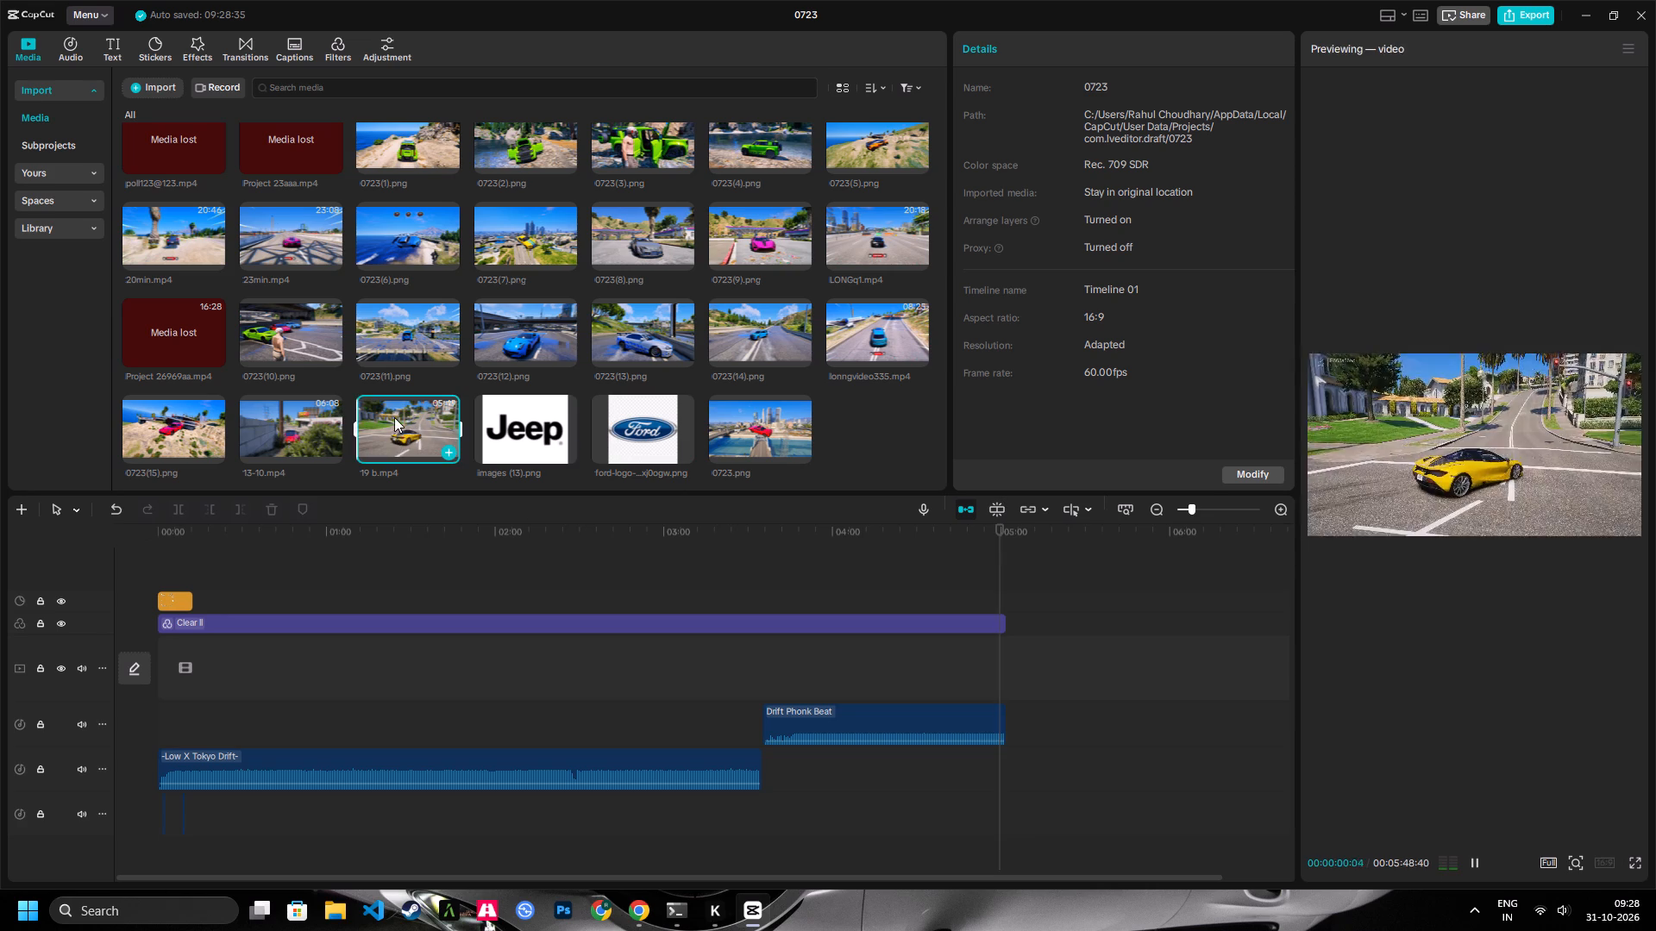
left_click_drag(394, 417, 229, 675)
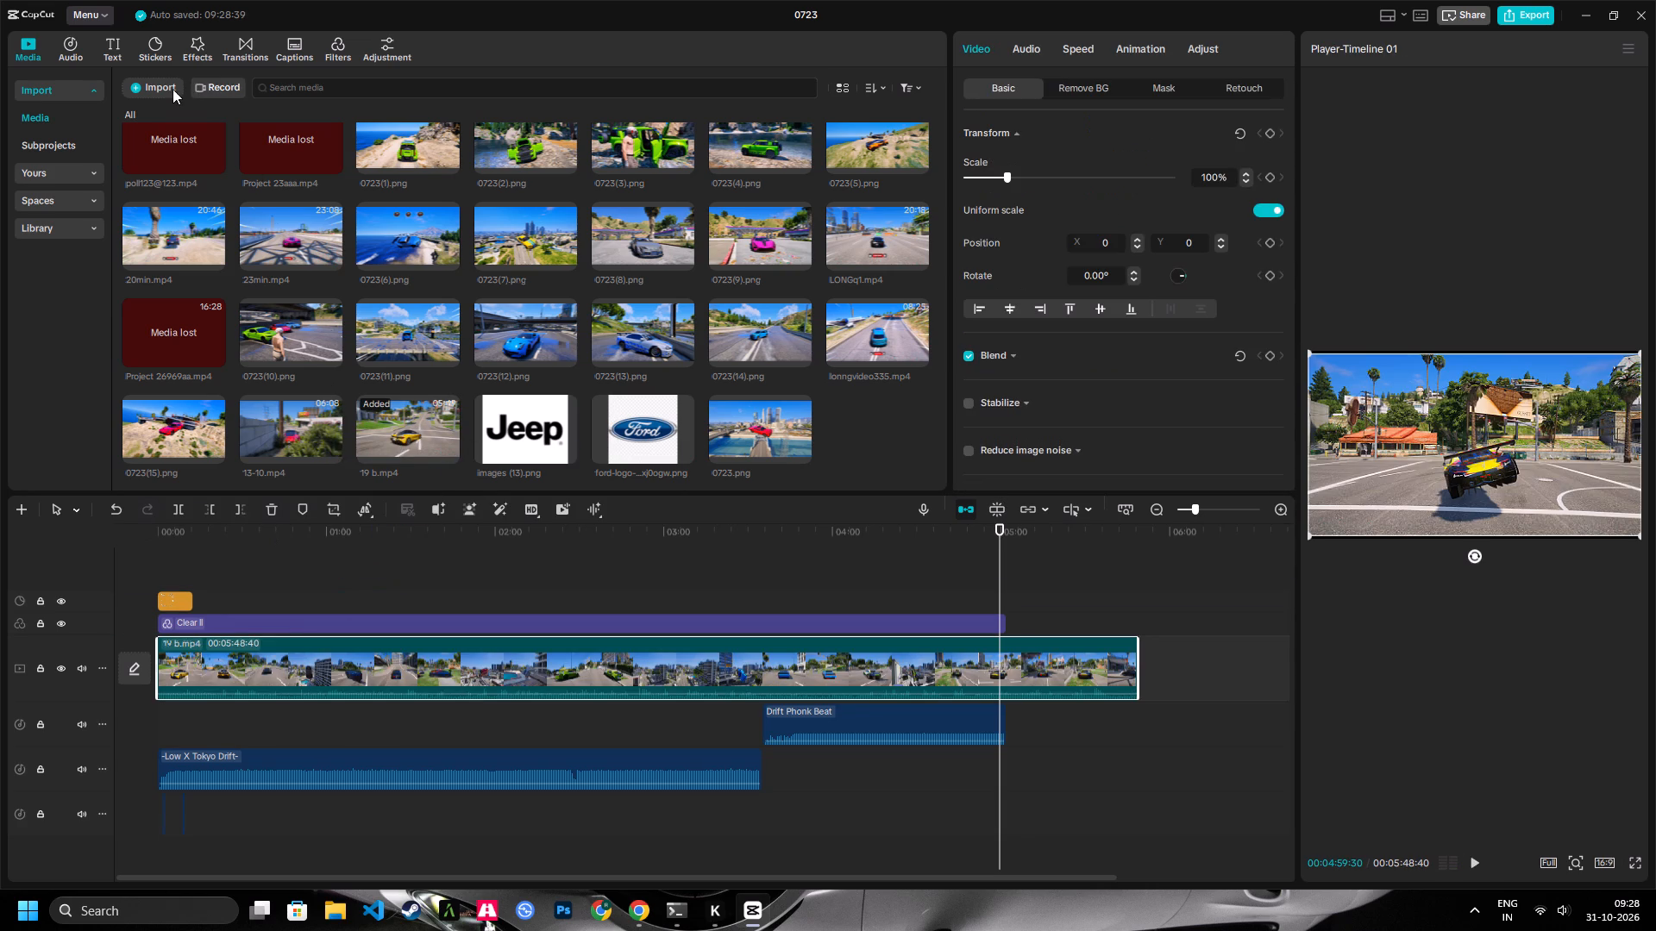
Import all the video files from the Rockstar Games GTA V videos\rendered folder into the media library.
left_click(172, 89)
left_click(333, 44)
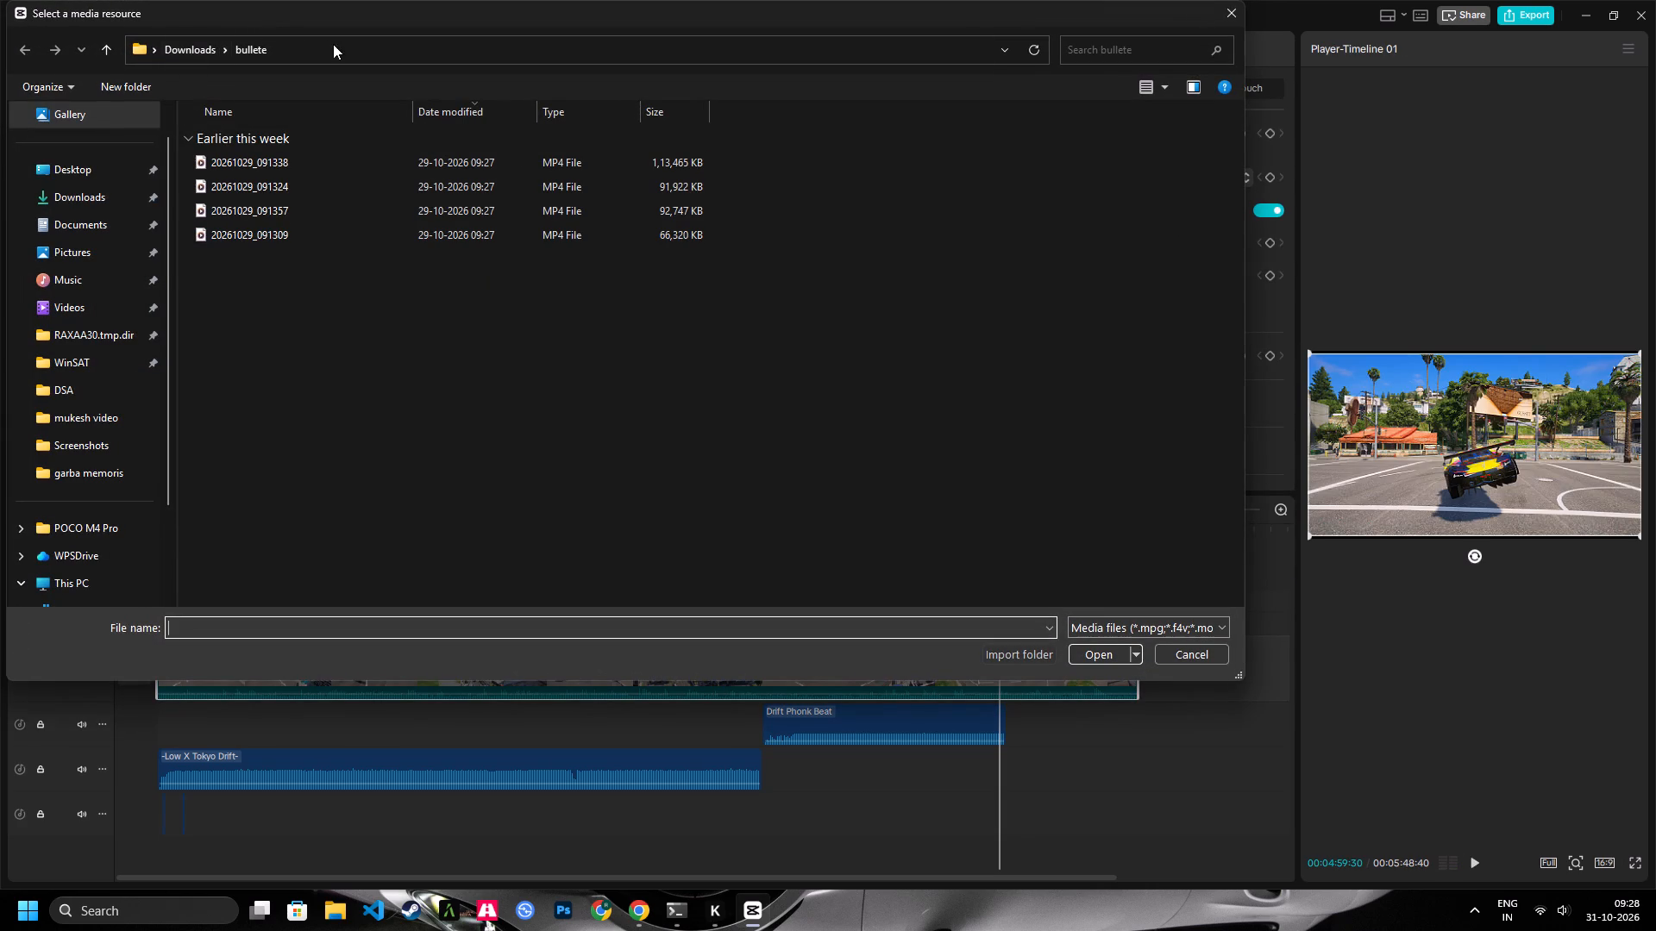
left_click(512, 49)
left_click(1000, 47)
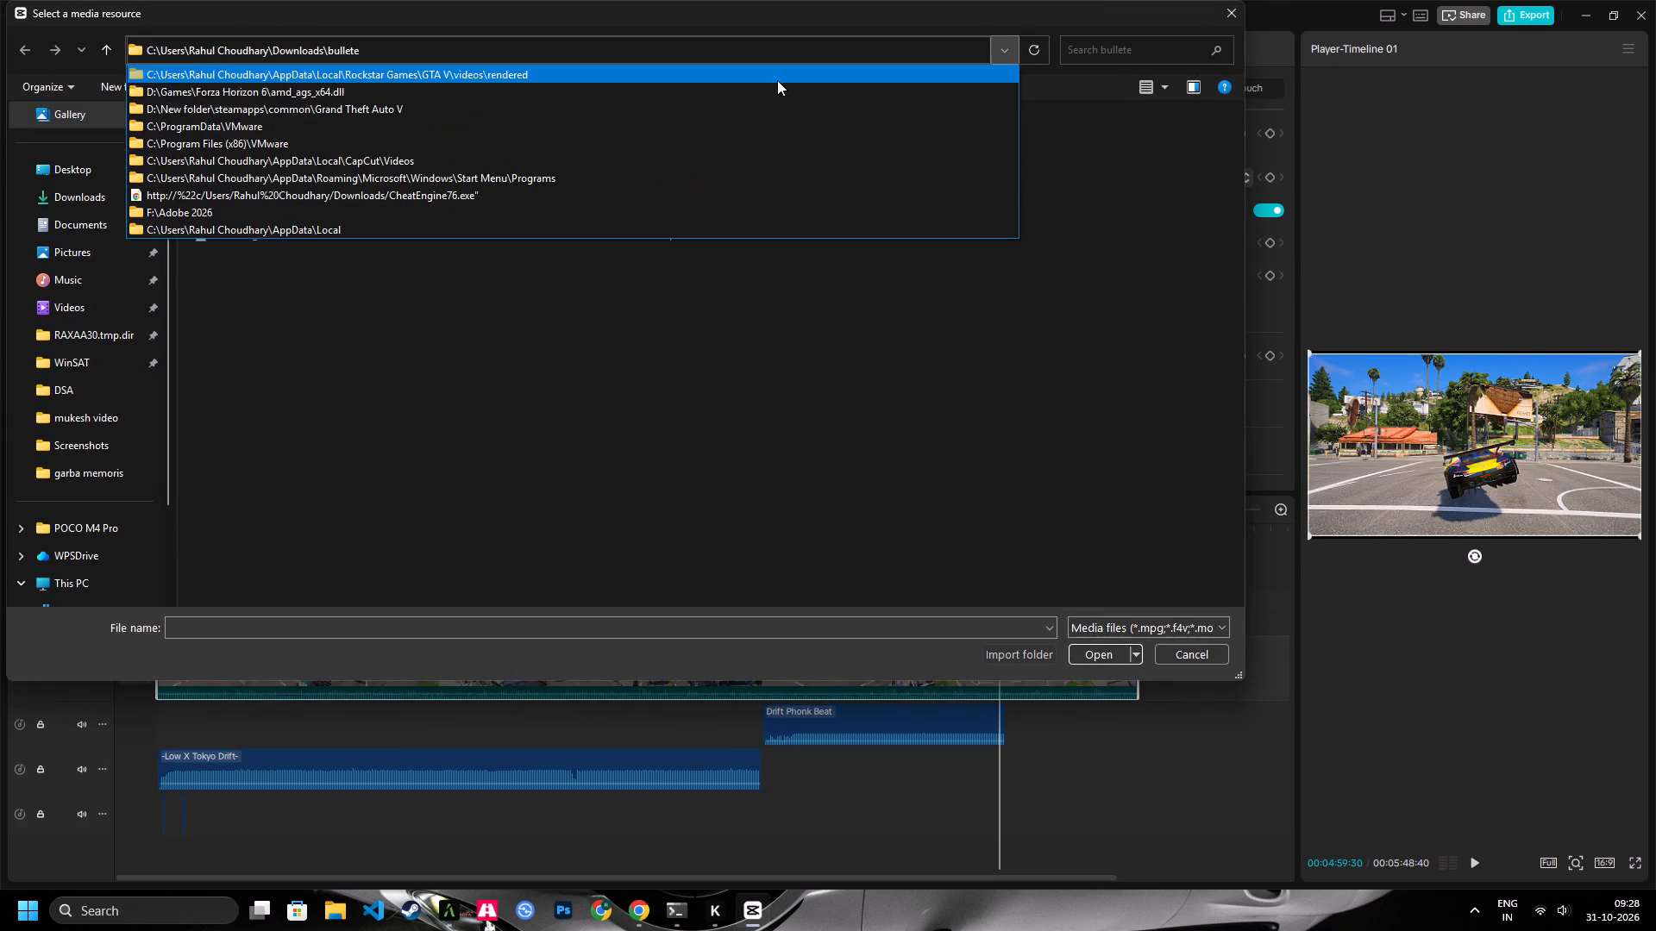
left_click(556, 80)
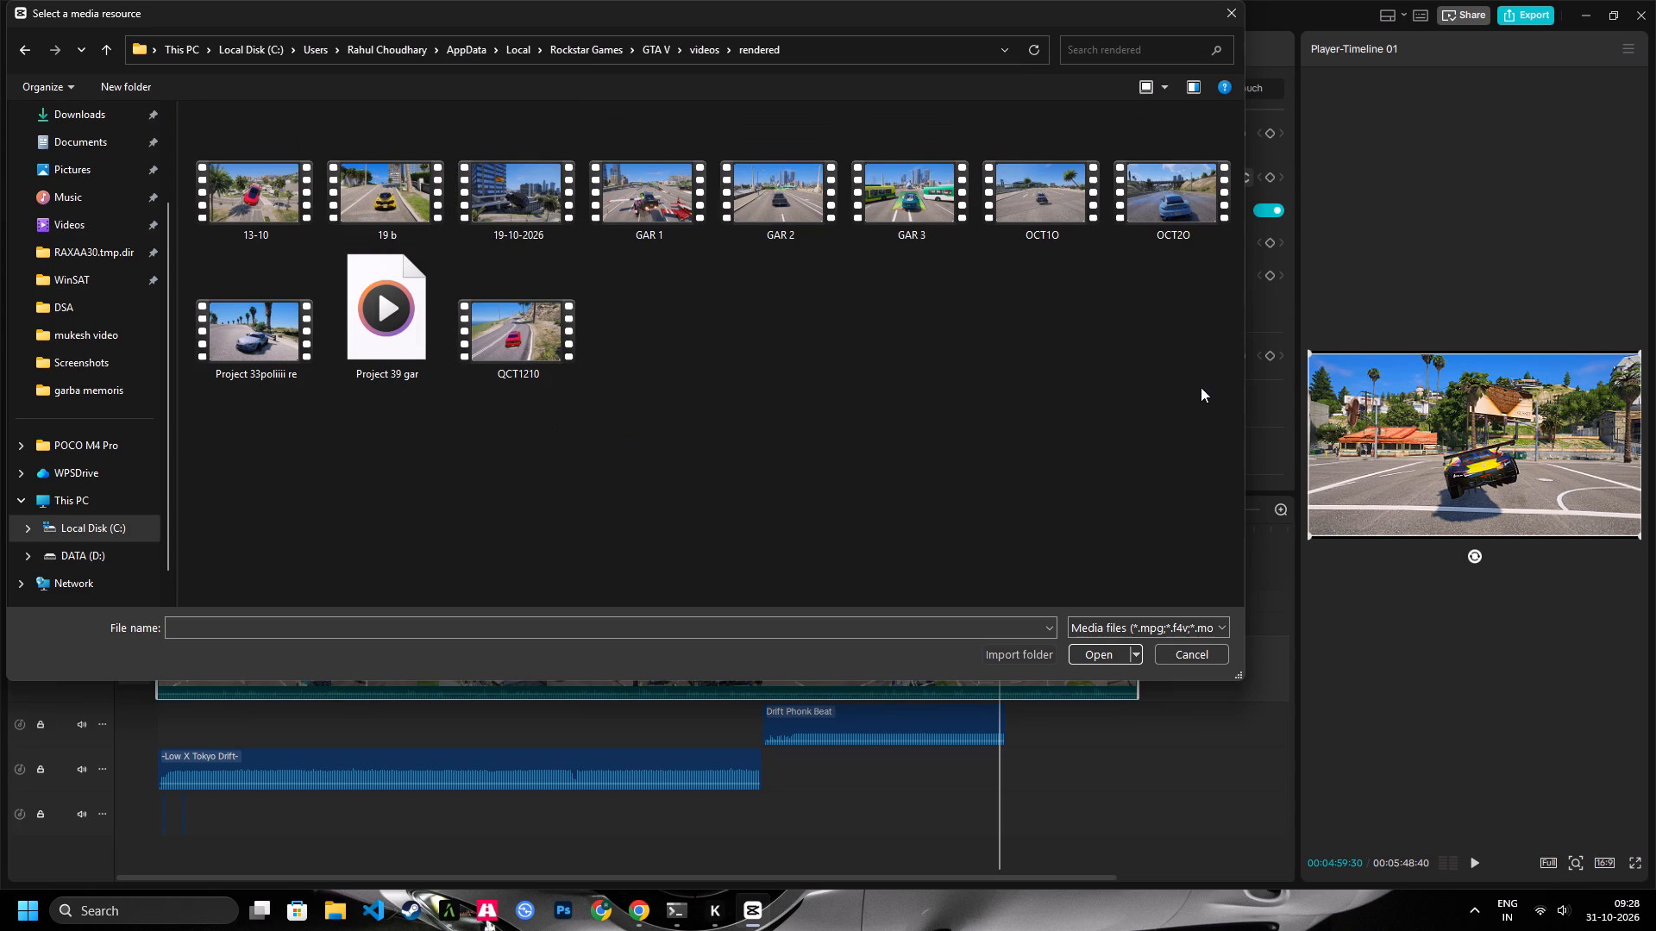
left_click_drag(1201, 387, 259, 180)
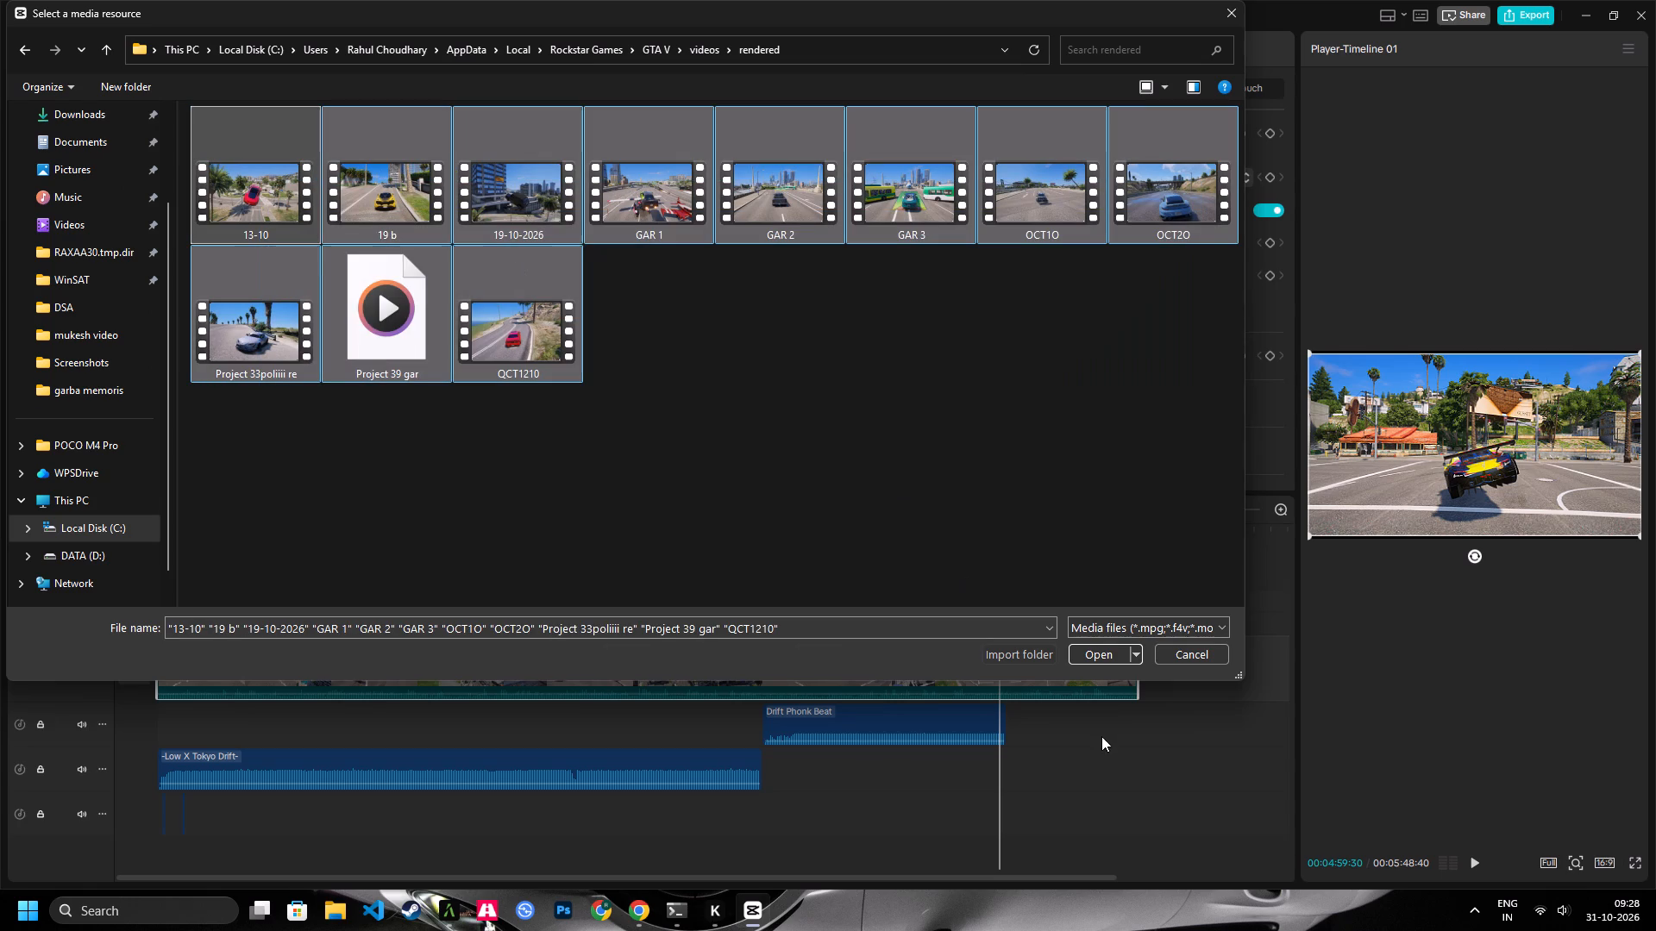
left_click(1105, 648)
scroll(784, 488, "down", 4)
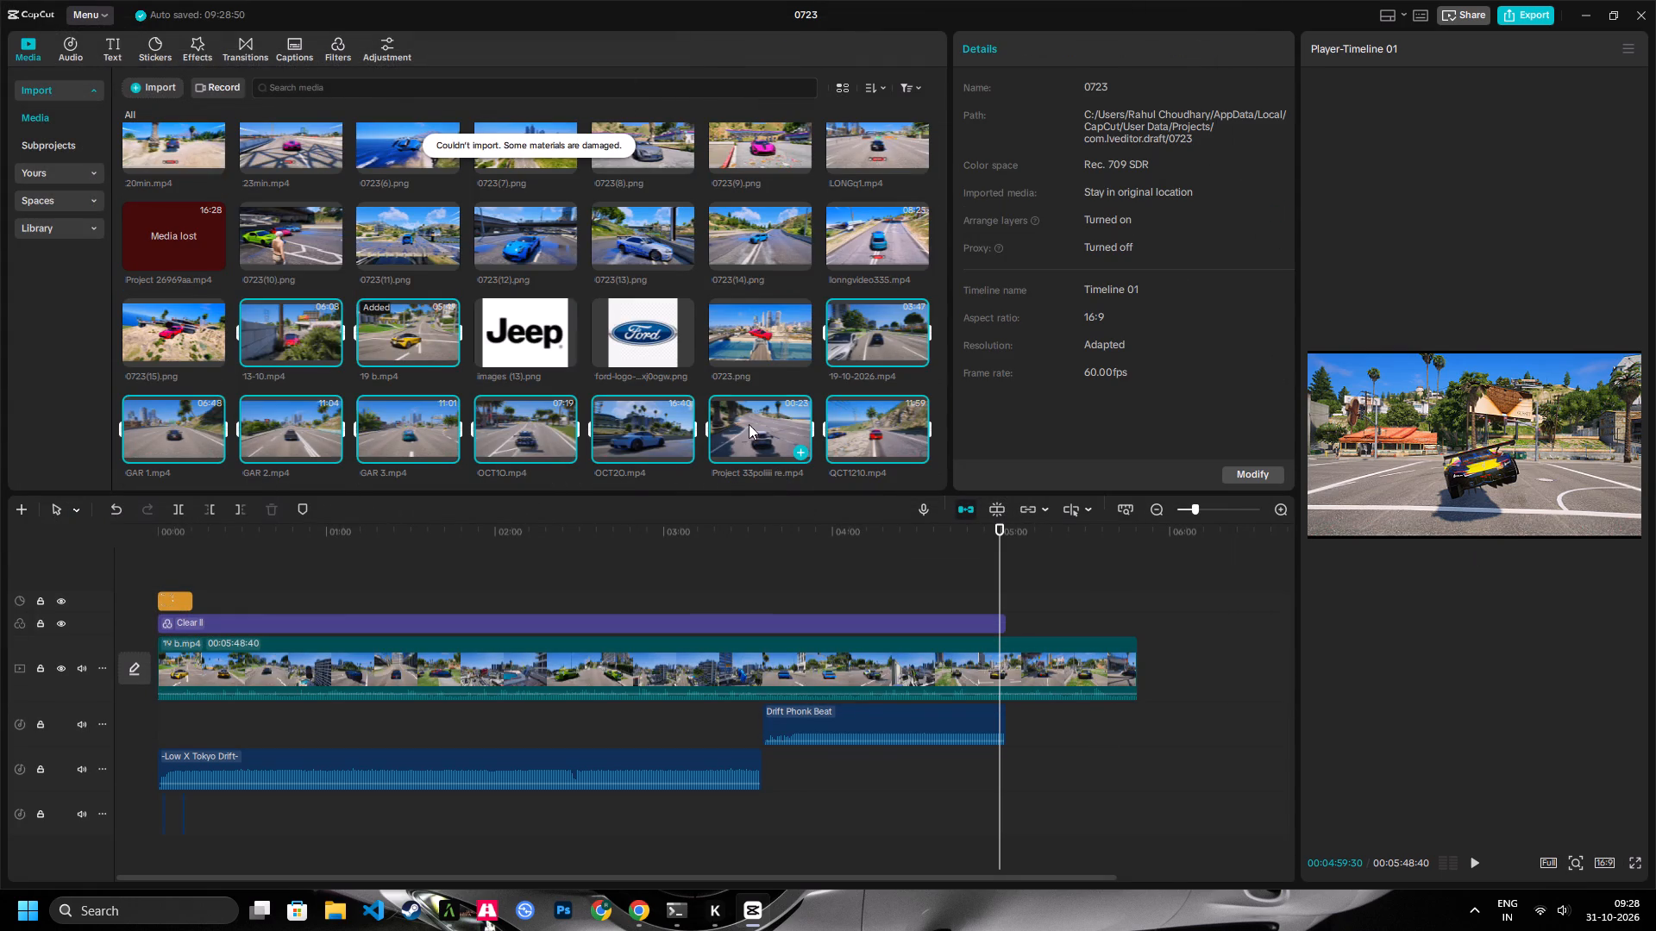
scroll(749, 424, "down", 4)
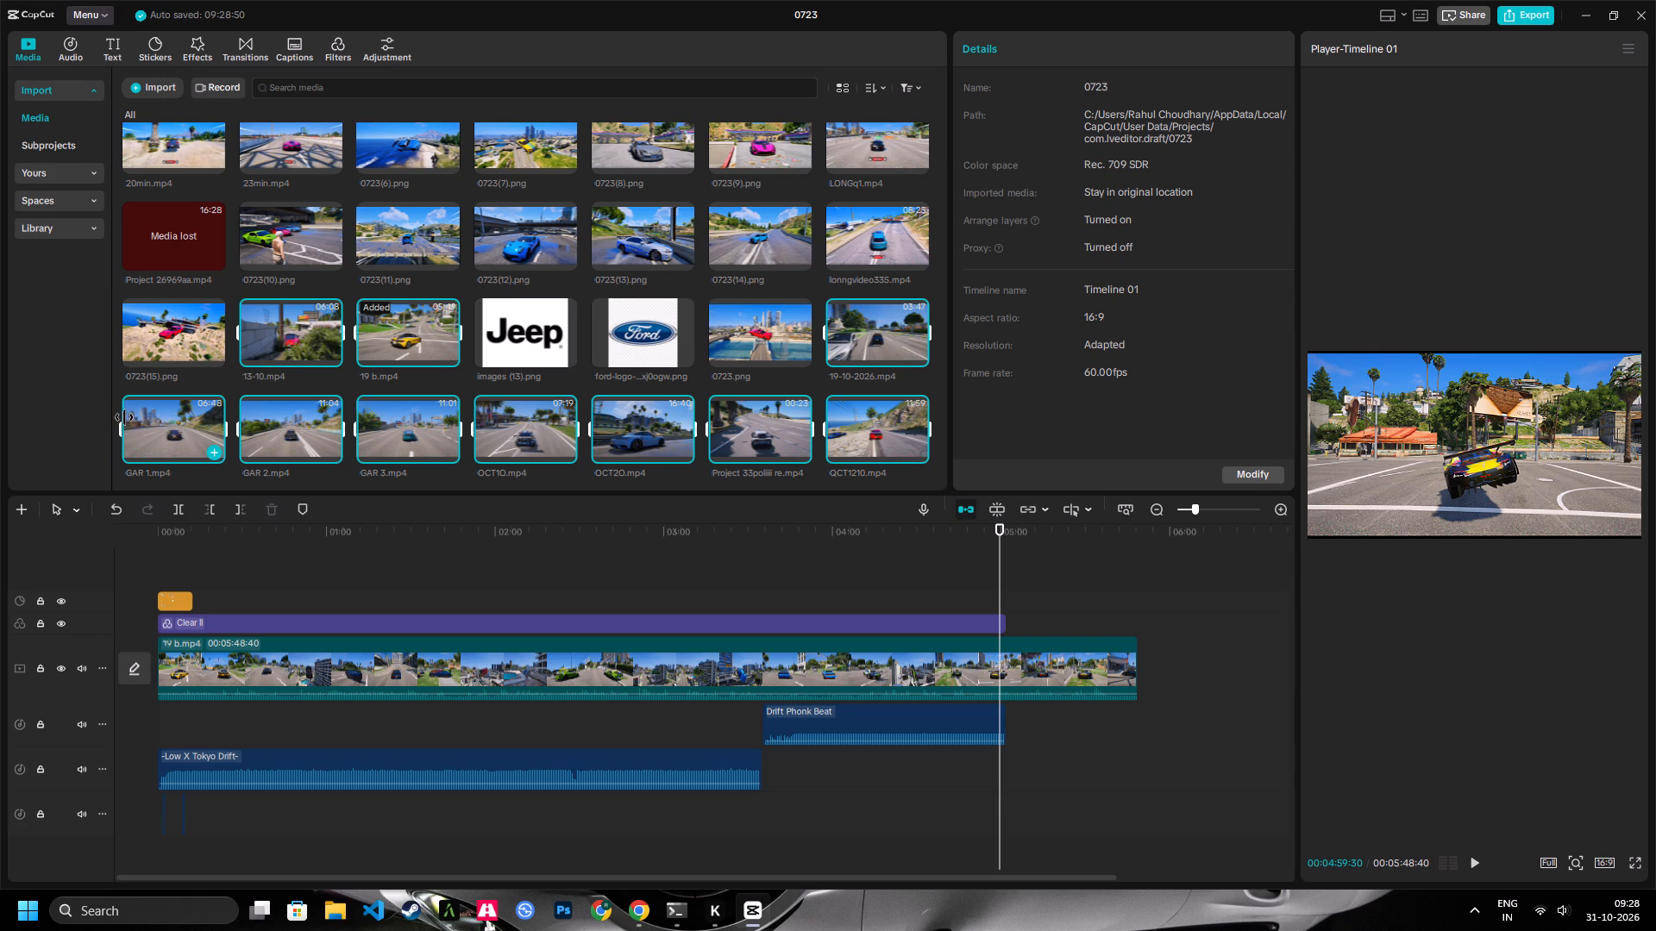
Remove the seven imported videos from GAR 1.mp4 through QCT1210.mp4 from the media library, keeping 19-10-2026.mp4.
left_click_drag(111, 418, 89, 423)
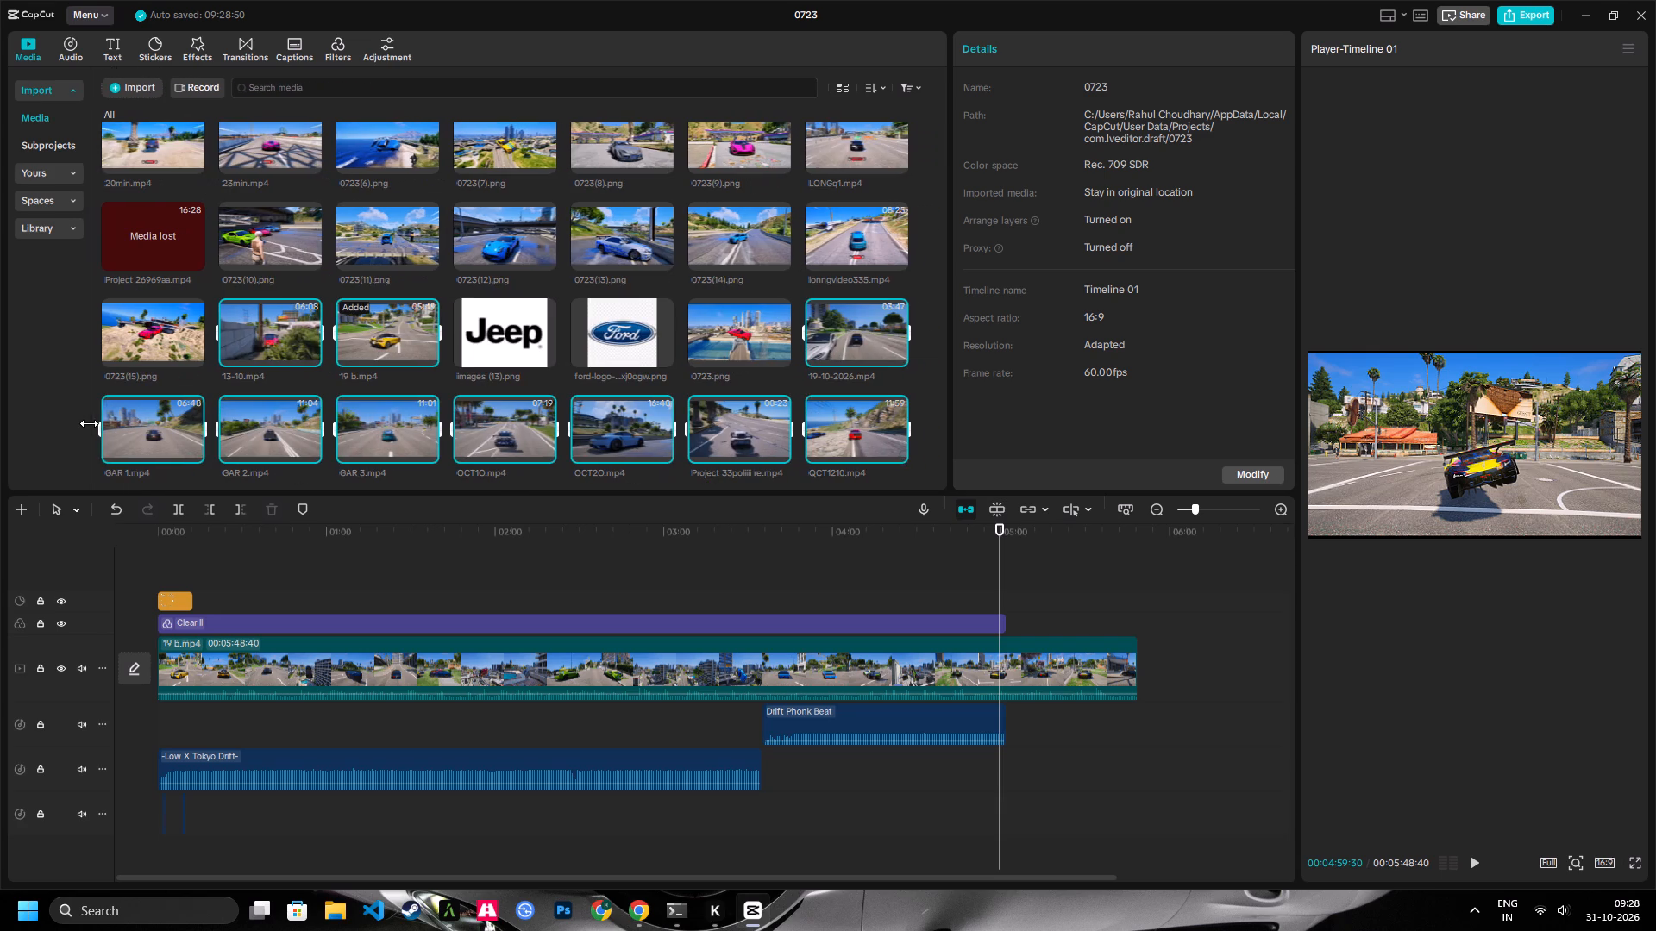
left_click(184, 451)
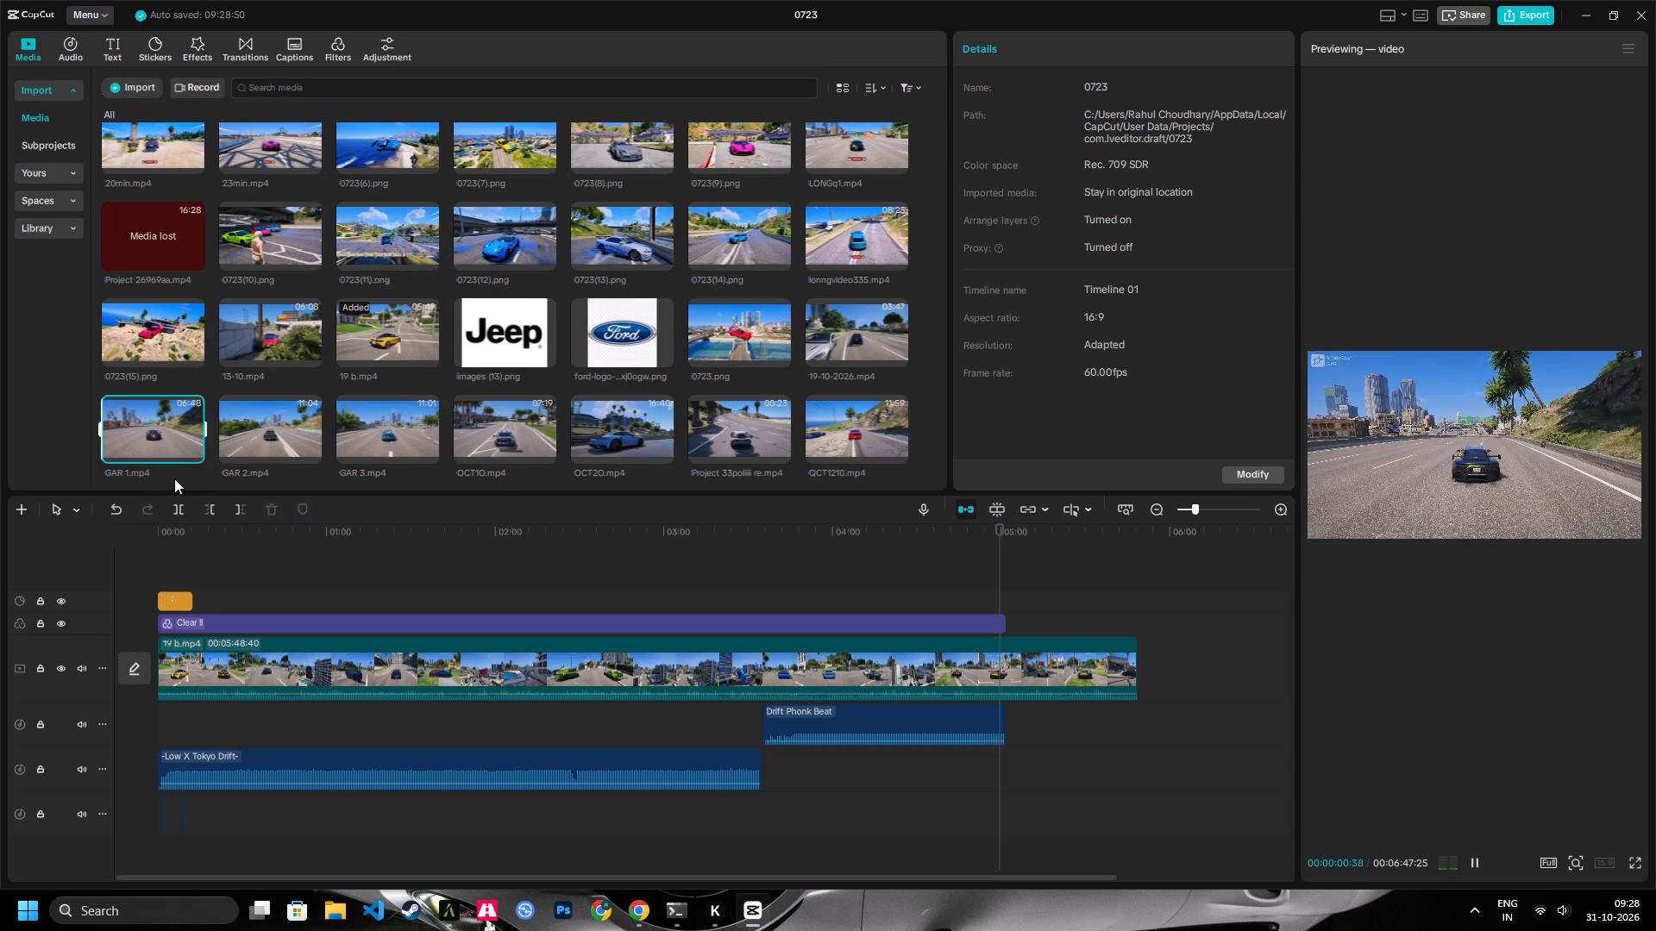
left_click_drag(174, 478, 842, 441)
key("Delete")
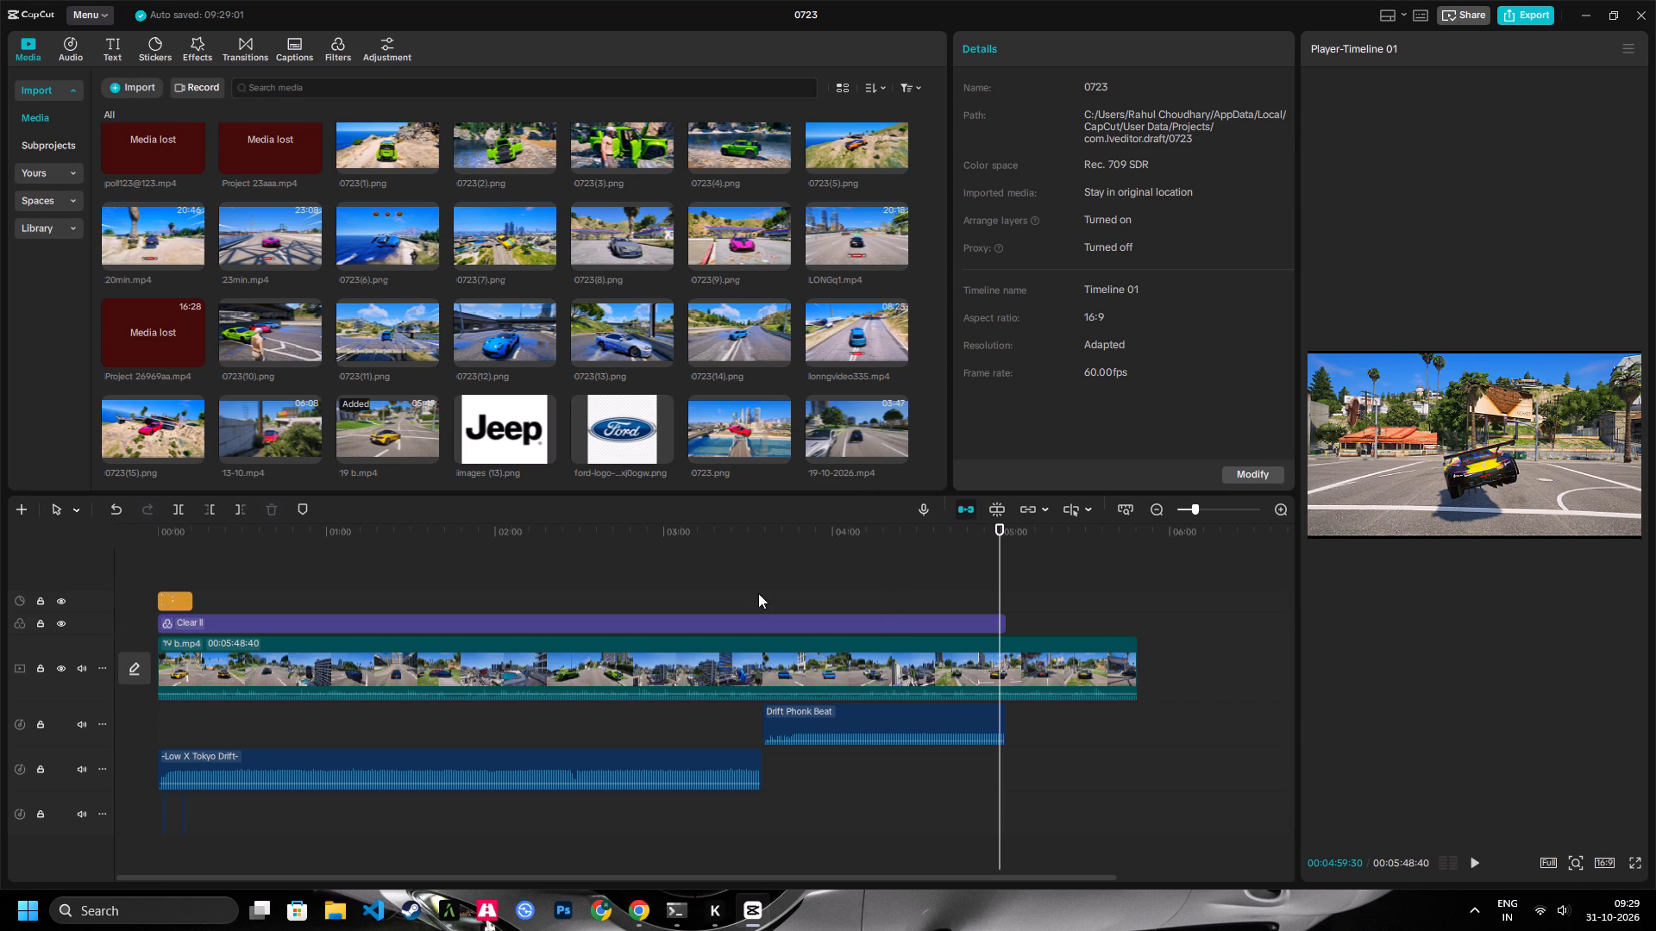
Add 19-10-2026.mp4 to the main video track directly after 19 b.mp4.
left_click_drag(855, 423, 1166, 664)
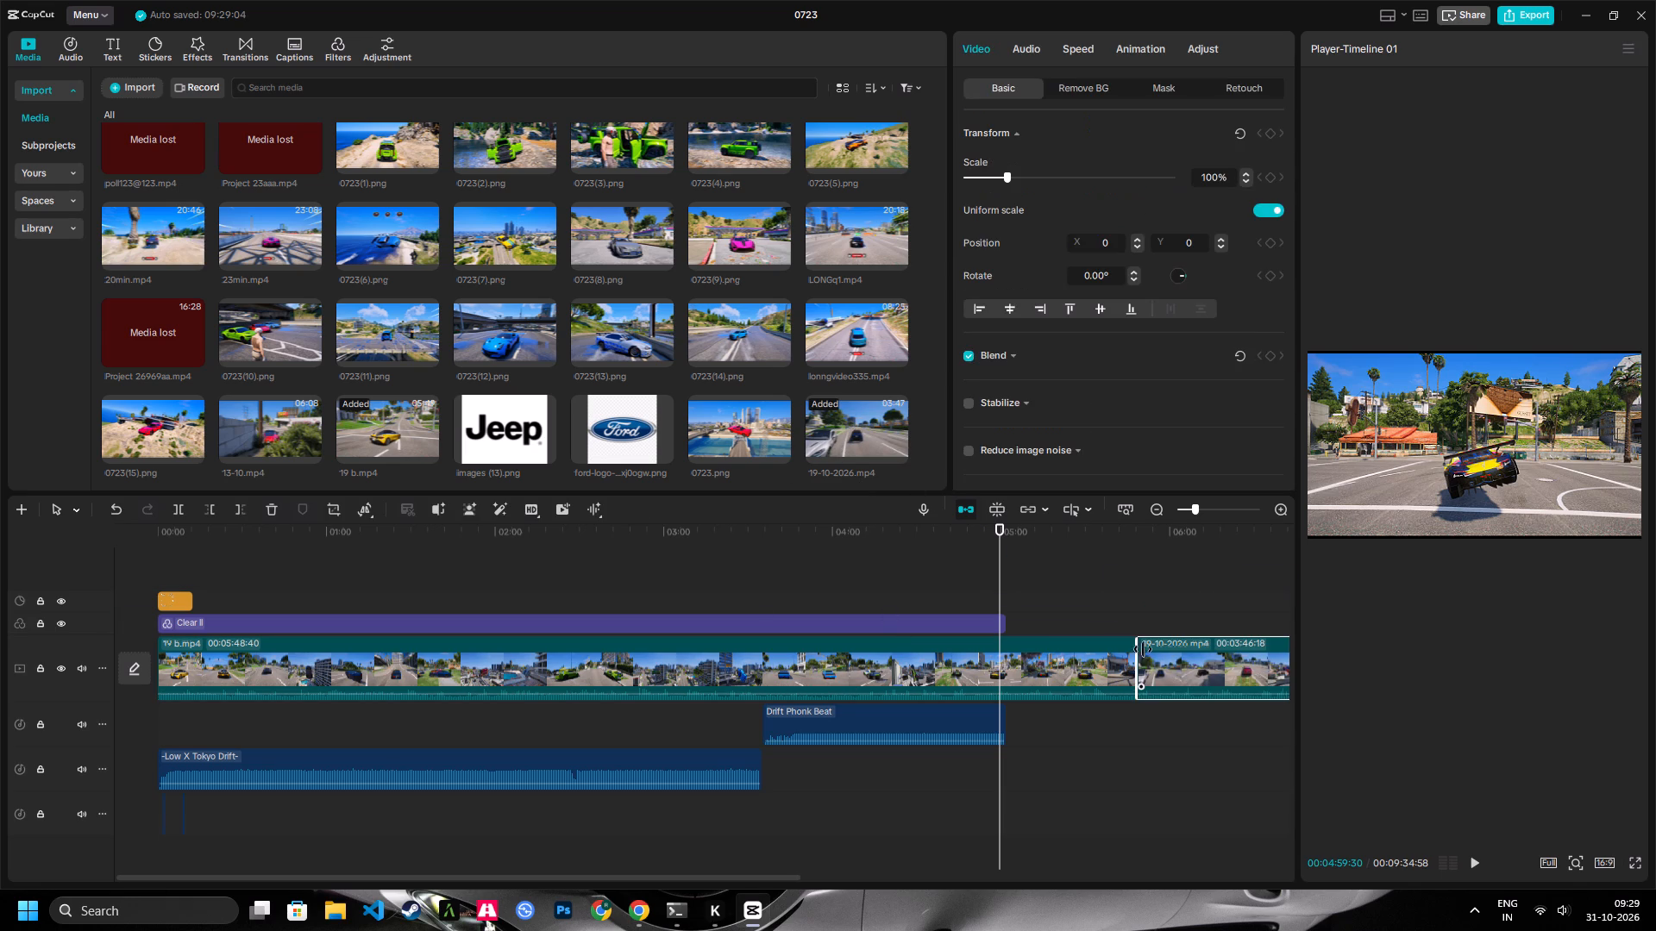
Switch the workspace layout to a large central player above a full-width timeline, with the playhead near the timeline start.
left_click_drag(899, 538, 0, 558)
key("space")
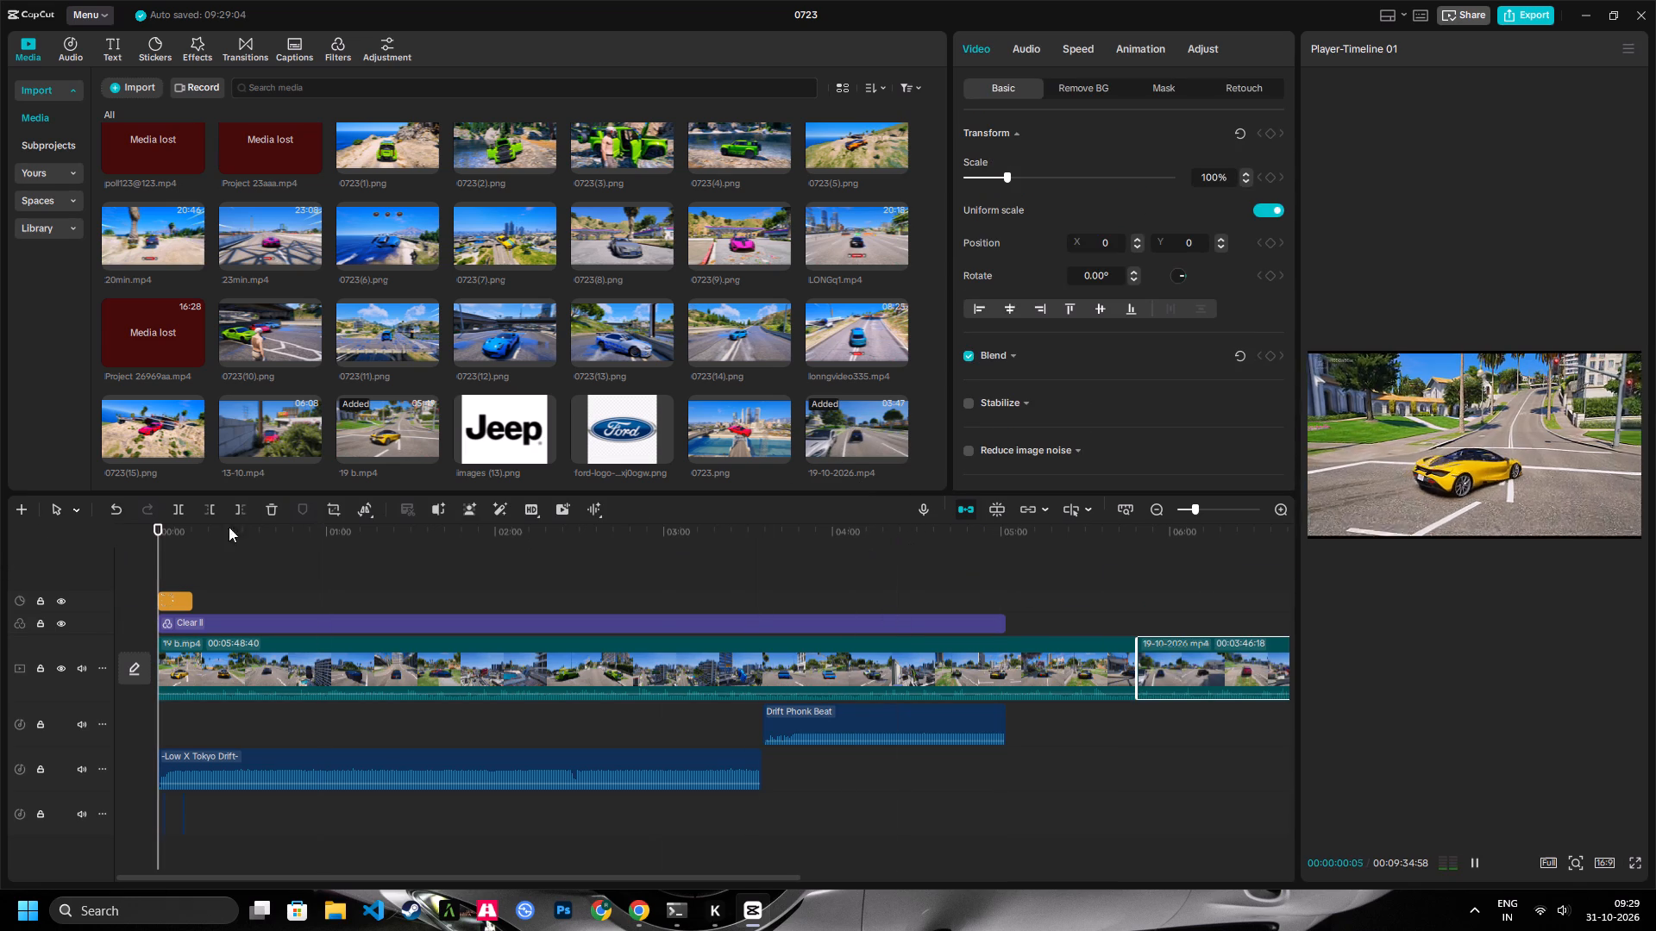
key("space")
left_click(1425, 15)
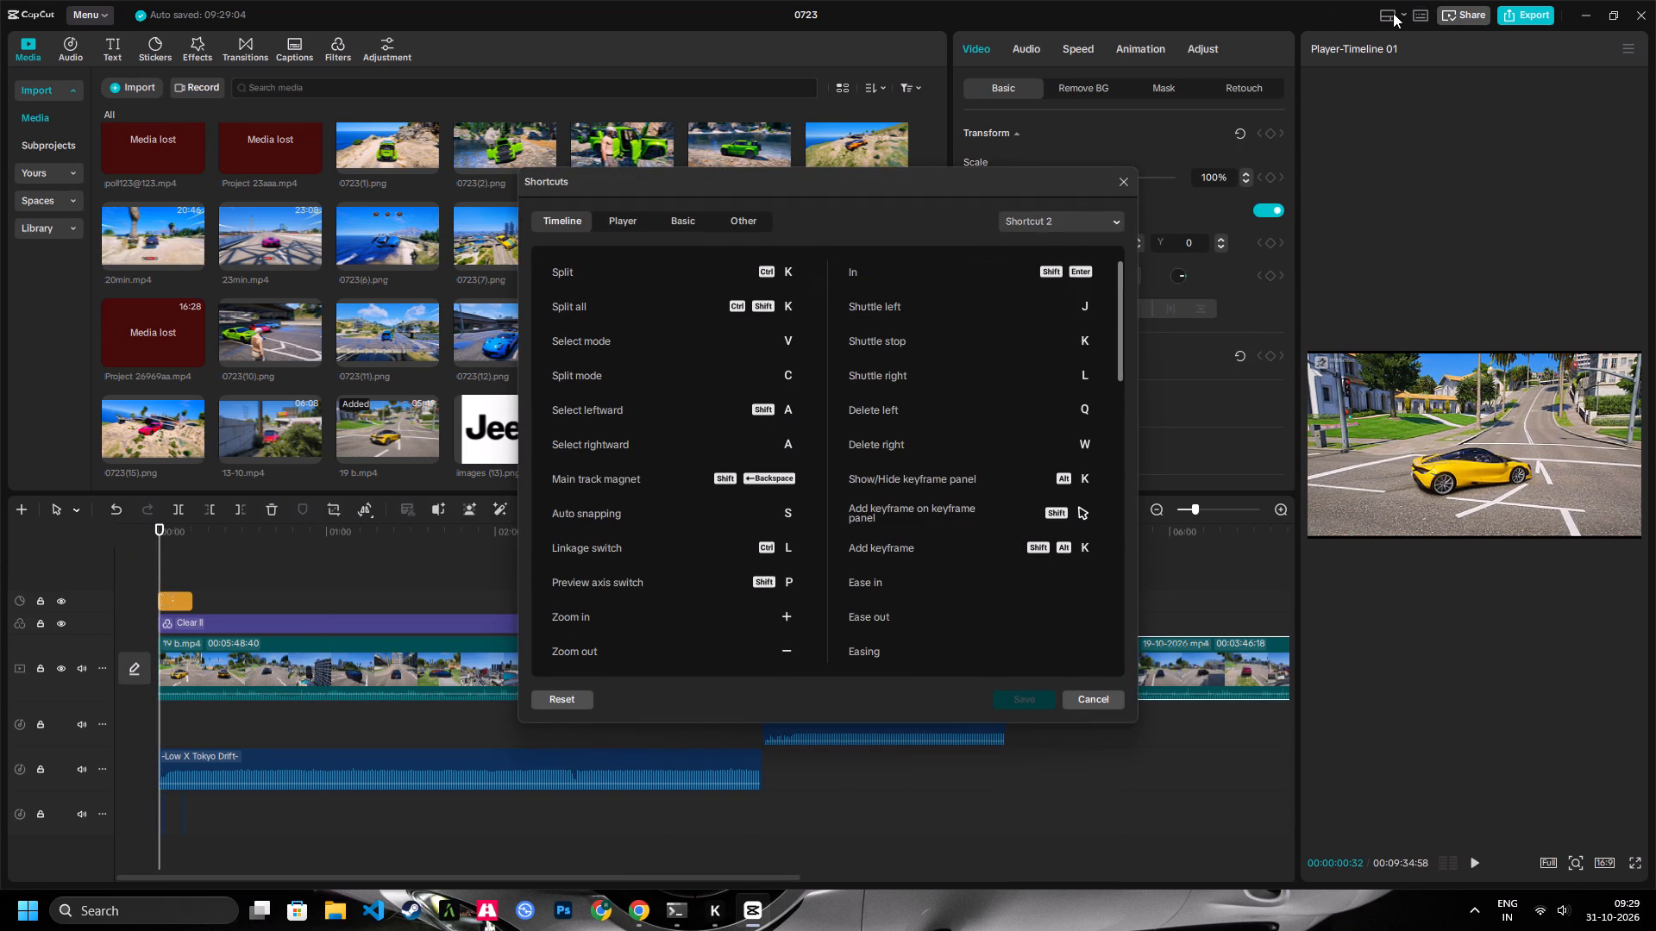
double_click(1393, 13)
left_click(1119, 180)
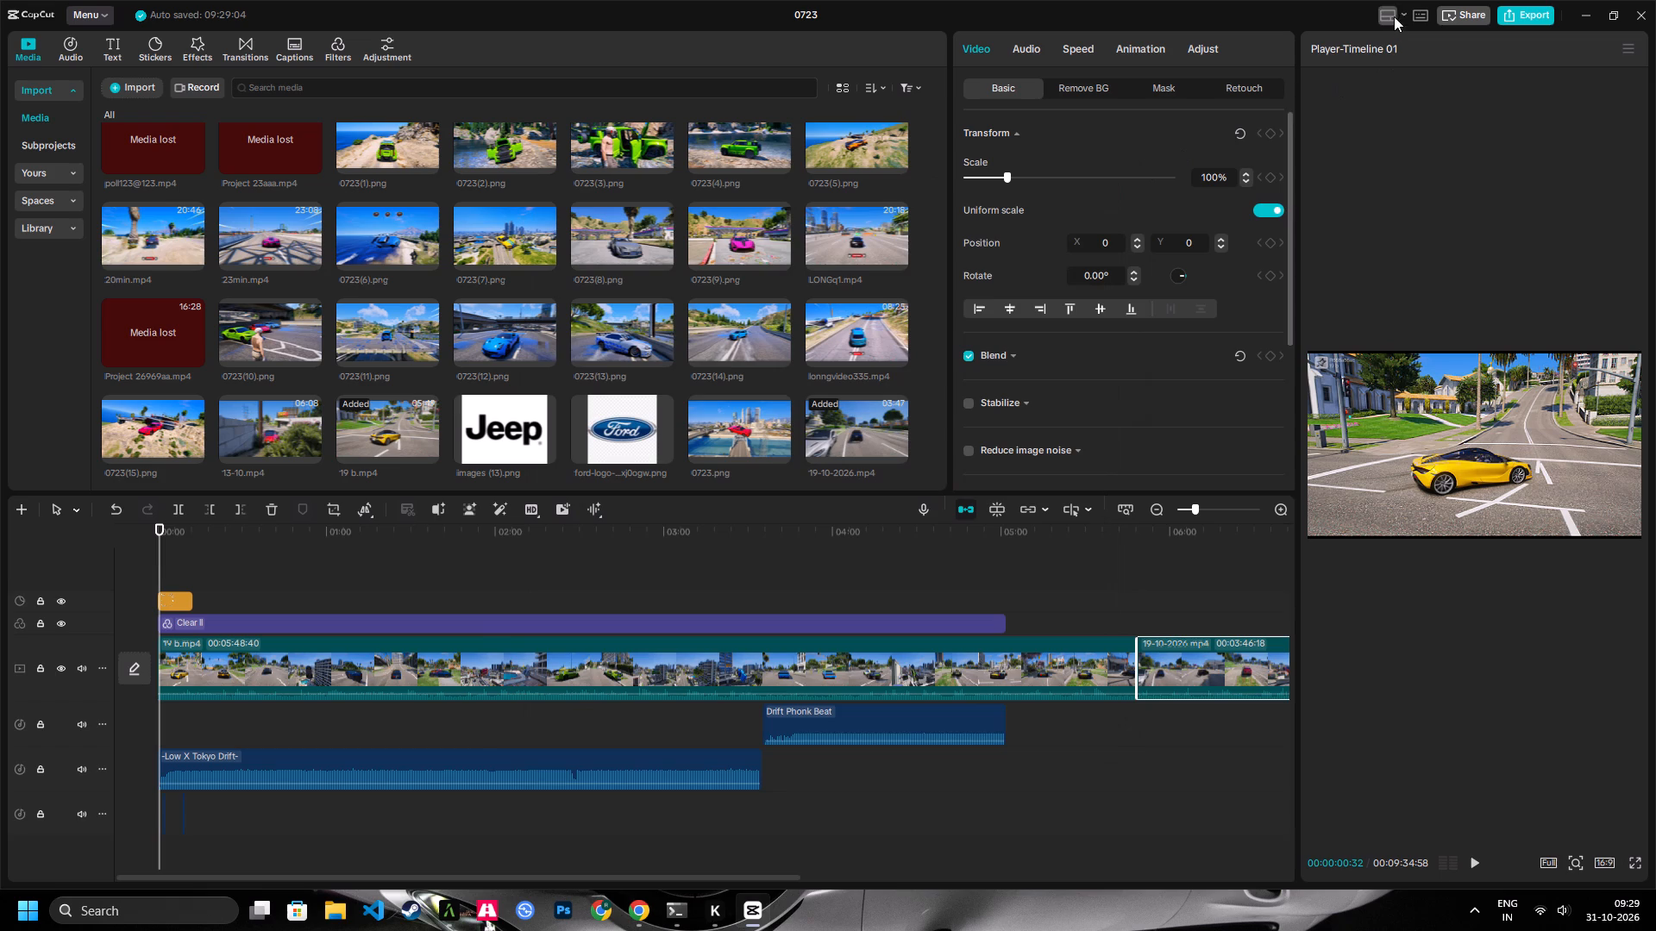
left_click(1394, 16)
left_click(1388, 67)
left_click(1388, 14)
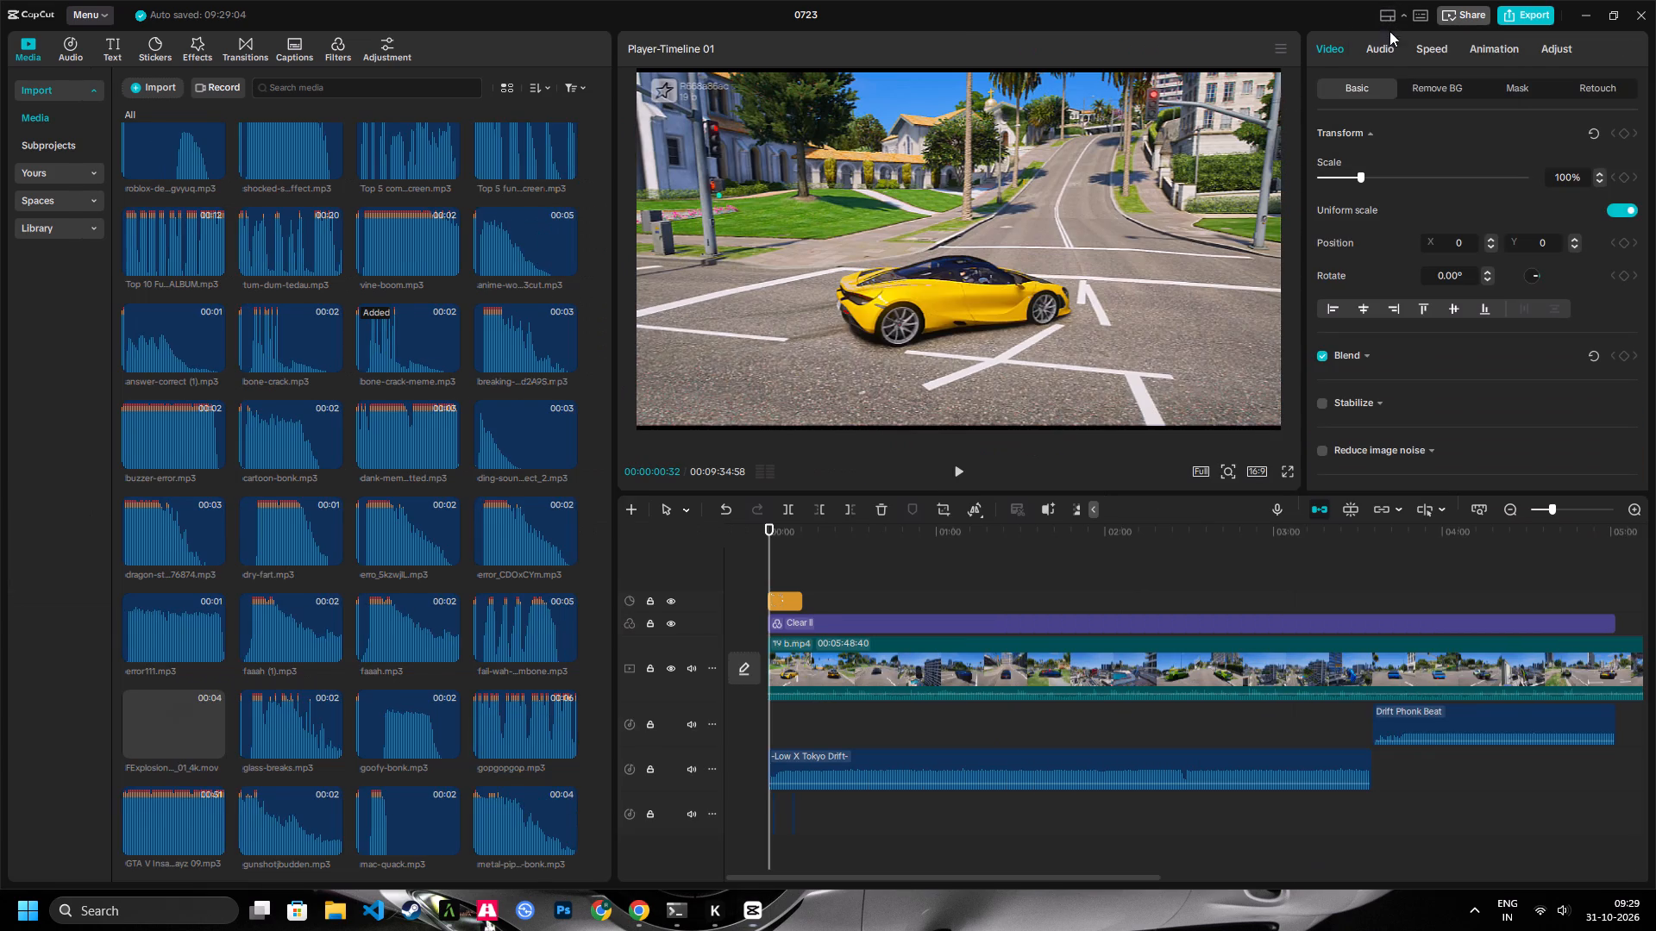
left_click(1389, 41)
Trim about 1.8 seconds (up to 00:00:01:47) off the start of 19 b.mp4.
key("space")
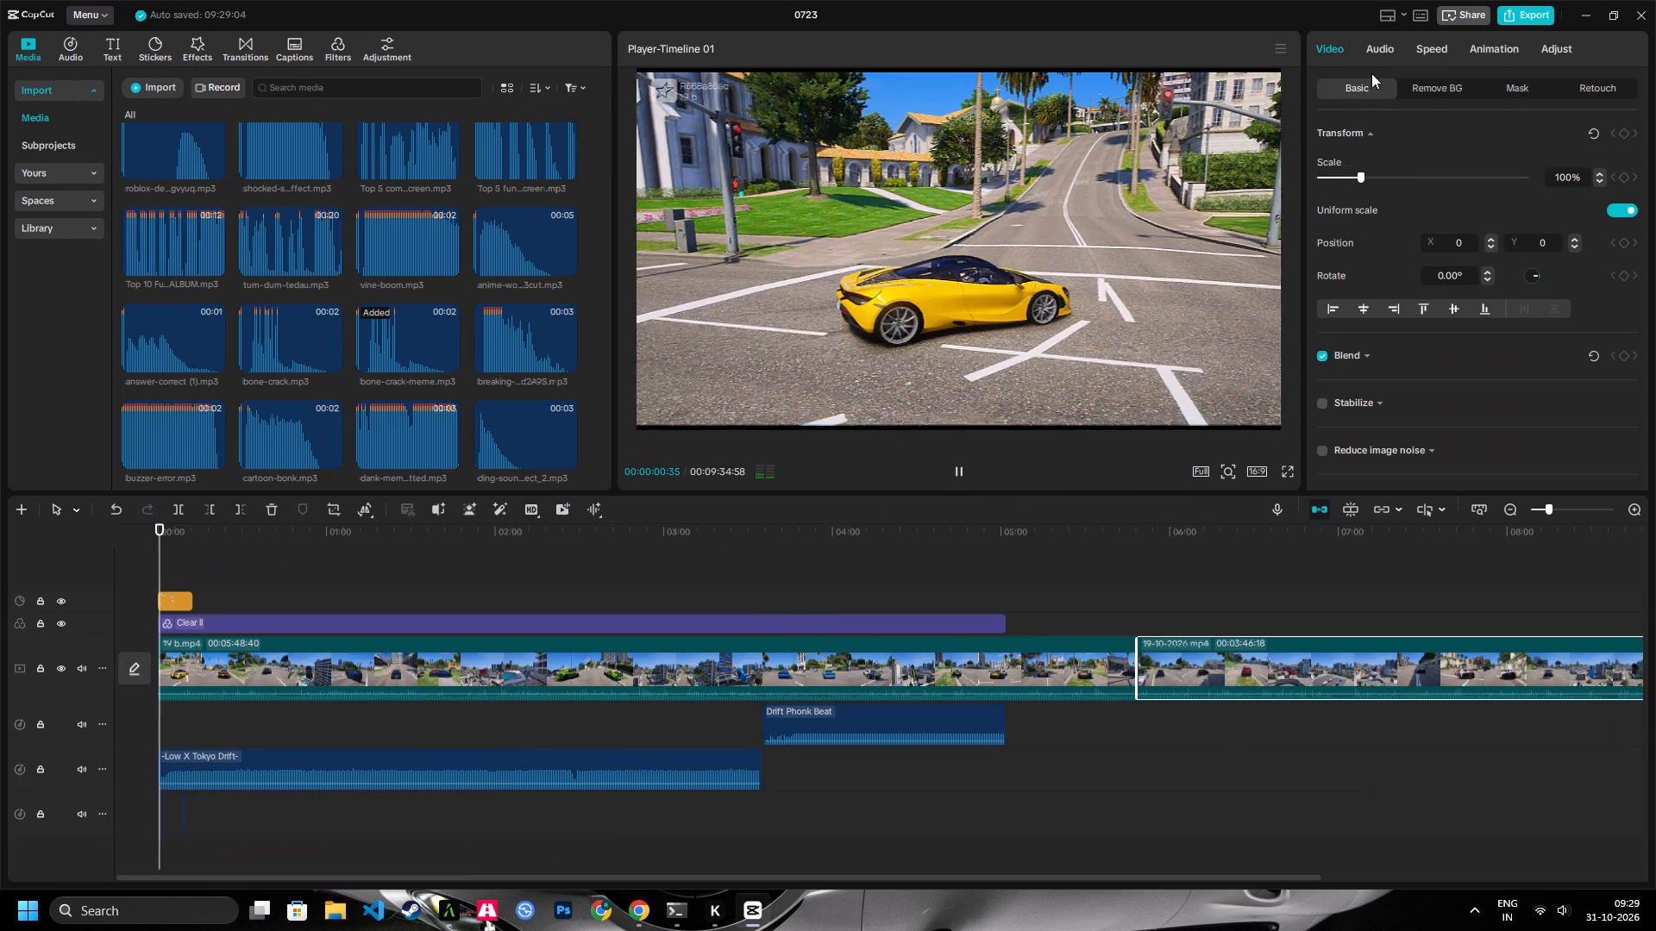
key("space")
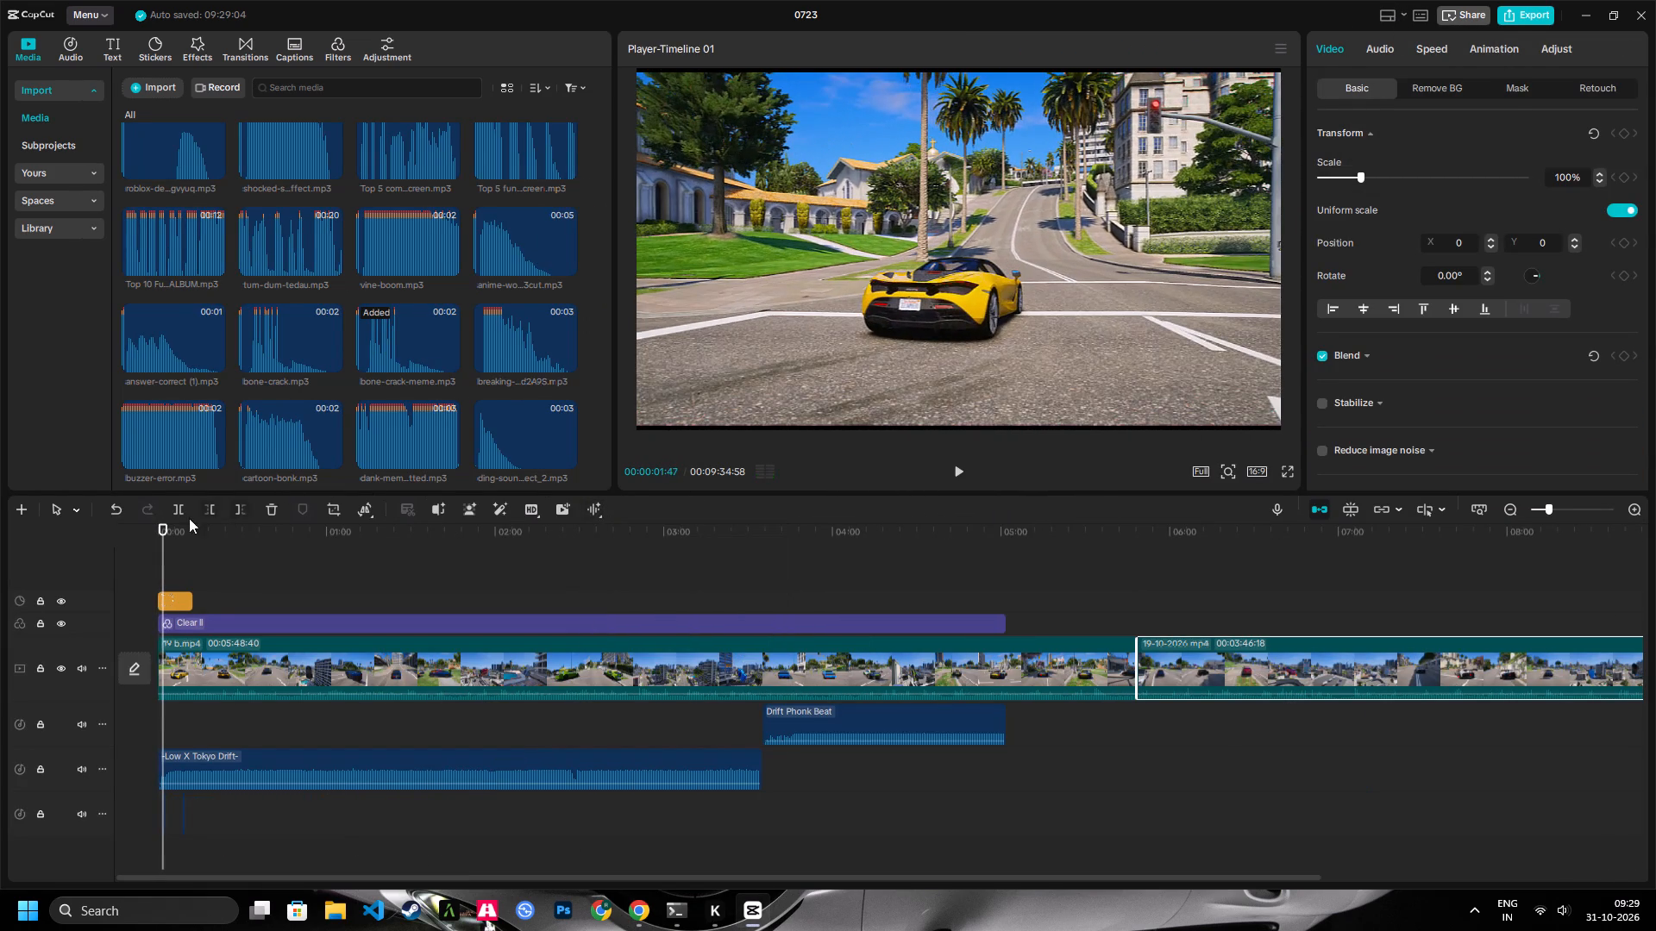
left_click(208, 503)
Split 19 b.mp4 at about 18 seconds, where the grey car's run starts, and trim about 1.5 seconds off the following piece's start.
key("space")
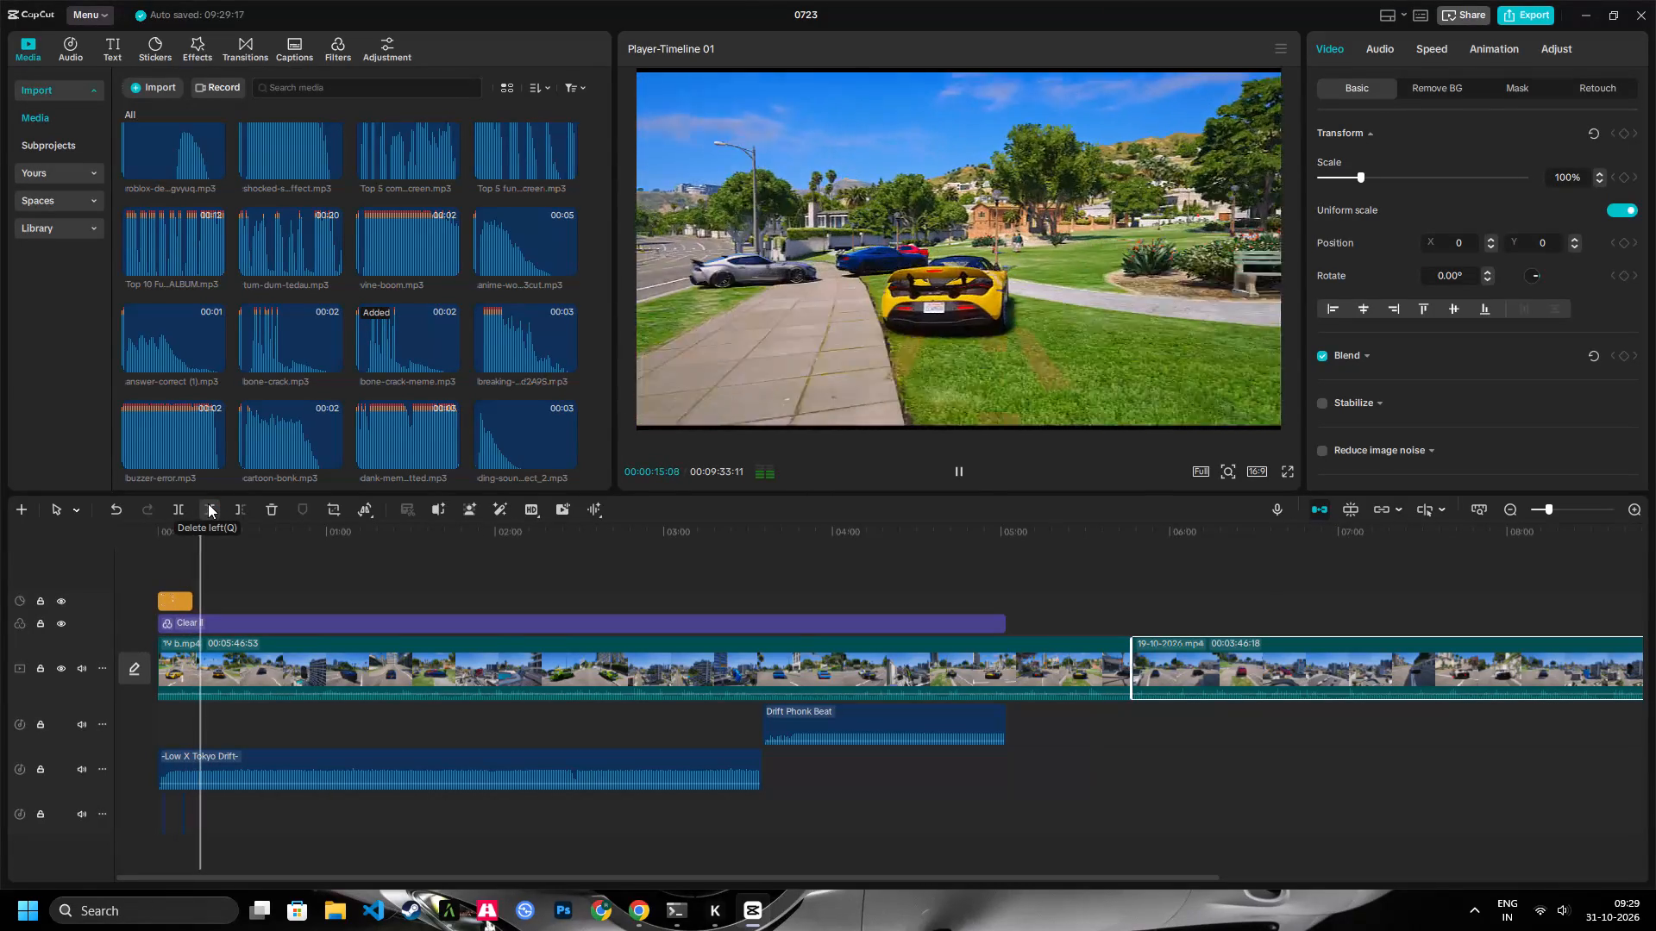
key("space")
key("space")
key("space")
key("space")
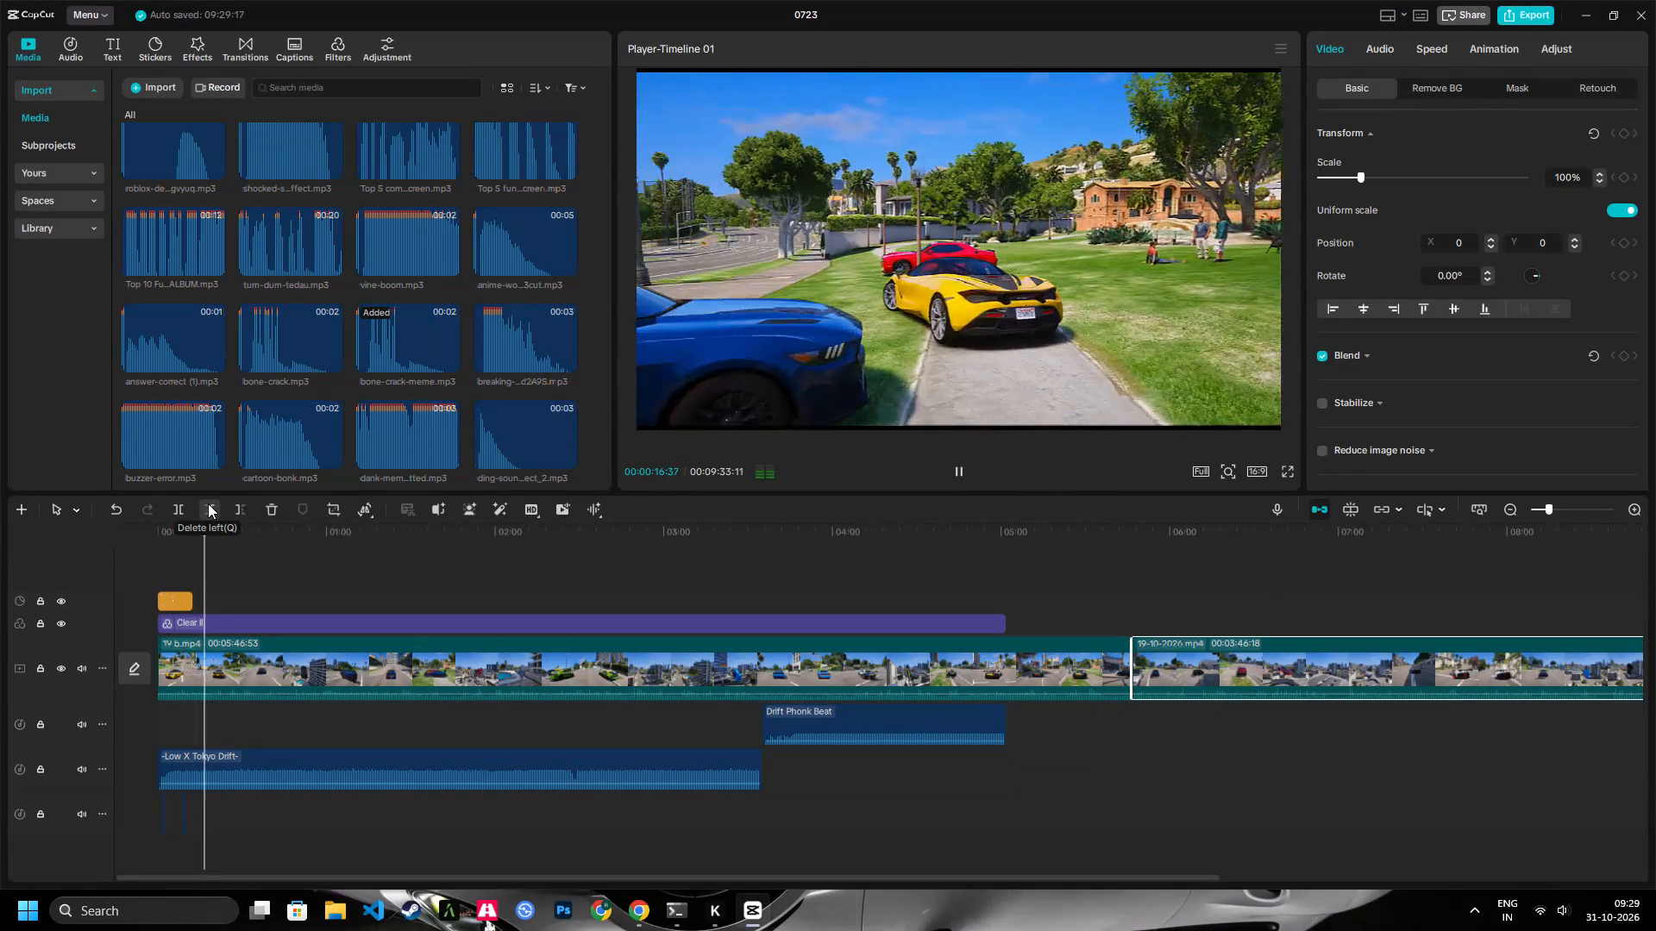
key("space")
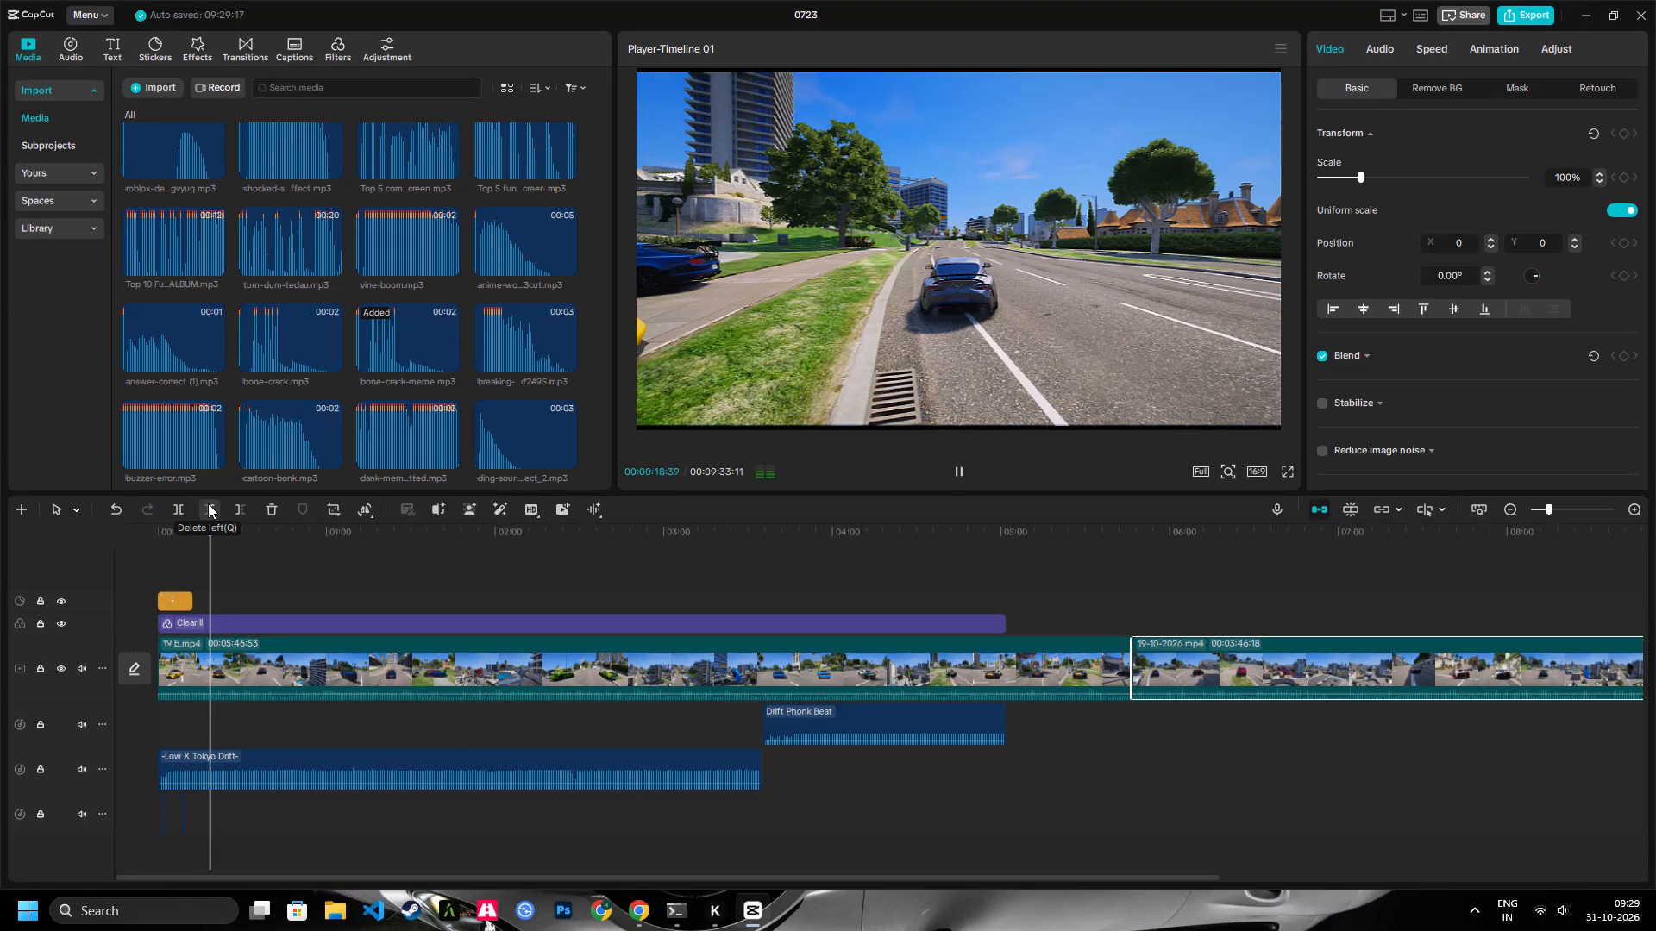
key("Left")
key("Left")
key("Left")
key("Left")
key("Left")
key("Left")
key("Left")
key("Left")
key("Left")
key("Left")
key("Left")
key("Left")
key("Left")
key("Left")
key("Left")
key("Left")
key("Left")
key("Left")
key("Left")
key("Left")
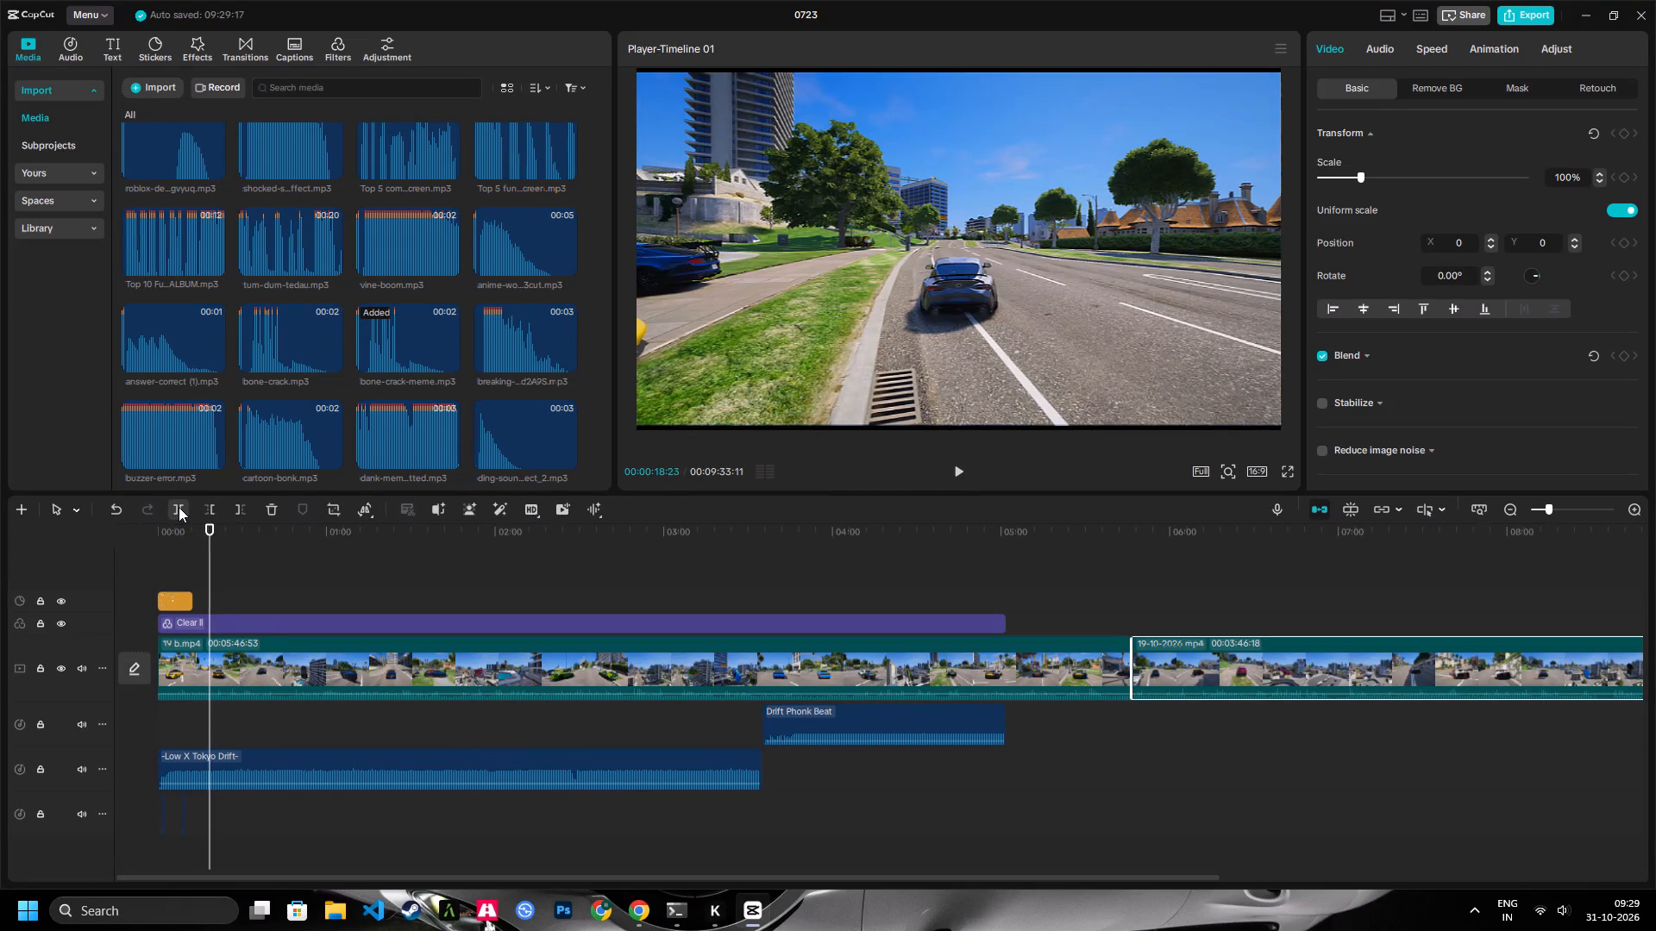
left_click(179, 507)
key("space")
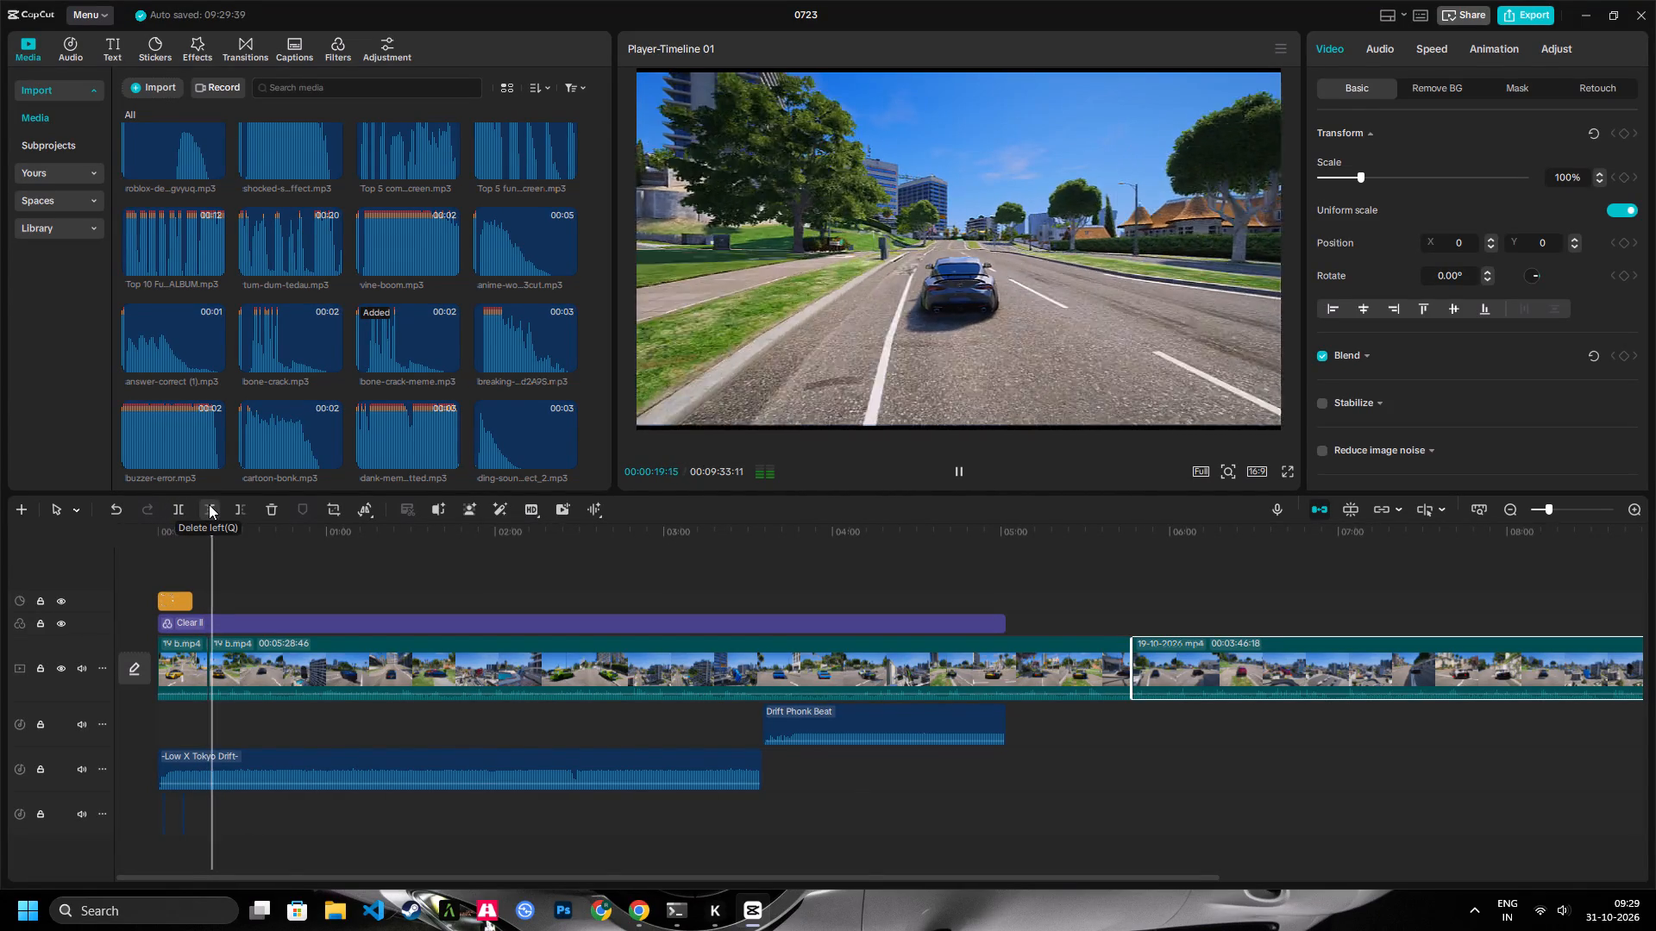
left_click(209, 504)
Split 19 b.mp4 at about 26 seconds, after the grey car's crash, and trim about 1.7 seconds off the following piece's start.
key("space")
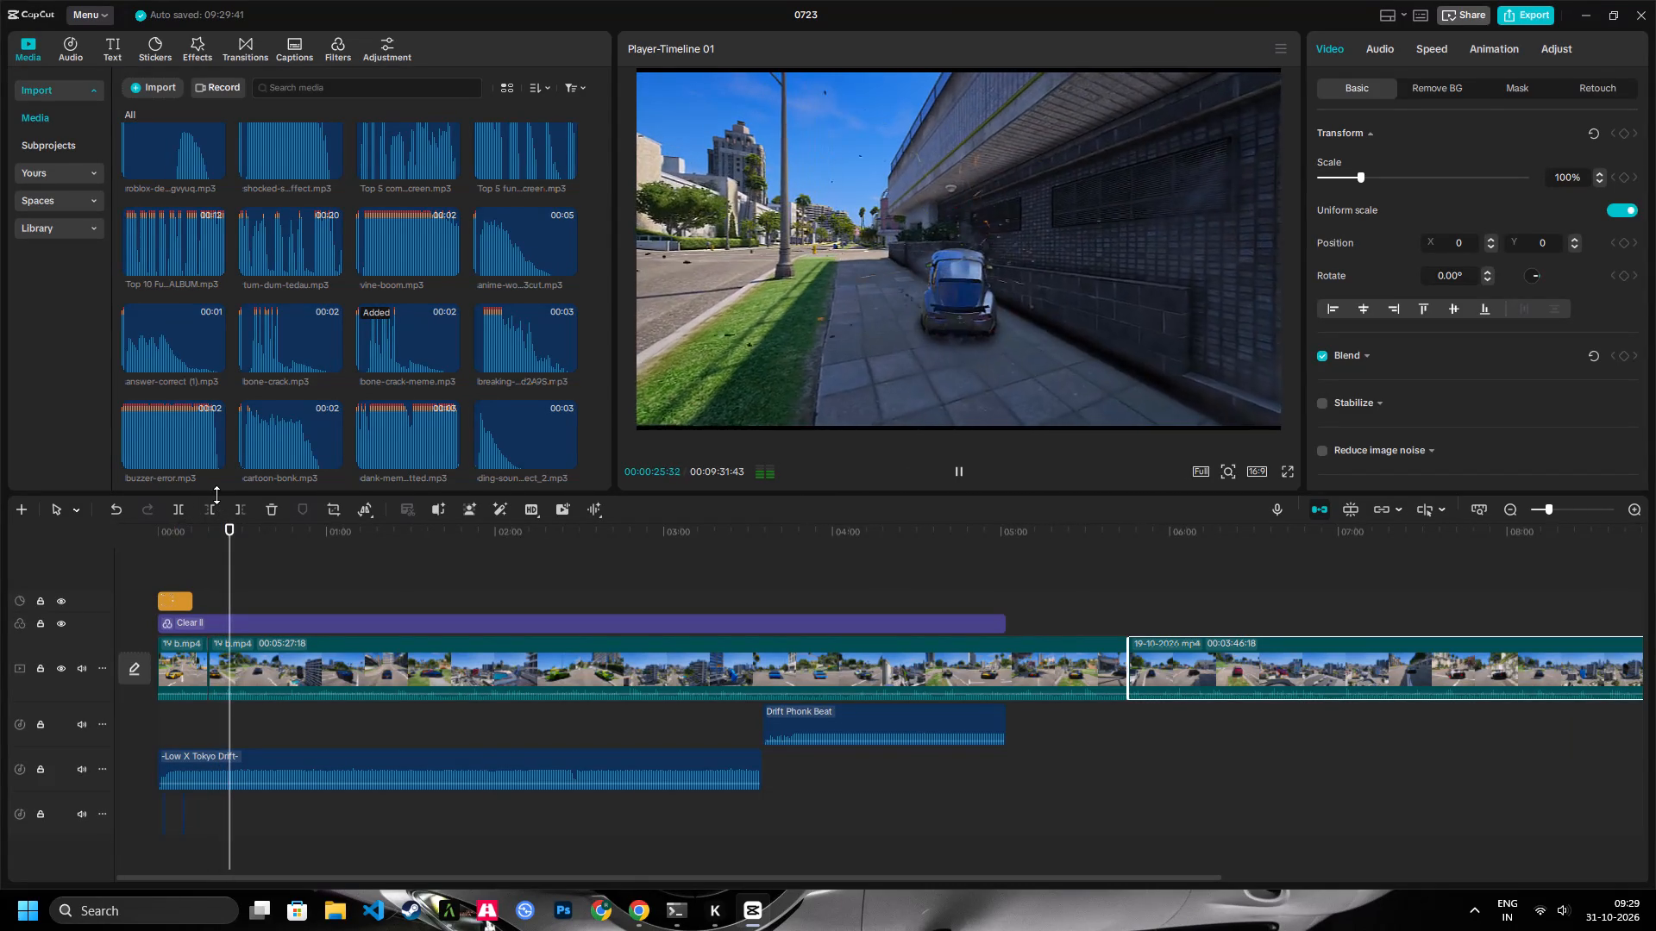
key("space")
left_click(184, 500)
key("space")
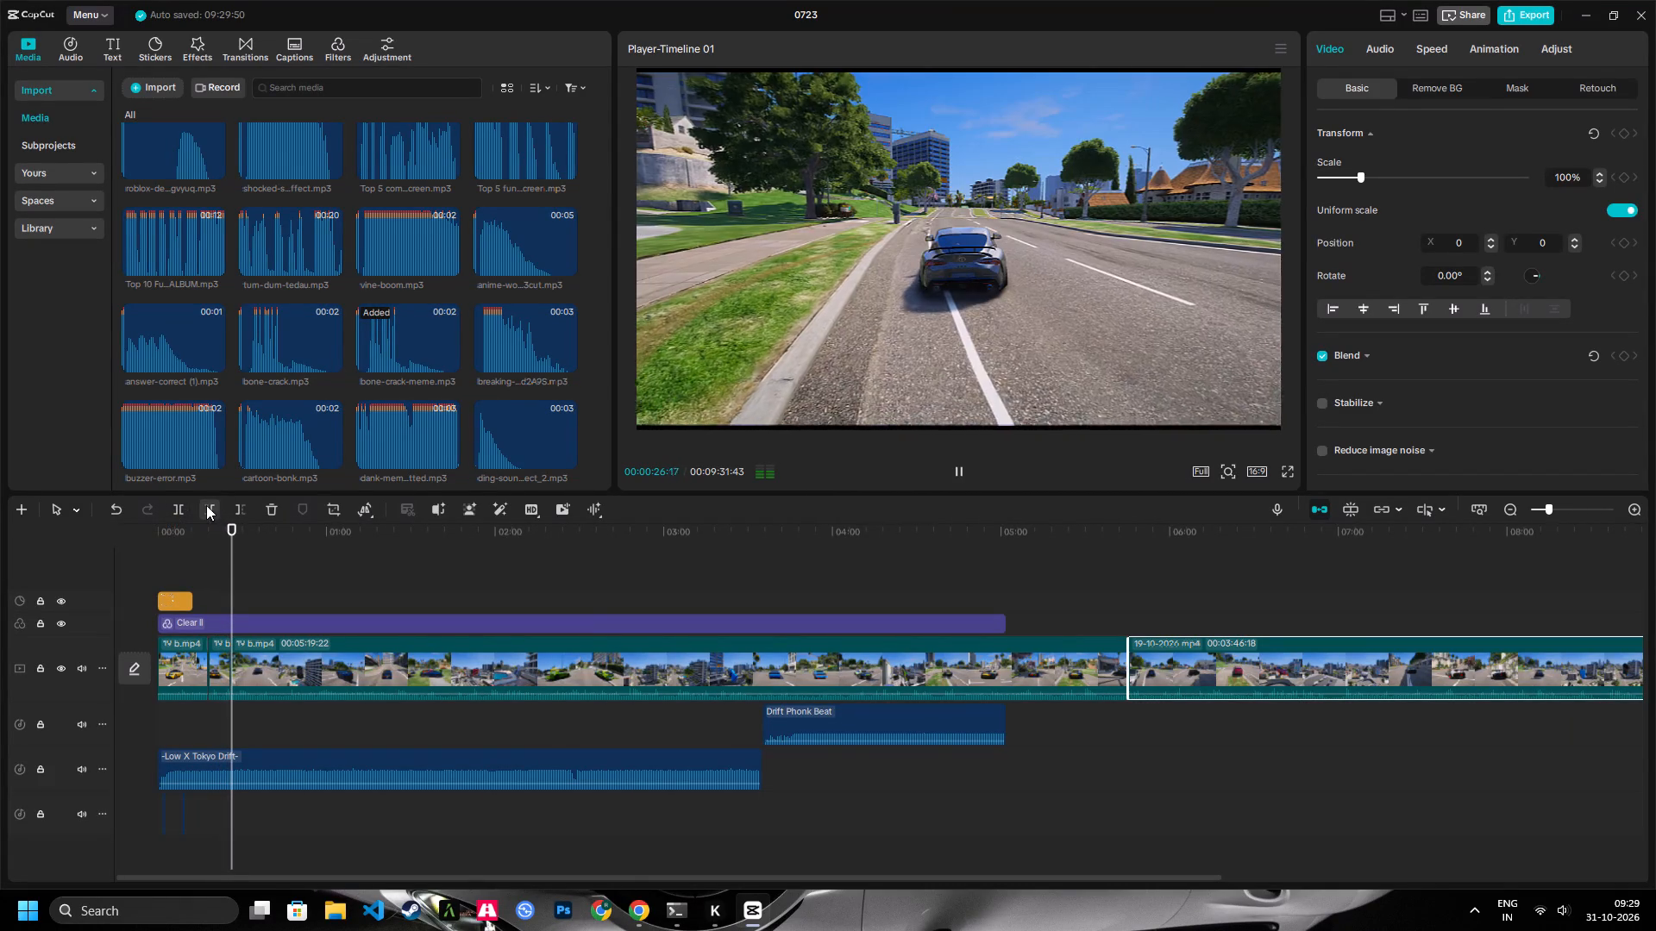
left_click(206, 505)
key("space")
left_click(206, 505)
Split 19 b.mp4 at 00:00:29:44, before the blue car's run, and trim about 5.8 seconds off the following piece's start.
key("space")
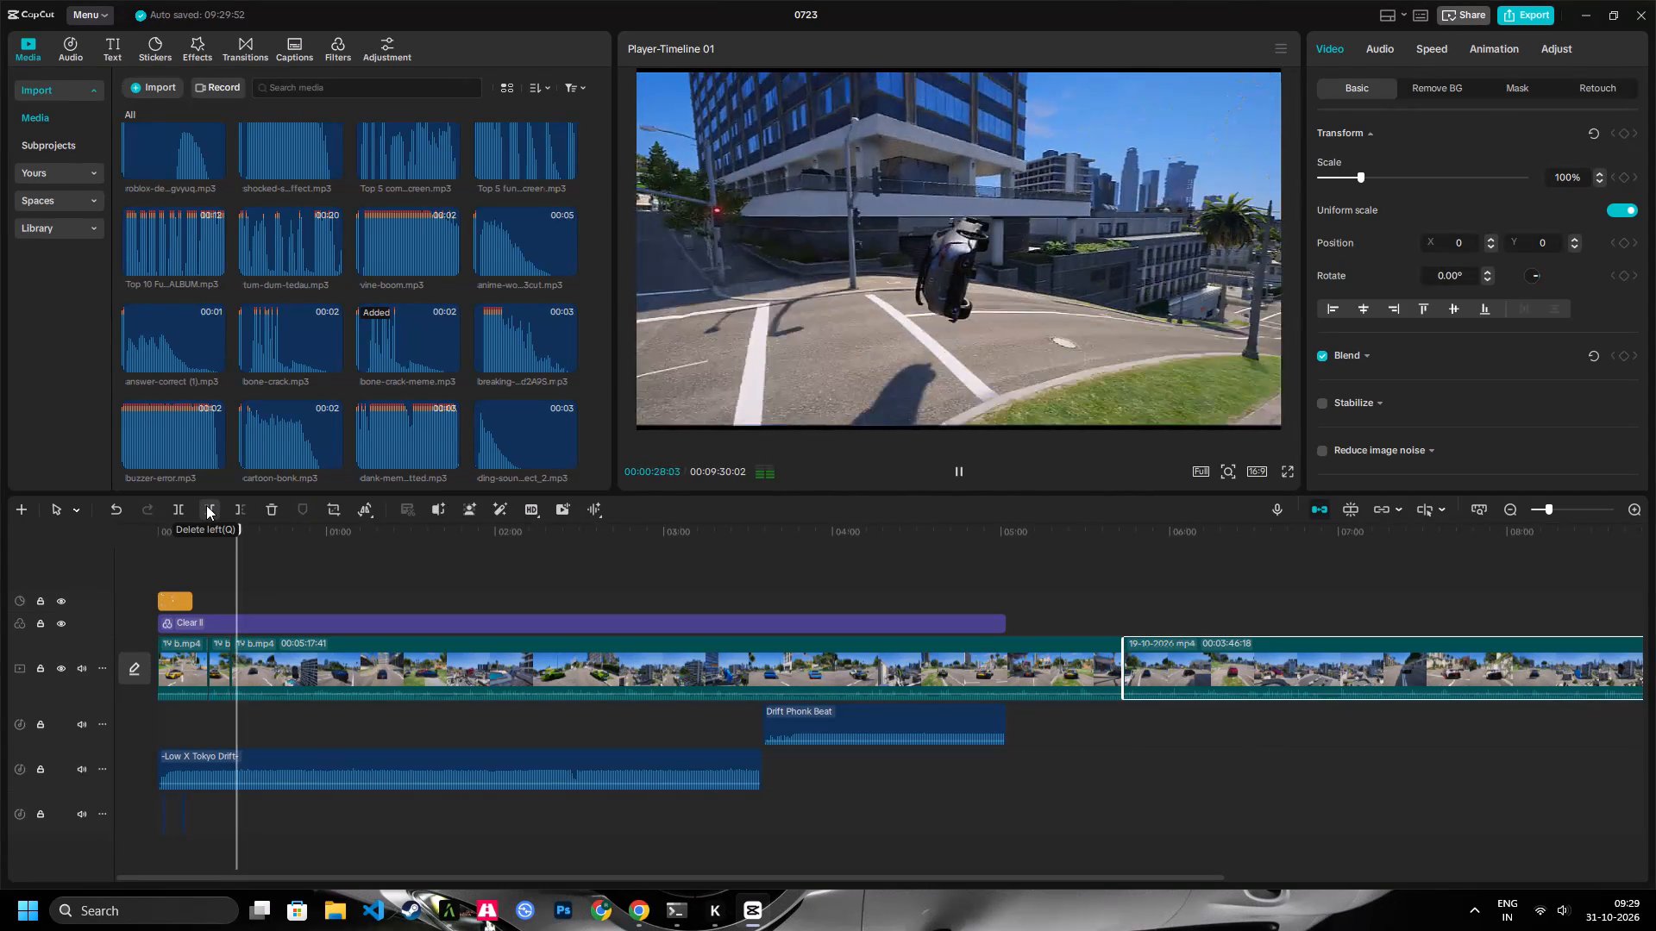
key("space")
key("space")
key("space")
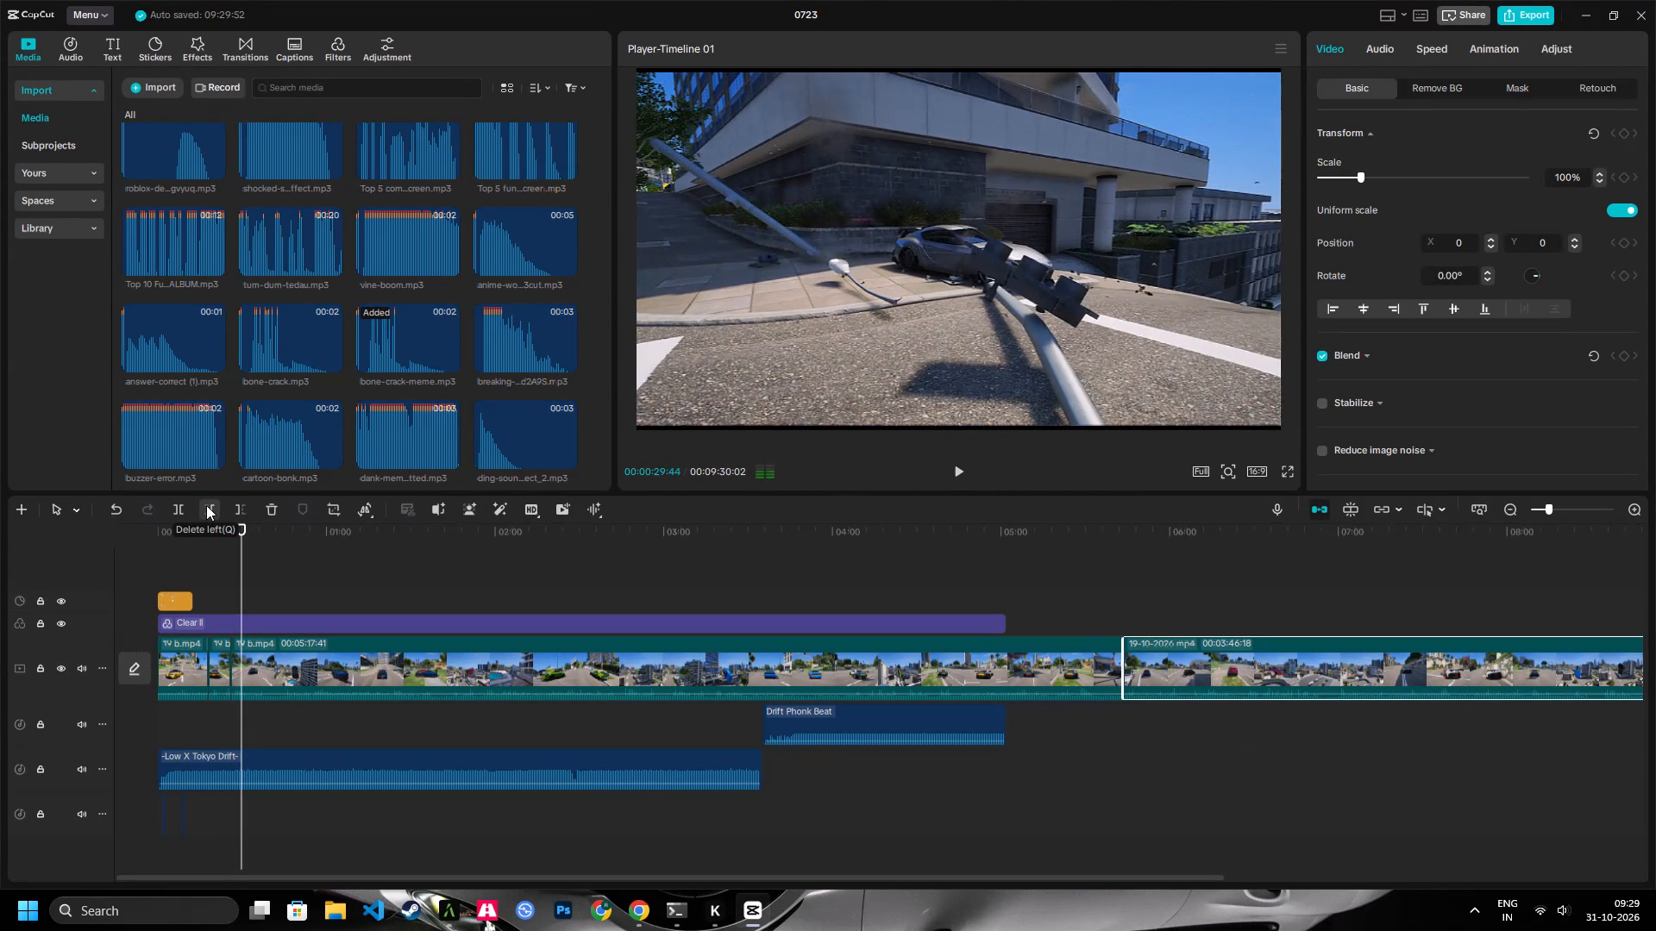
left_click(175, 514)
key("space")
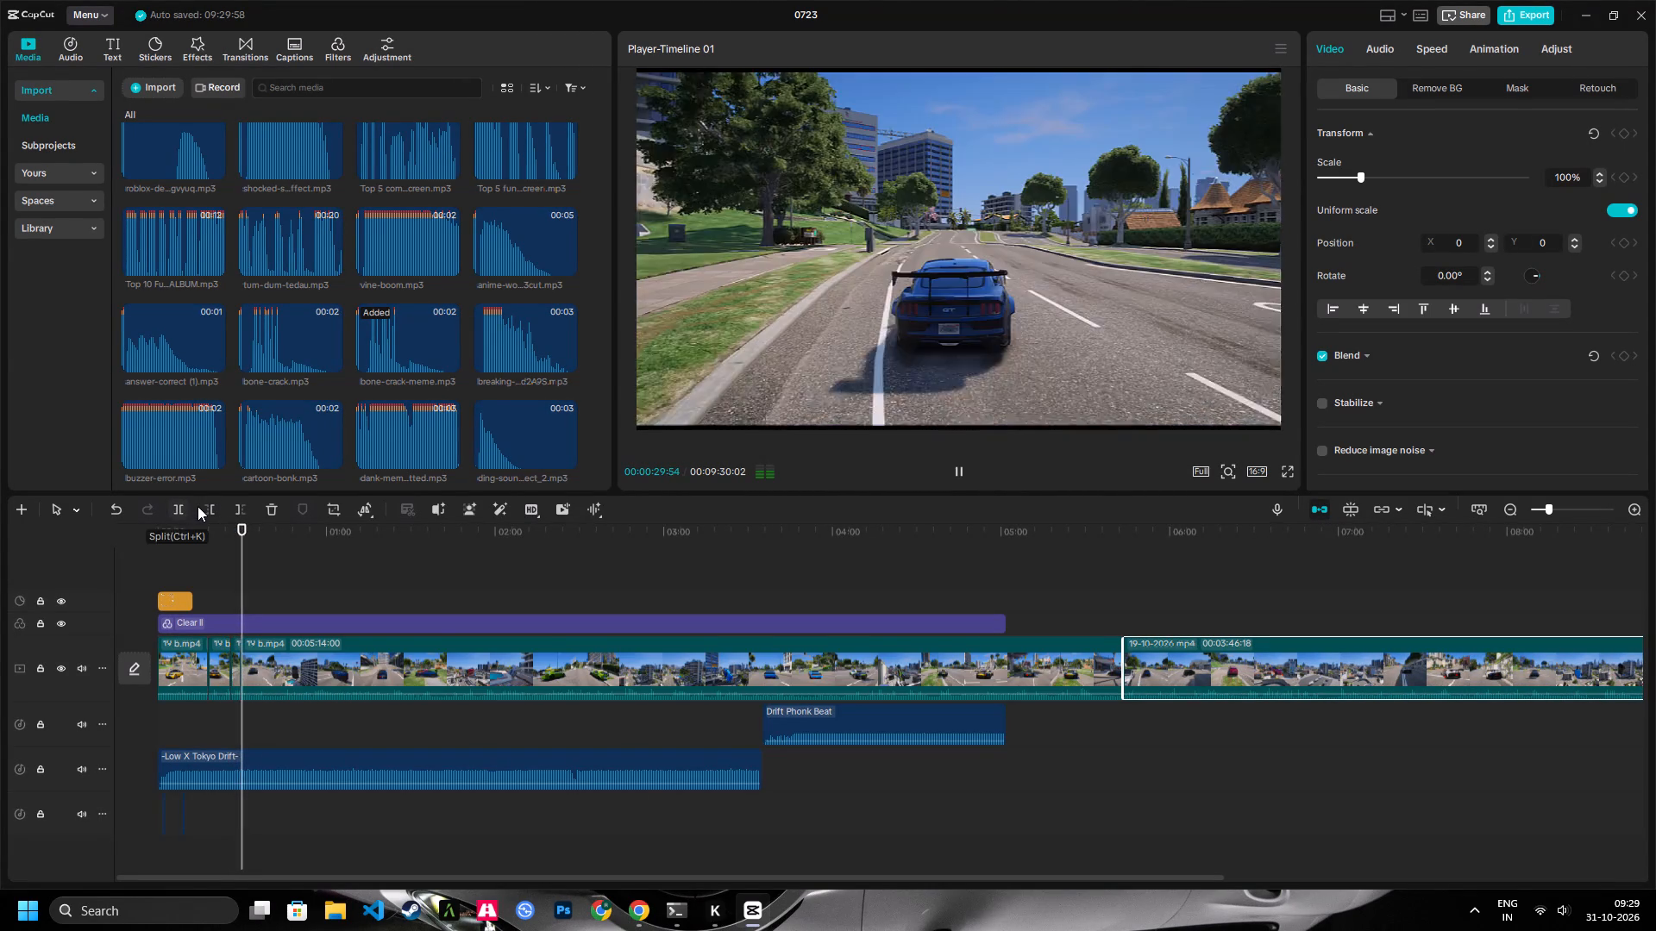
key("space")
key("space")
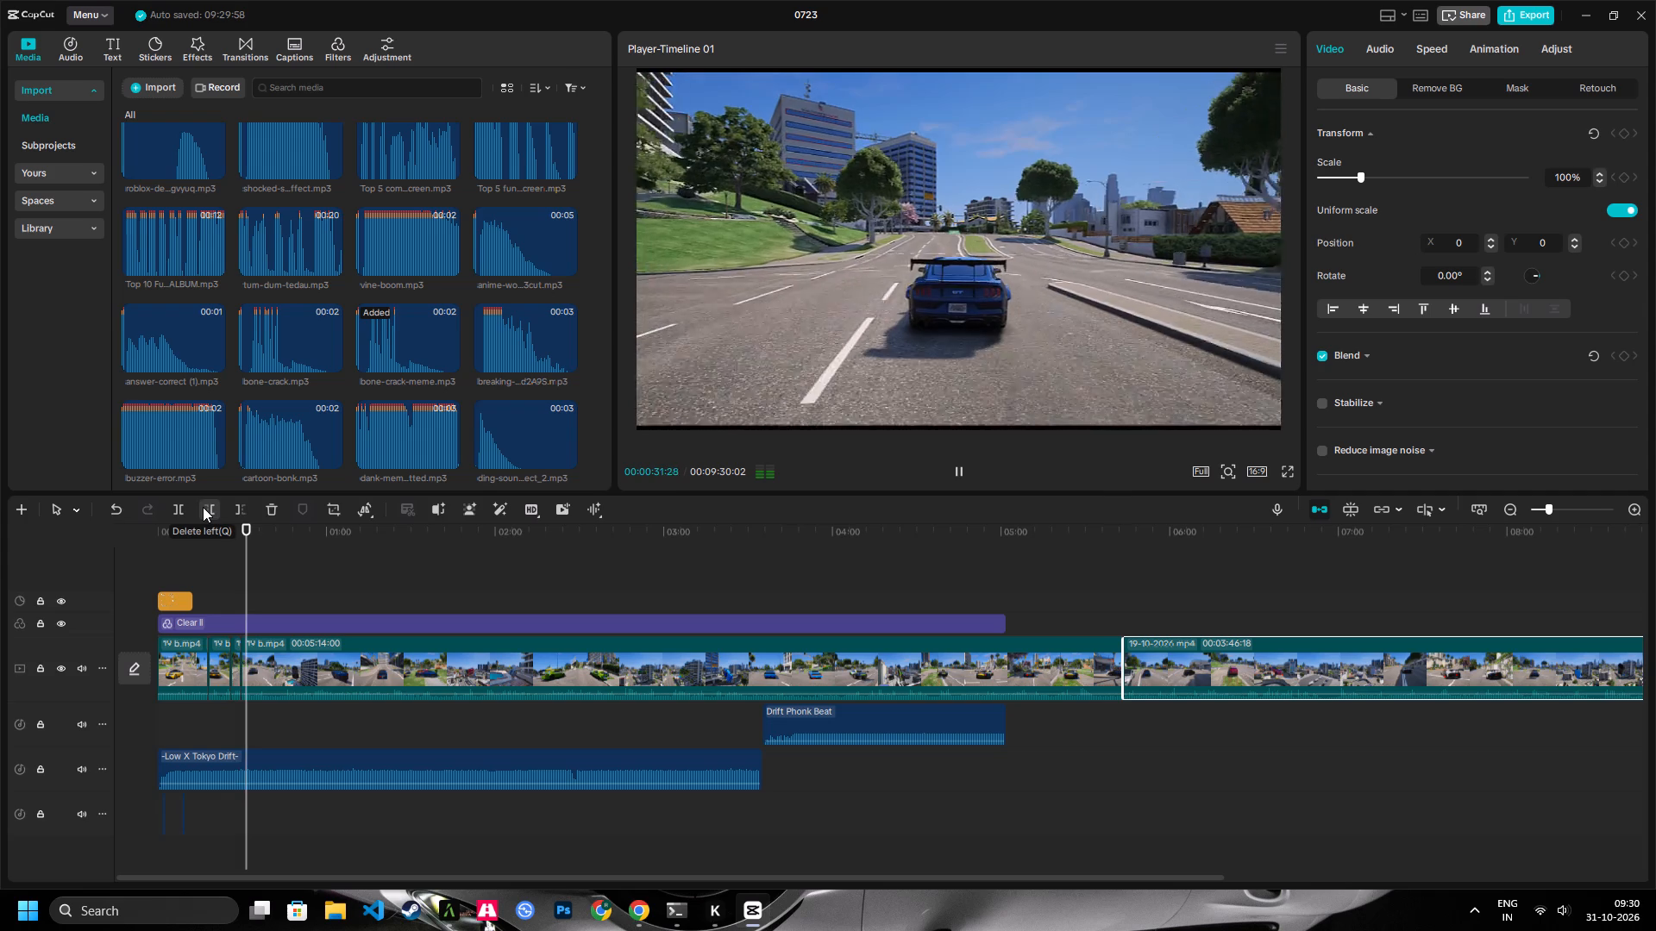
left_click(203, 507)
key("space")
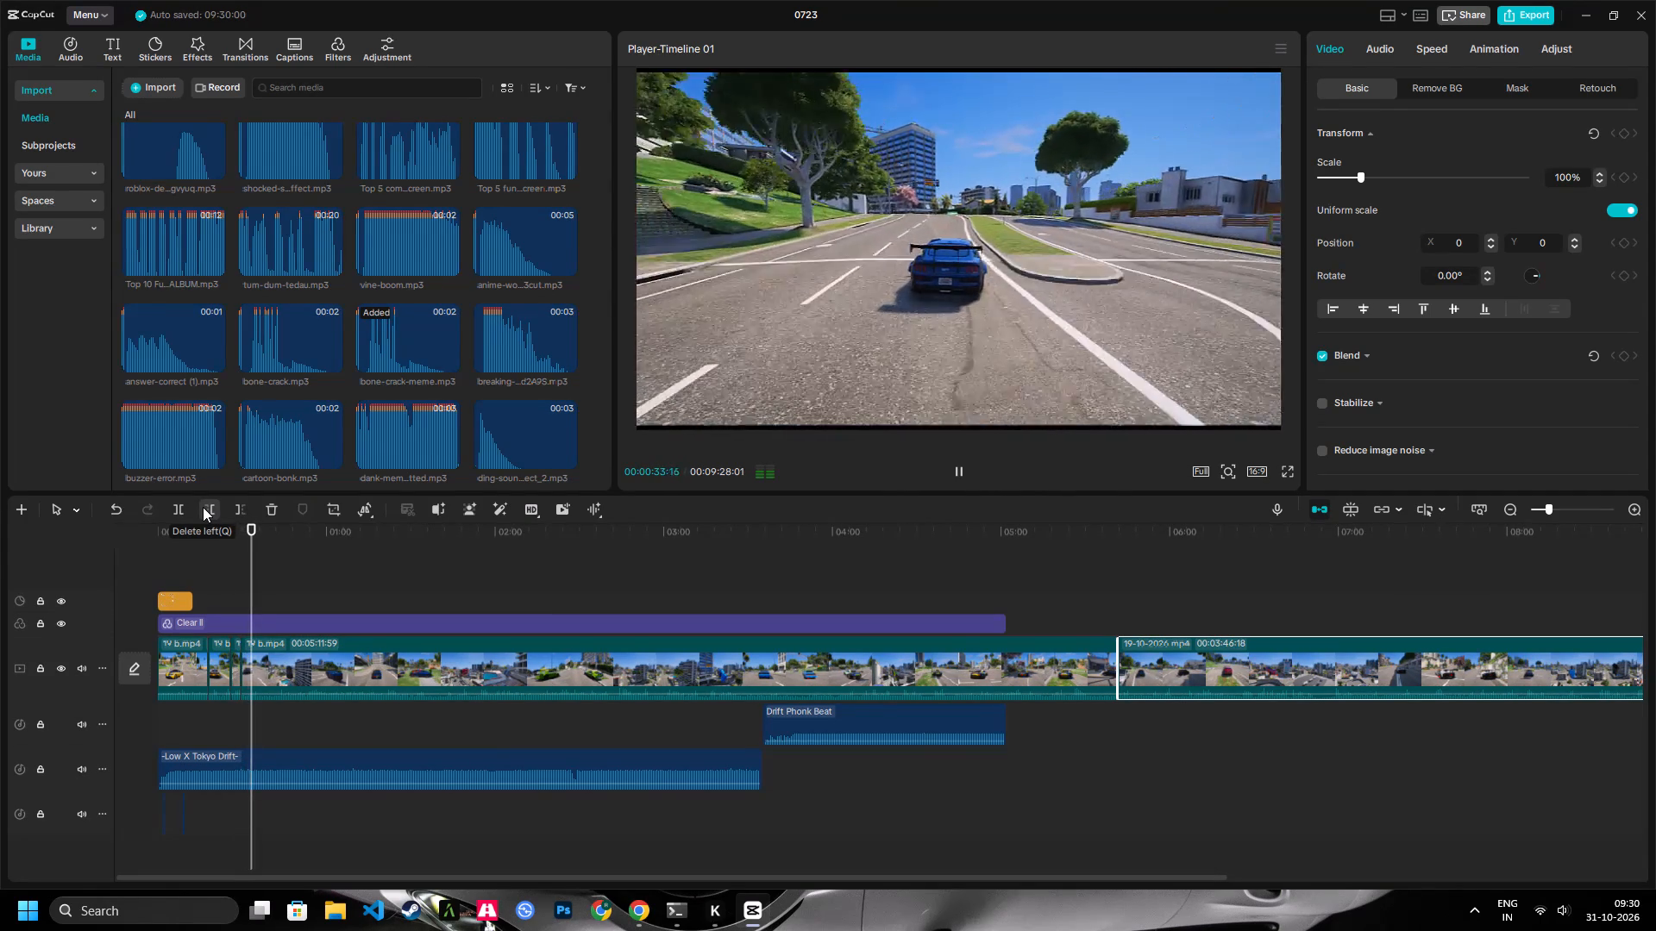
left_click(203, 507)
Mute the audio track holding the Low X Tokyo Drift music.
key("space")
key("space")
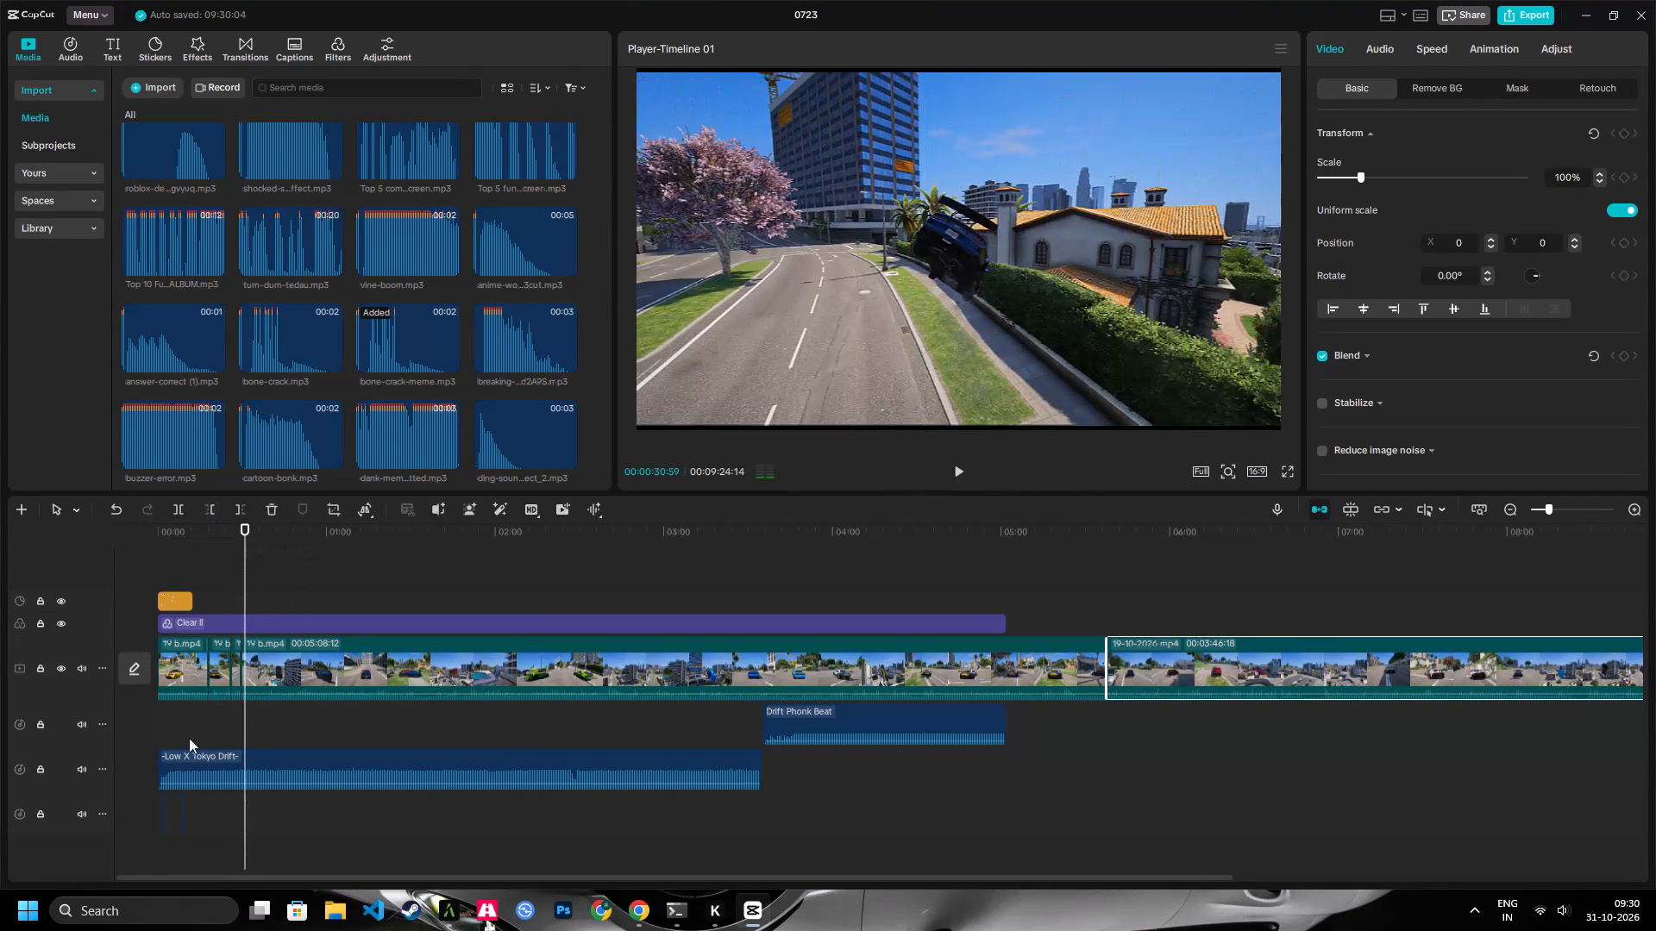
left_click(85, 763)
Split 19 b.mp4 at about 41 seconds, after the blue car's flip, and trim about 1.5 seconds off the following piece's start.
key("space")
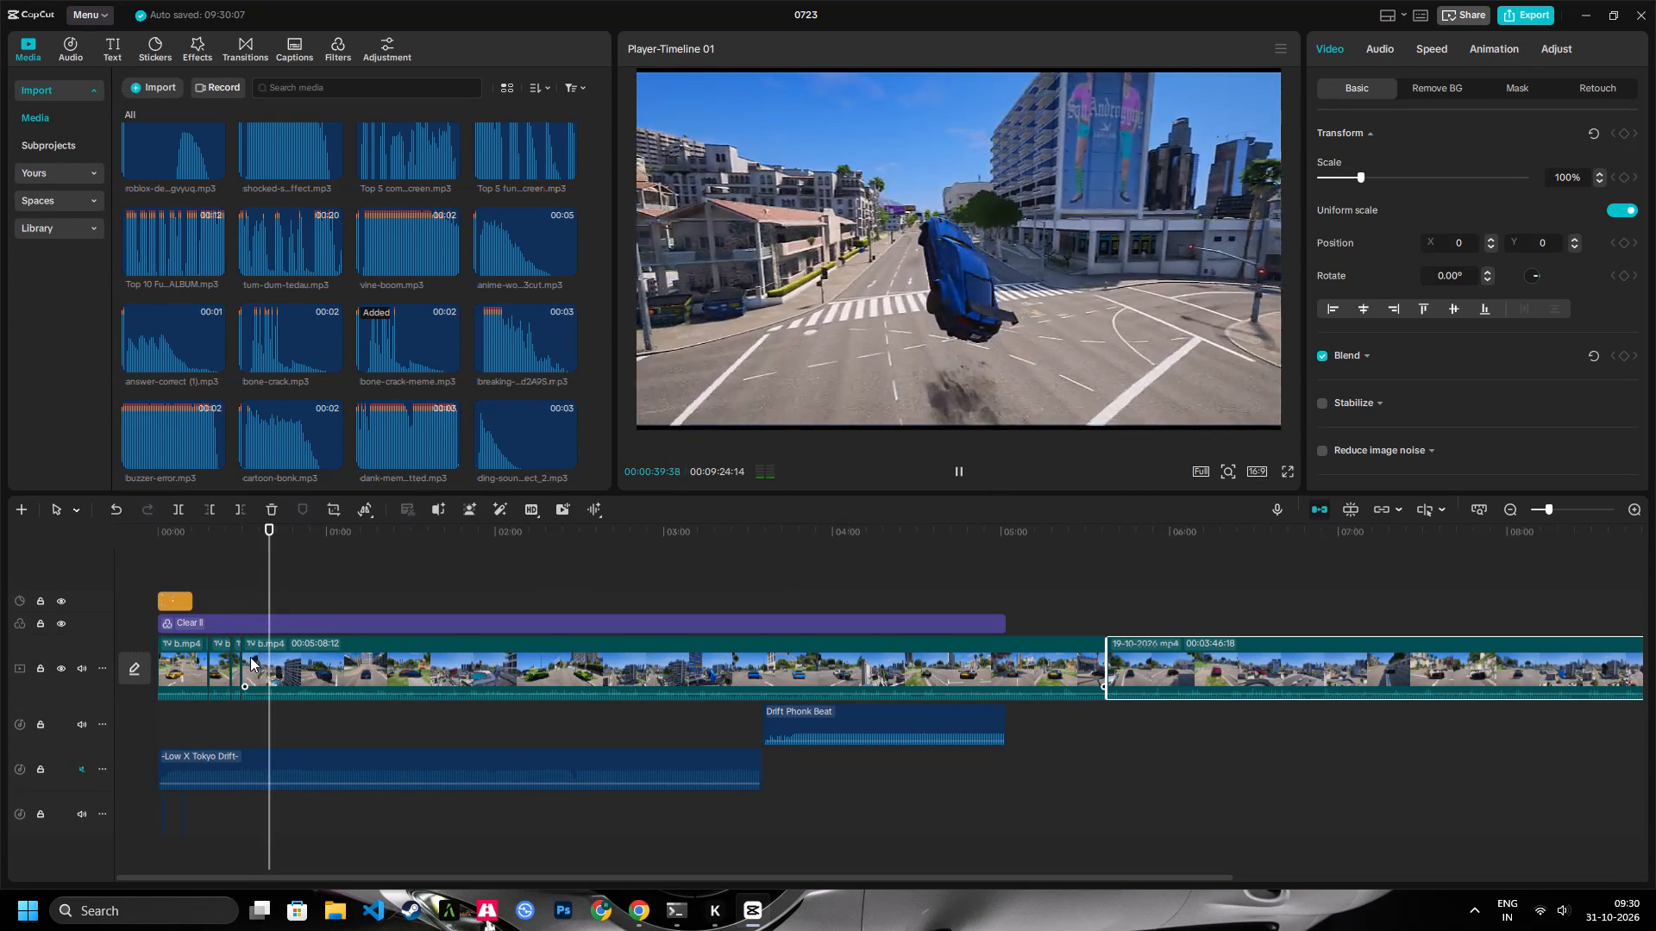
key("space")
key("space")
key("space")
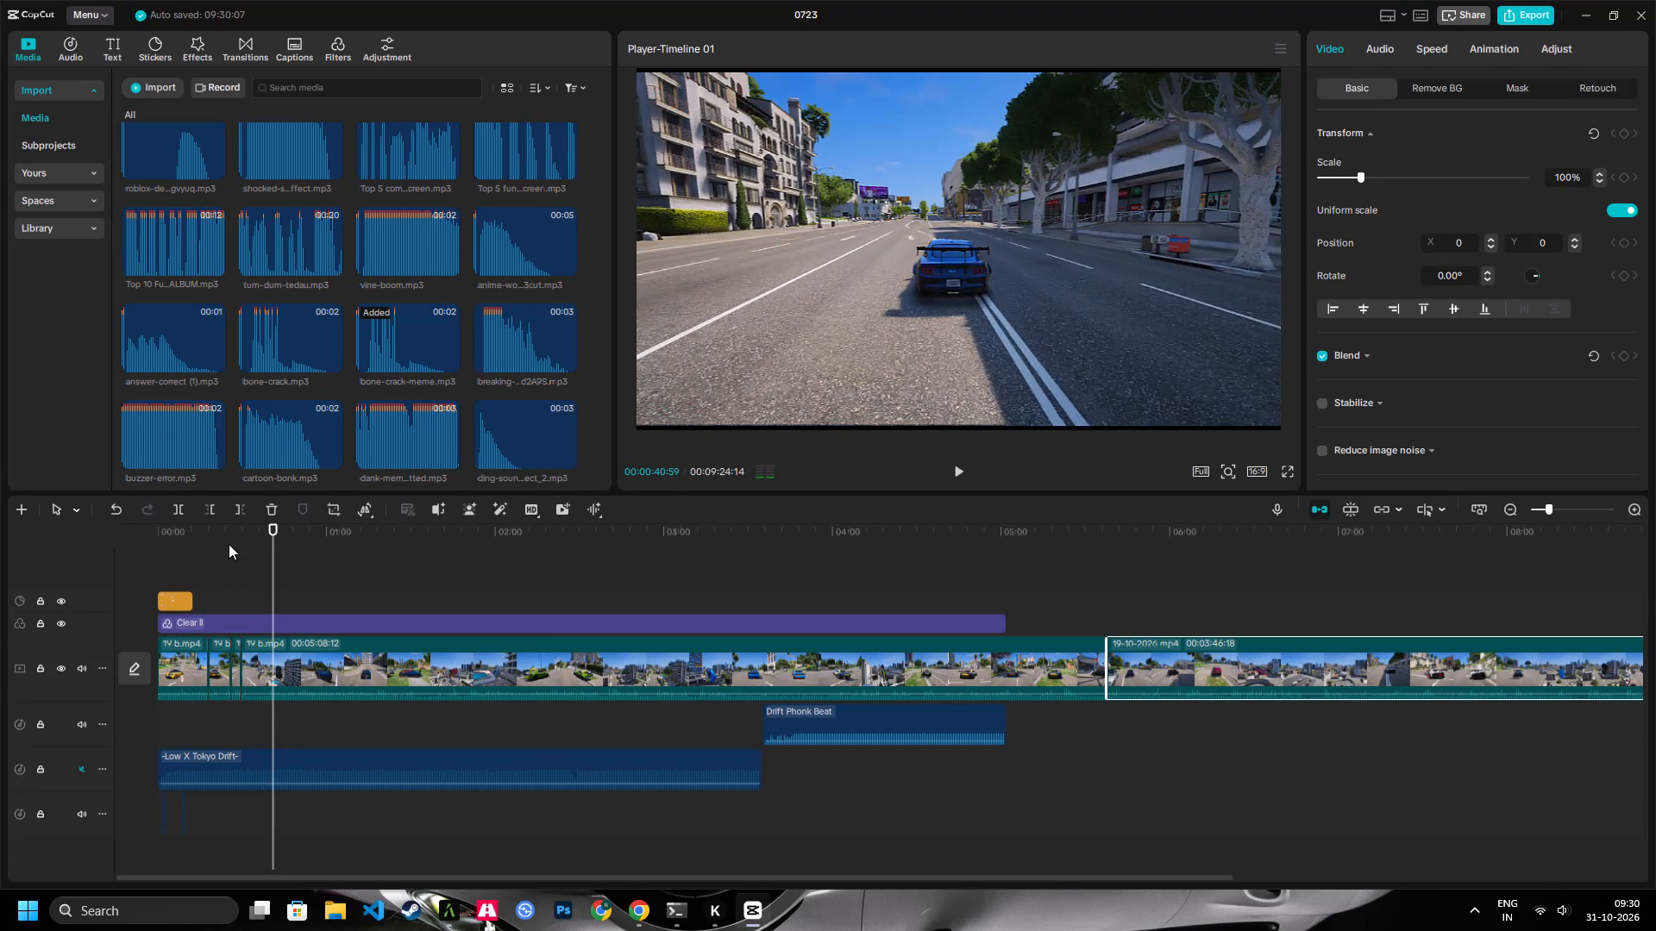
key("space")
left_click(179, 506)
key("space")
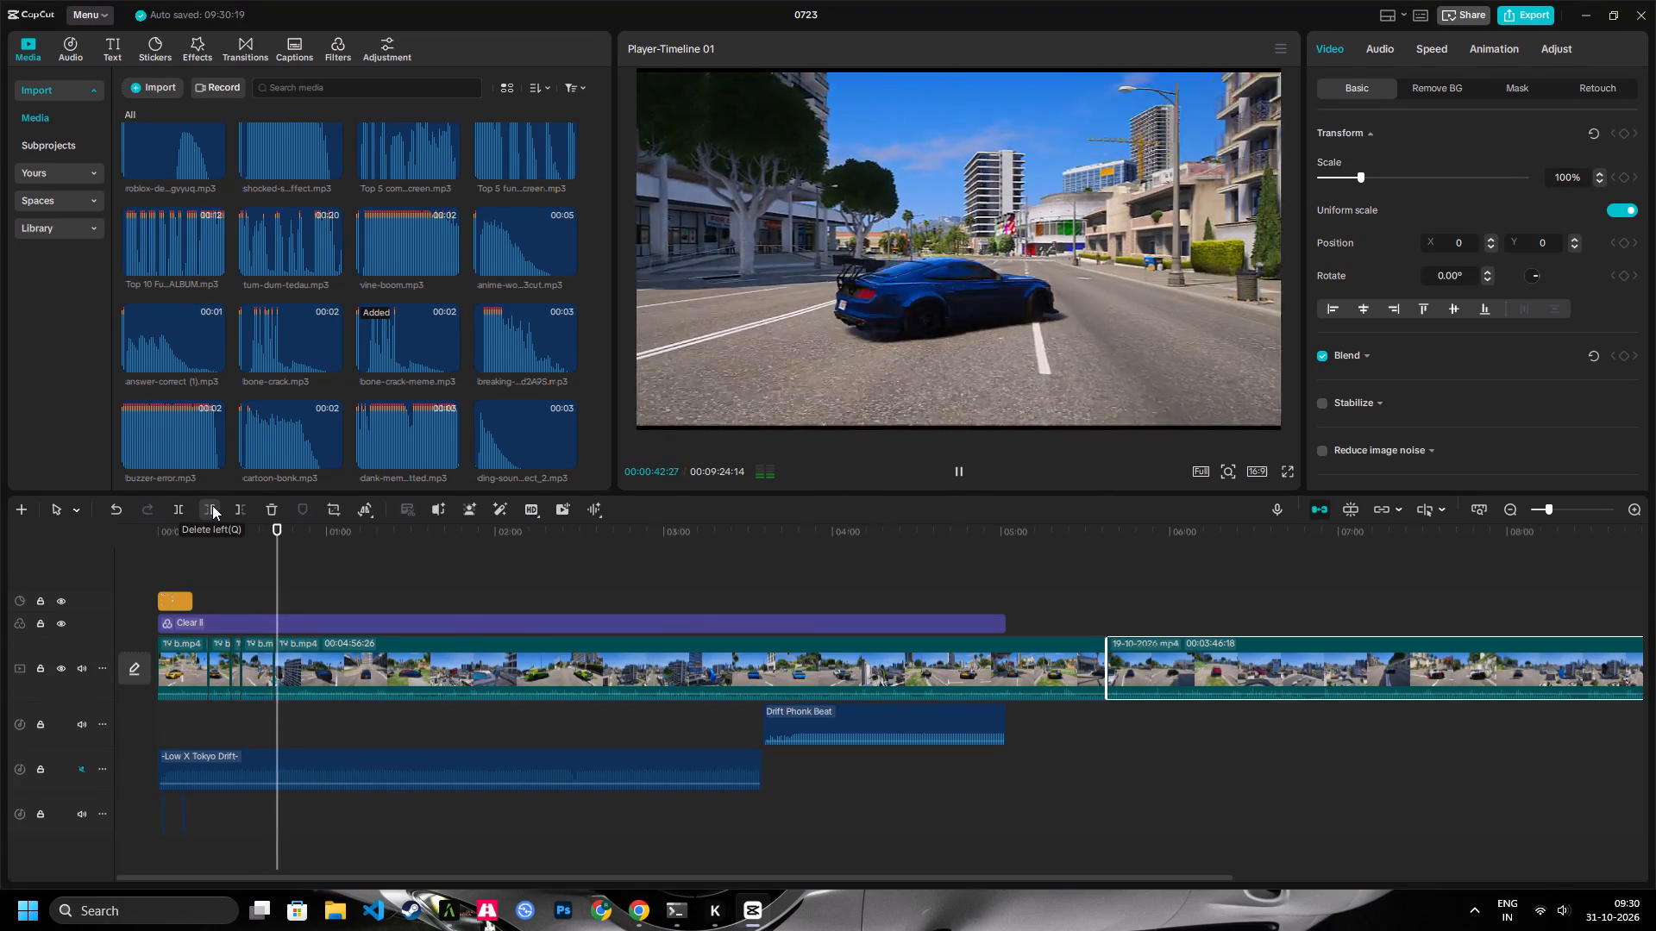
left_click(212, 505)
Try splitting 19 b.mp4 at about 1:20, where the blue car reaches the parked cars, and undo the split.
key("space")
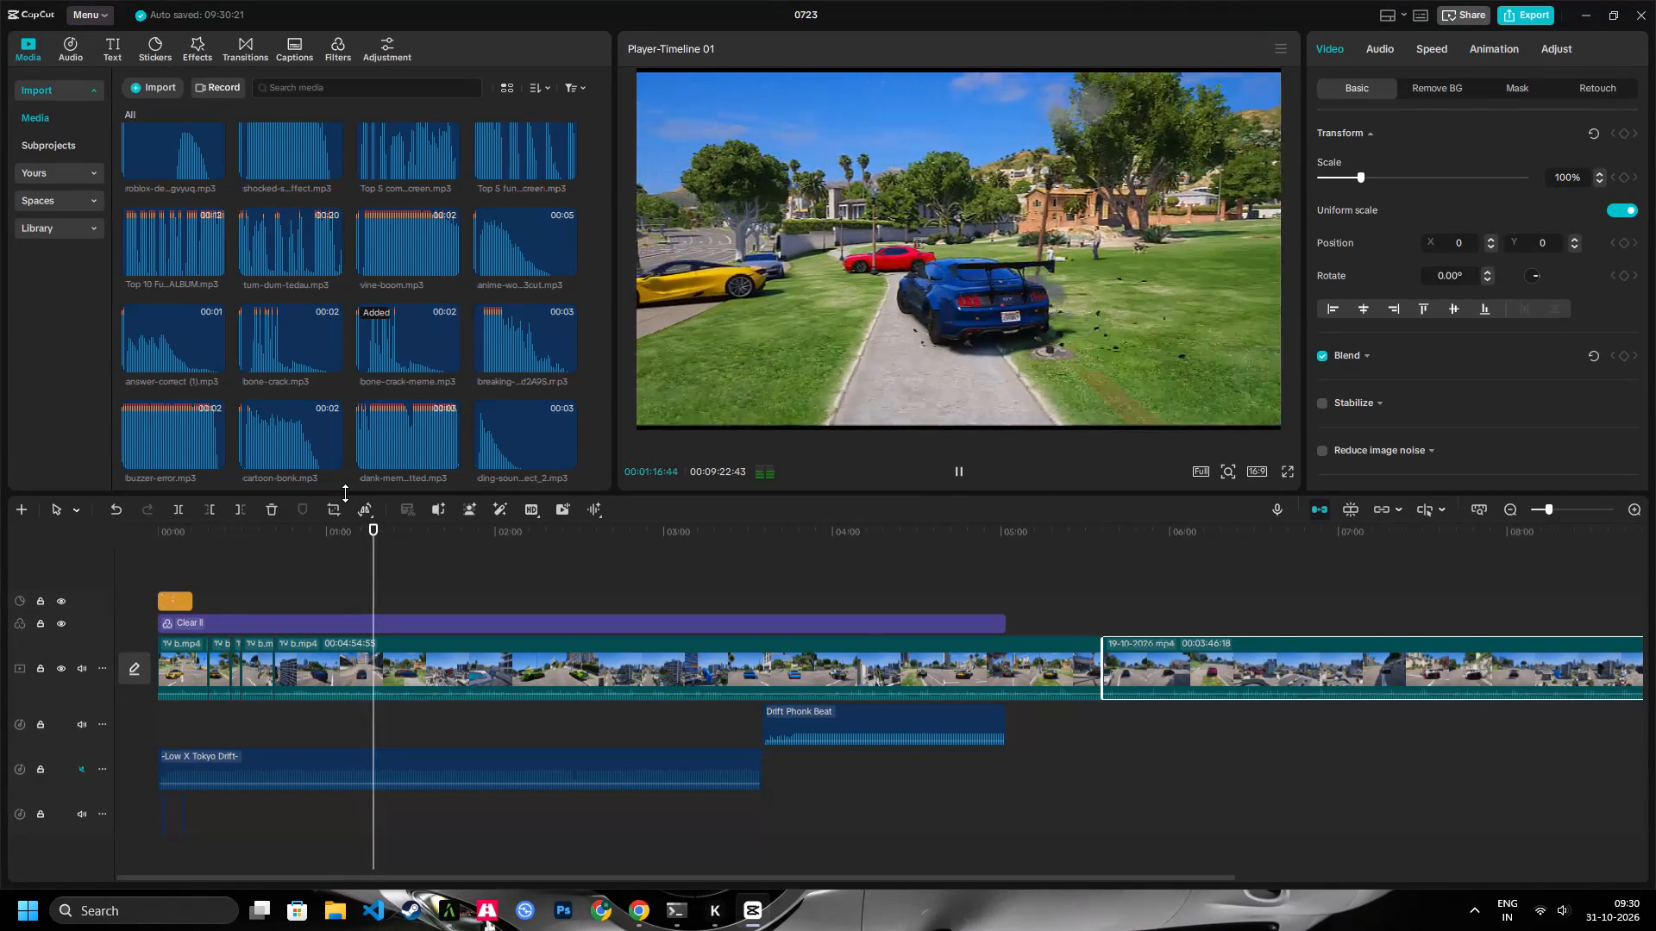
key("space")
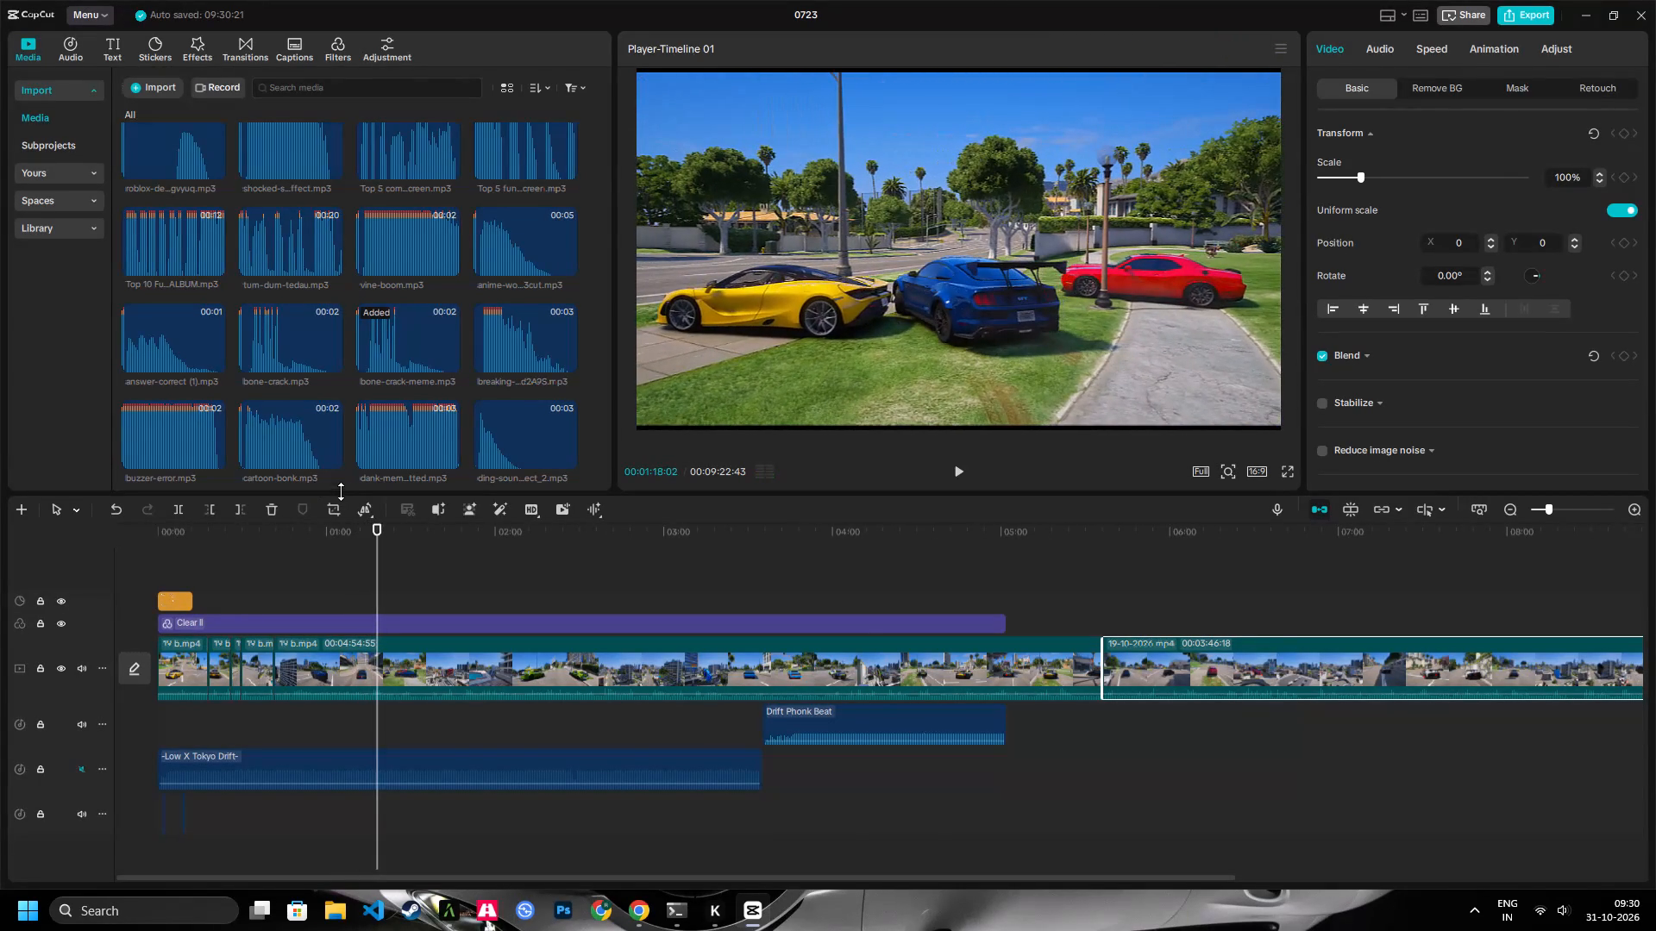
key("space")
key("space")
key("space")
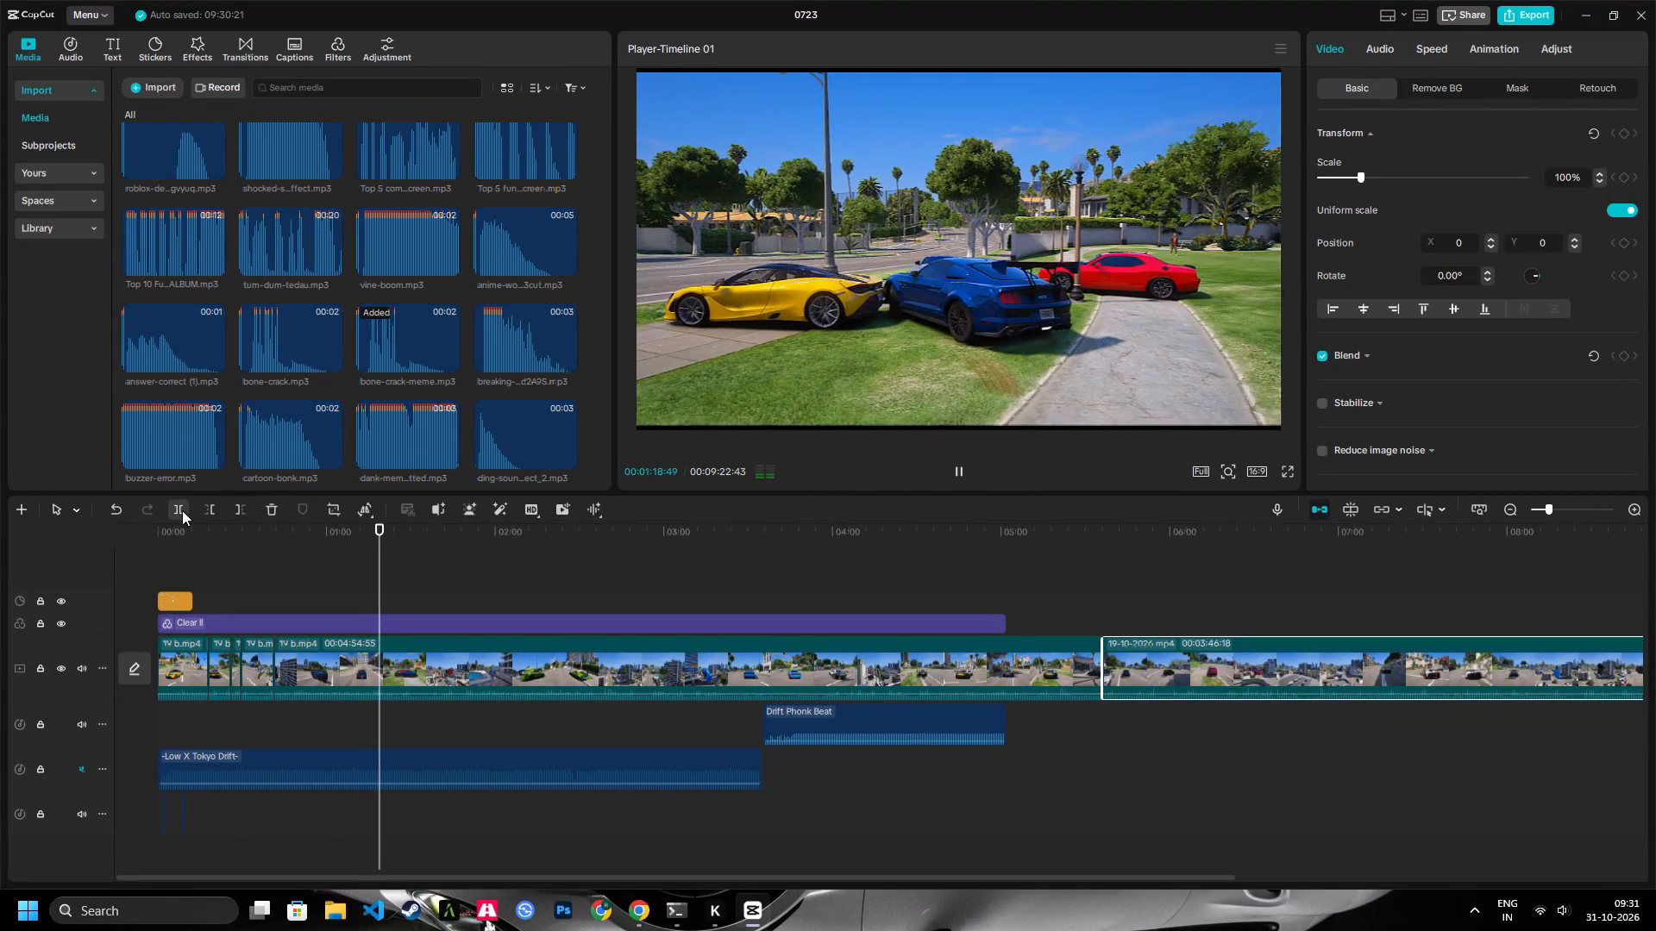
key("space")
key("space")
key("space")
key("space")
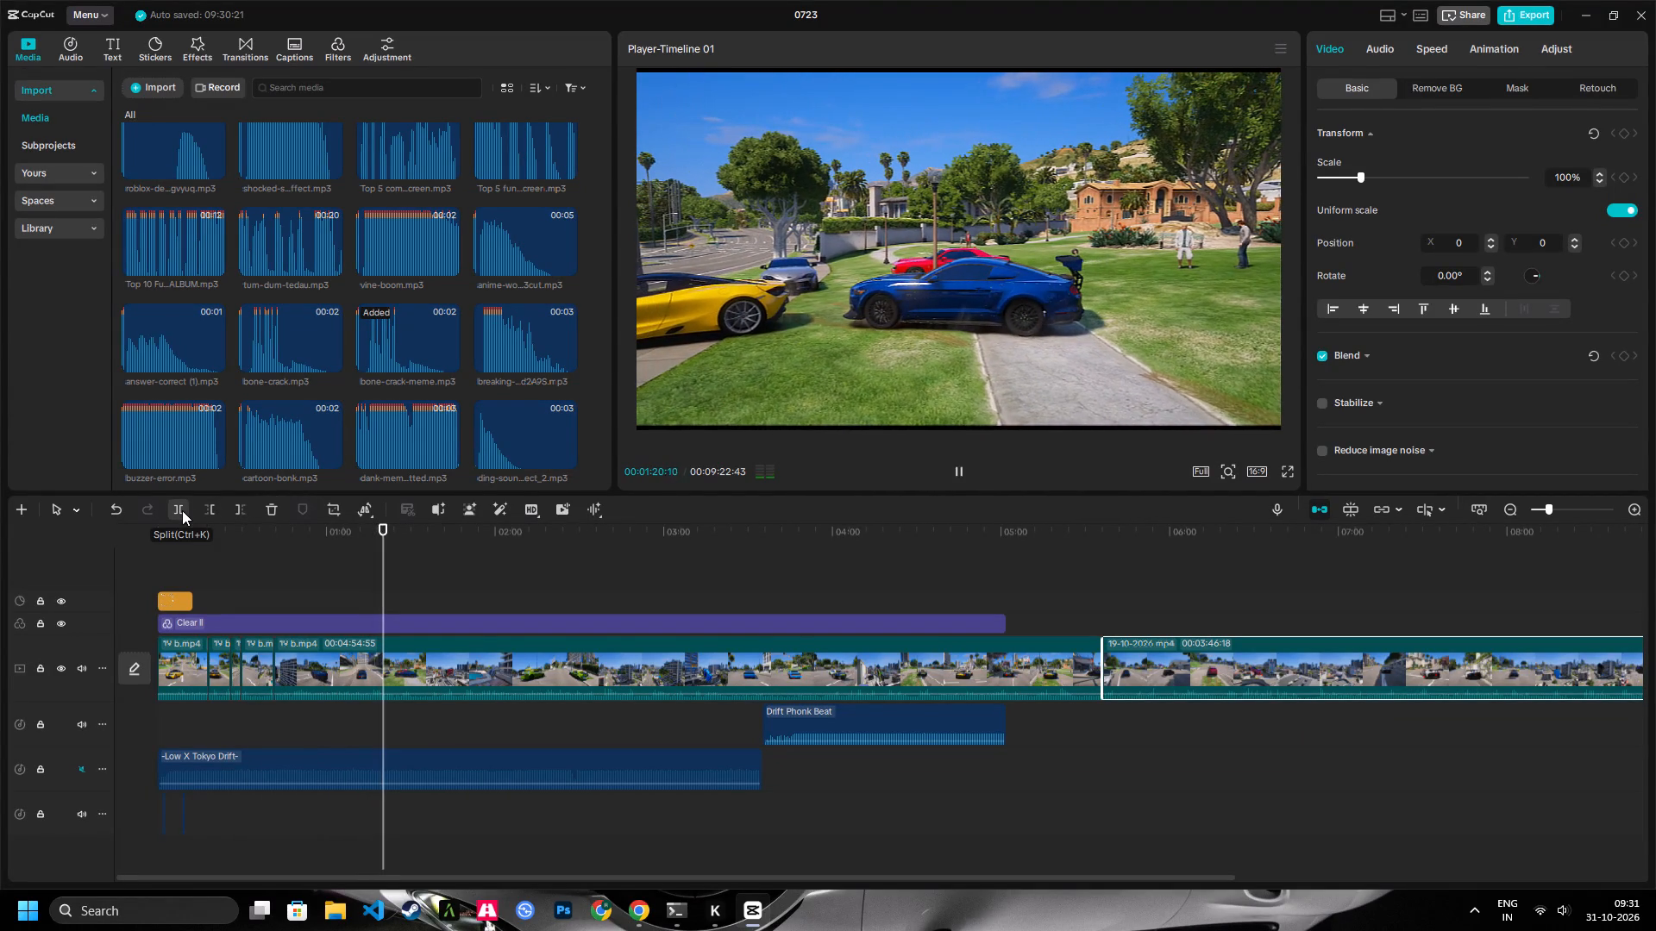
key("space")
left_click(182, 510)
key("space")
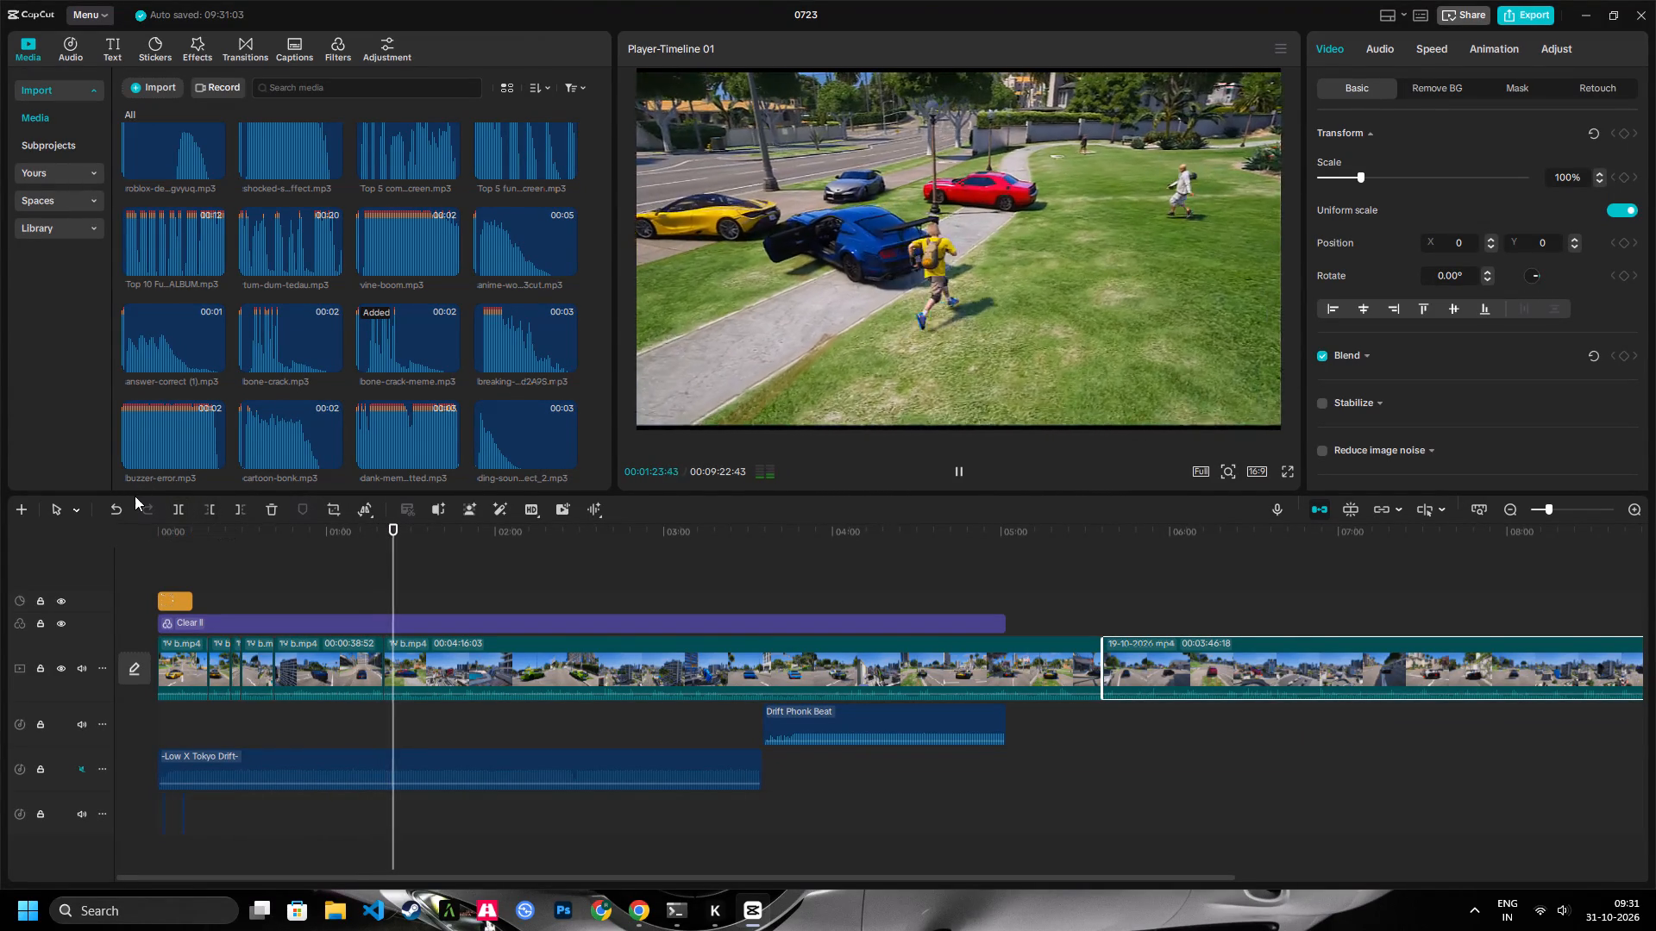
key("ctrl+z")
Split 19 b.mp4 at 00:01:25:11, as the driver reaches the red car, and trim about 2 seconds off the following piece's start.
key("space")
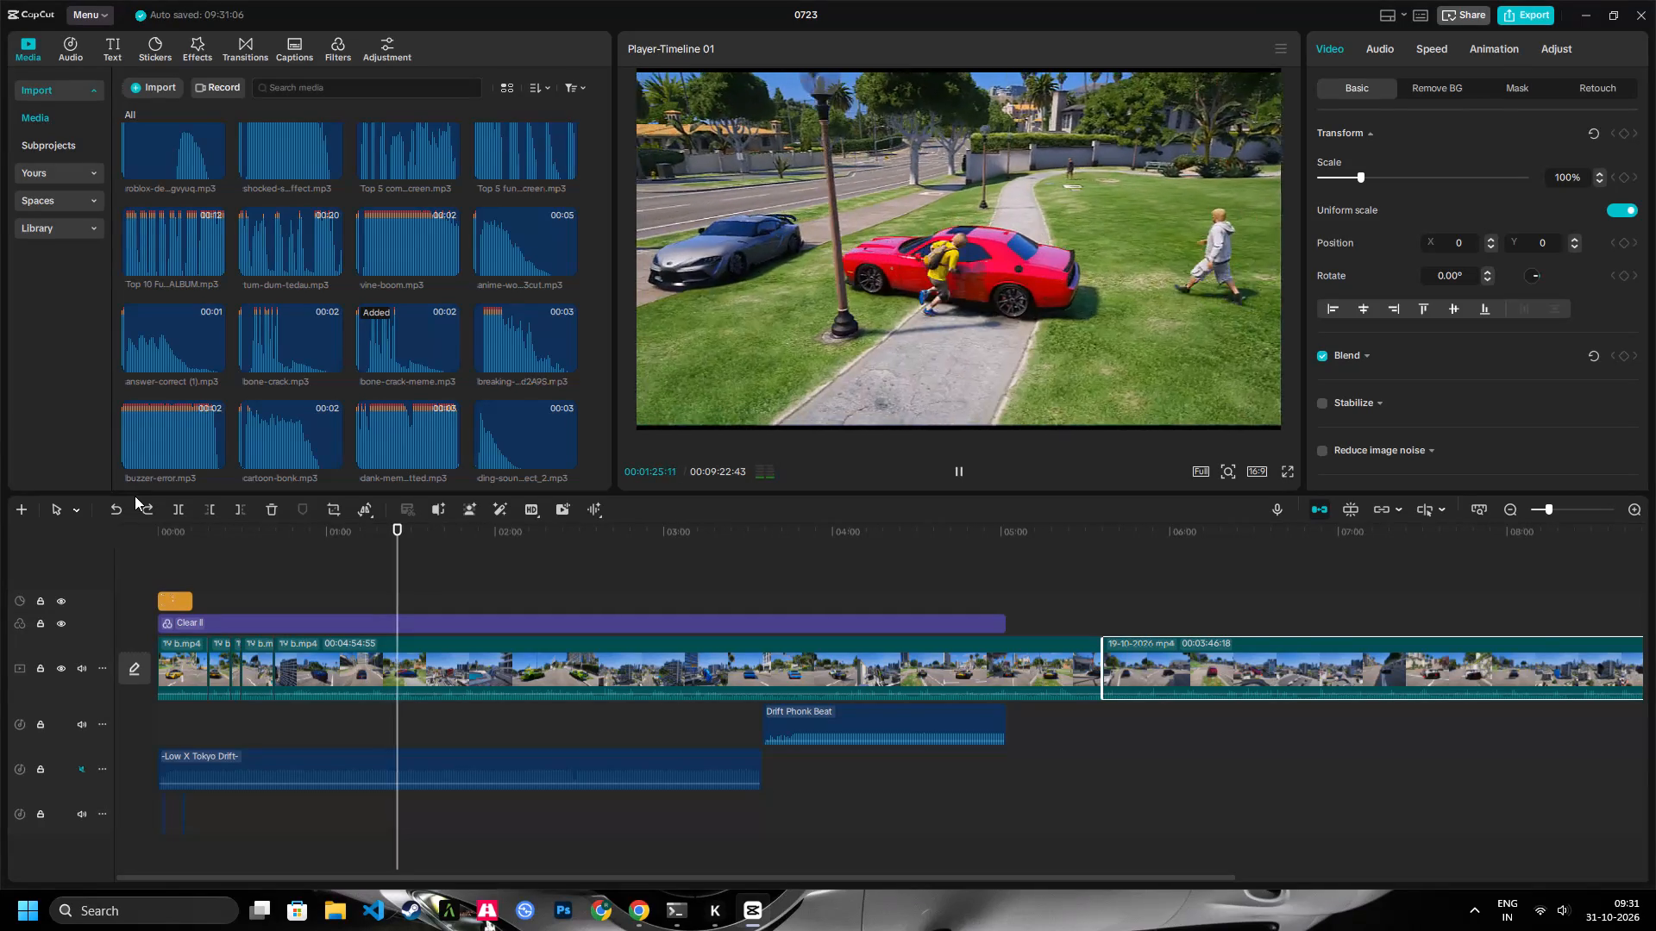
key("space")
key("Left")
key("Left")
key("Left")
key("Left")
key("Left")
key("Left")
key("Left")
key("Left")
key("Left")
key("Left")
key("Left")
key("Left")
key("Left")
key("Left")
key("Left")
key("Left")
key("Left")
key("Left")
key("Left")
key("Left")
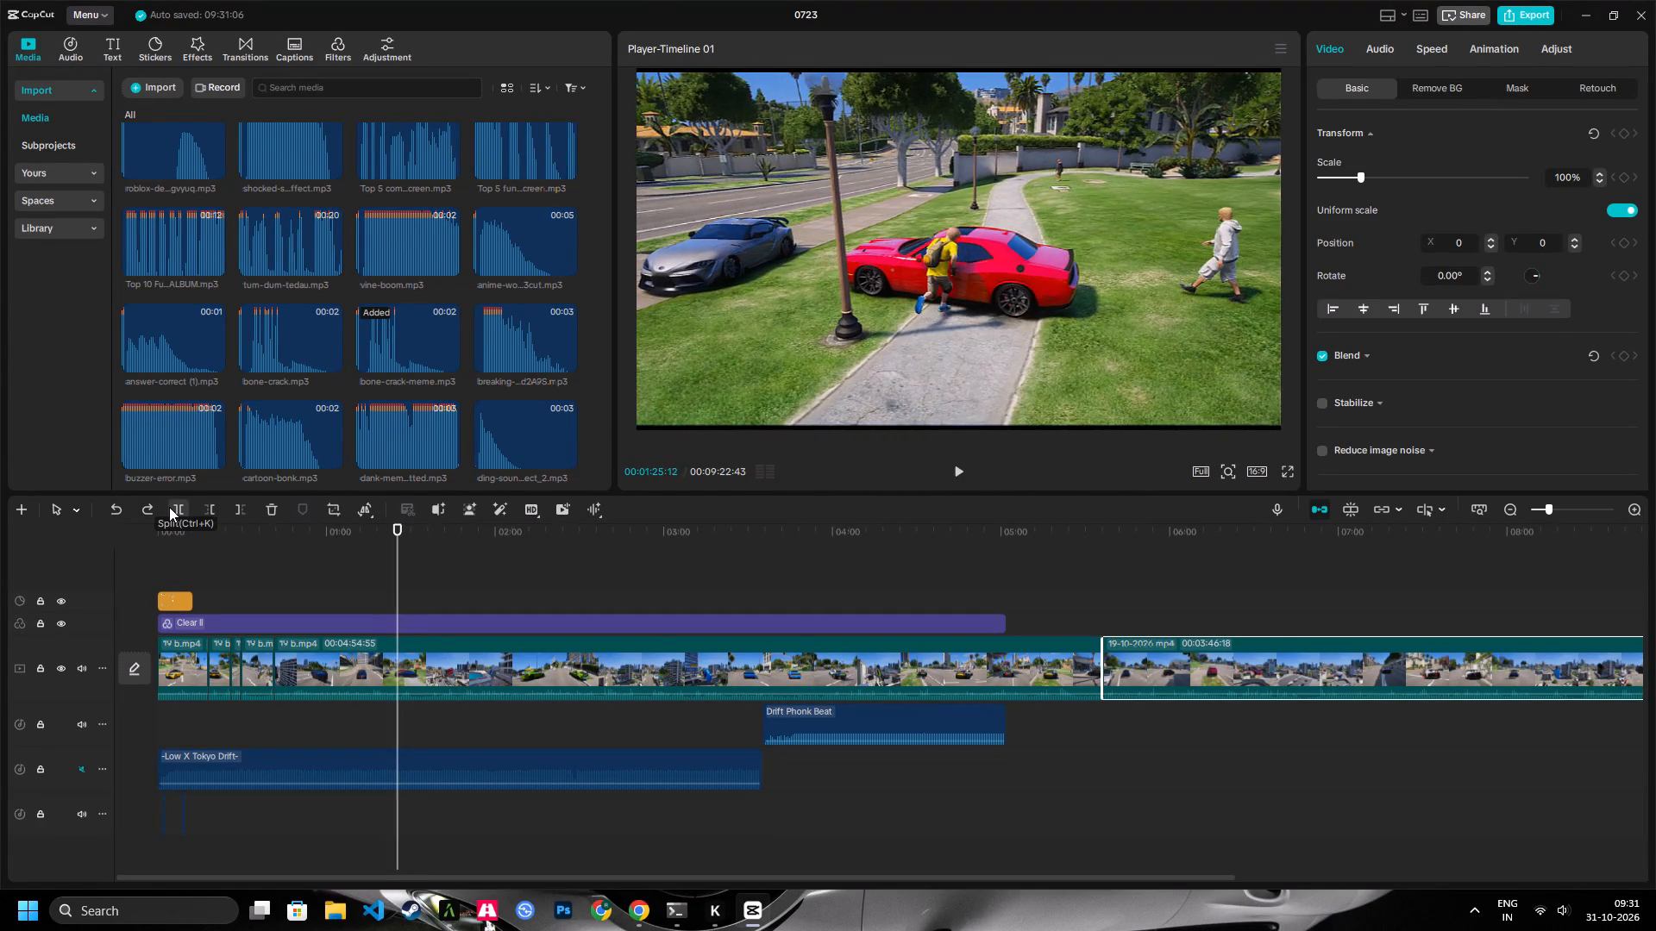
left_click(169, 507)
key("space")
left_click(208, 507)
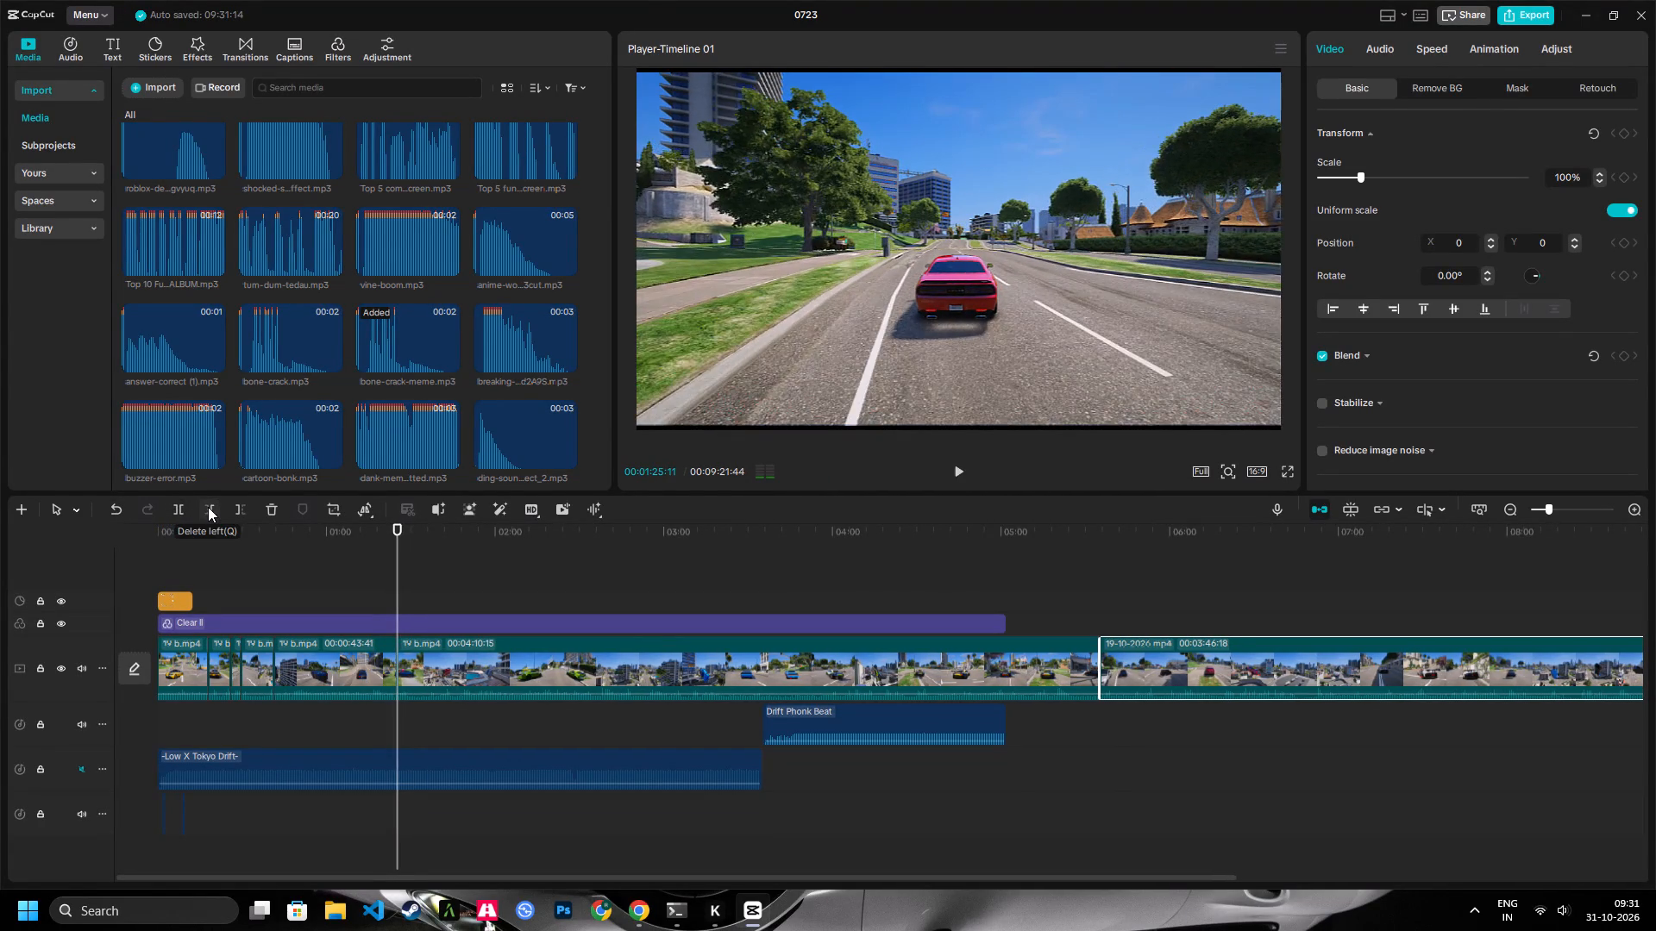
key("space")
left_click(208, 507)
Split 19 b.mp4 at 00:01:37:34, where the red car's run ends, and trim about 3.3 seconds off the following piece's start.
key("space")
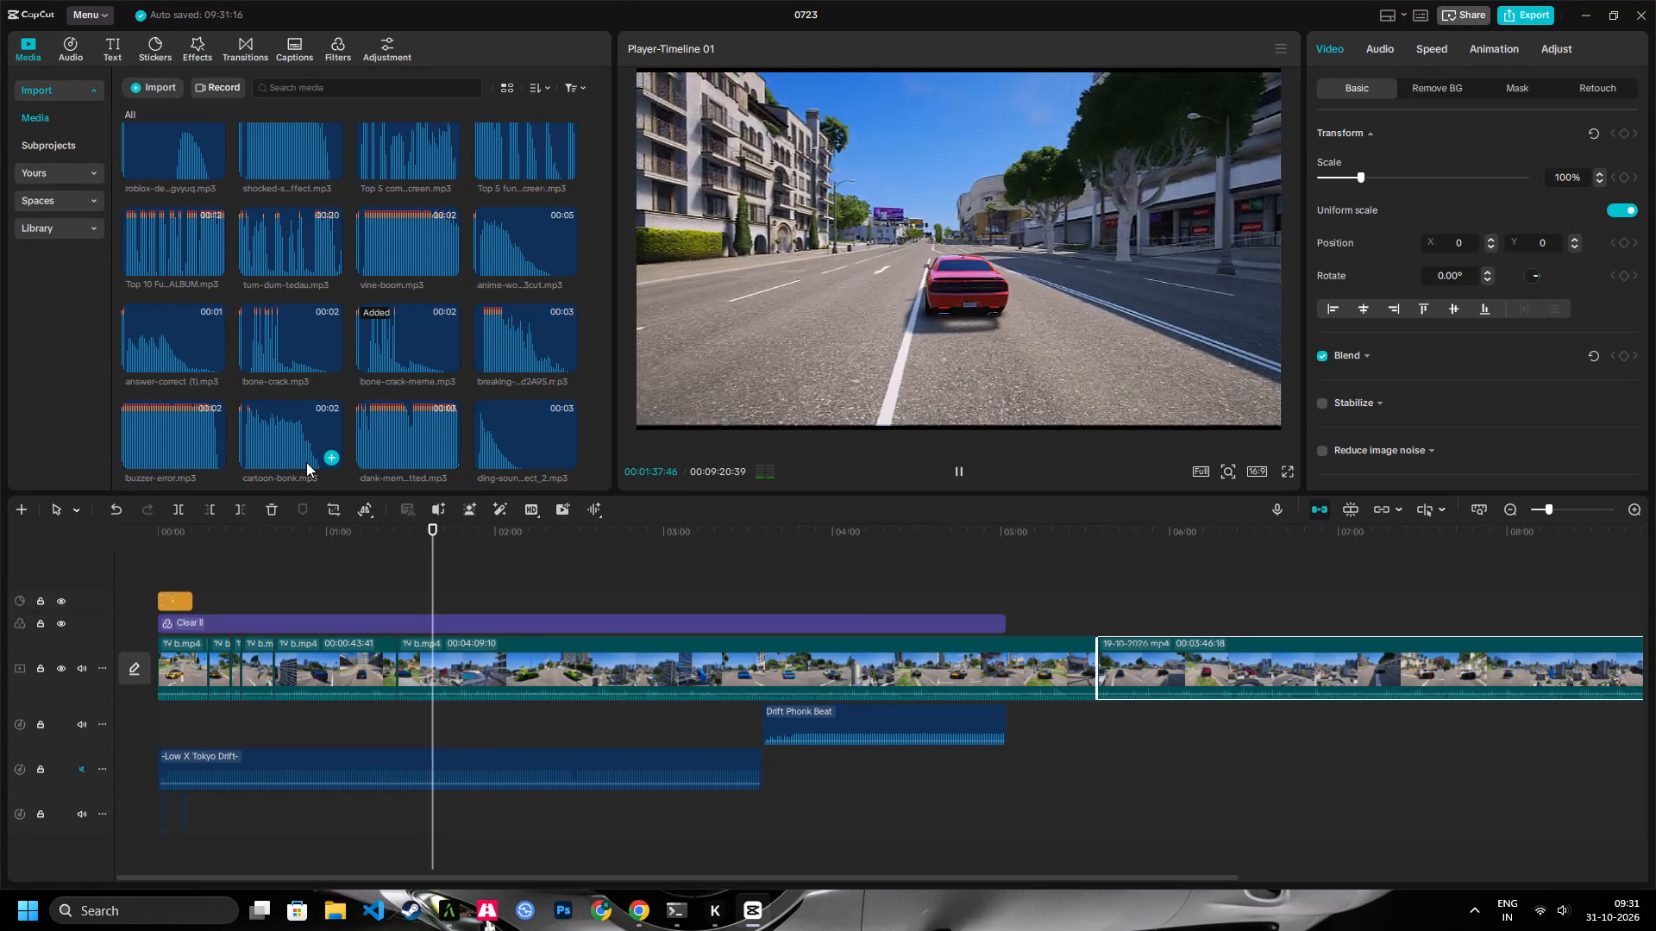
key("space")
key("Left")
key("Left")
key("Left")
key("Left")
key("Left")
key("Left")
key("Left")
key("Left")
key("Left")
key("Left")
key("Left")
key("Left")
key("Left")
key("Left")
key("Left")
key("Left")
key("Left")
key("Left")
key("Left")
key("Left")
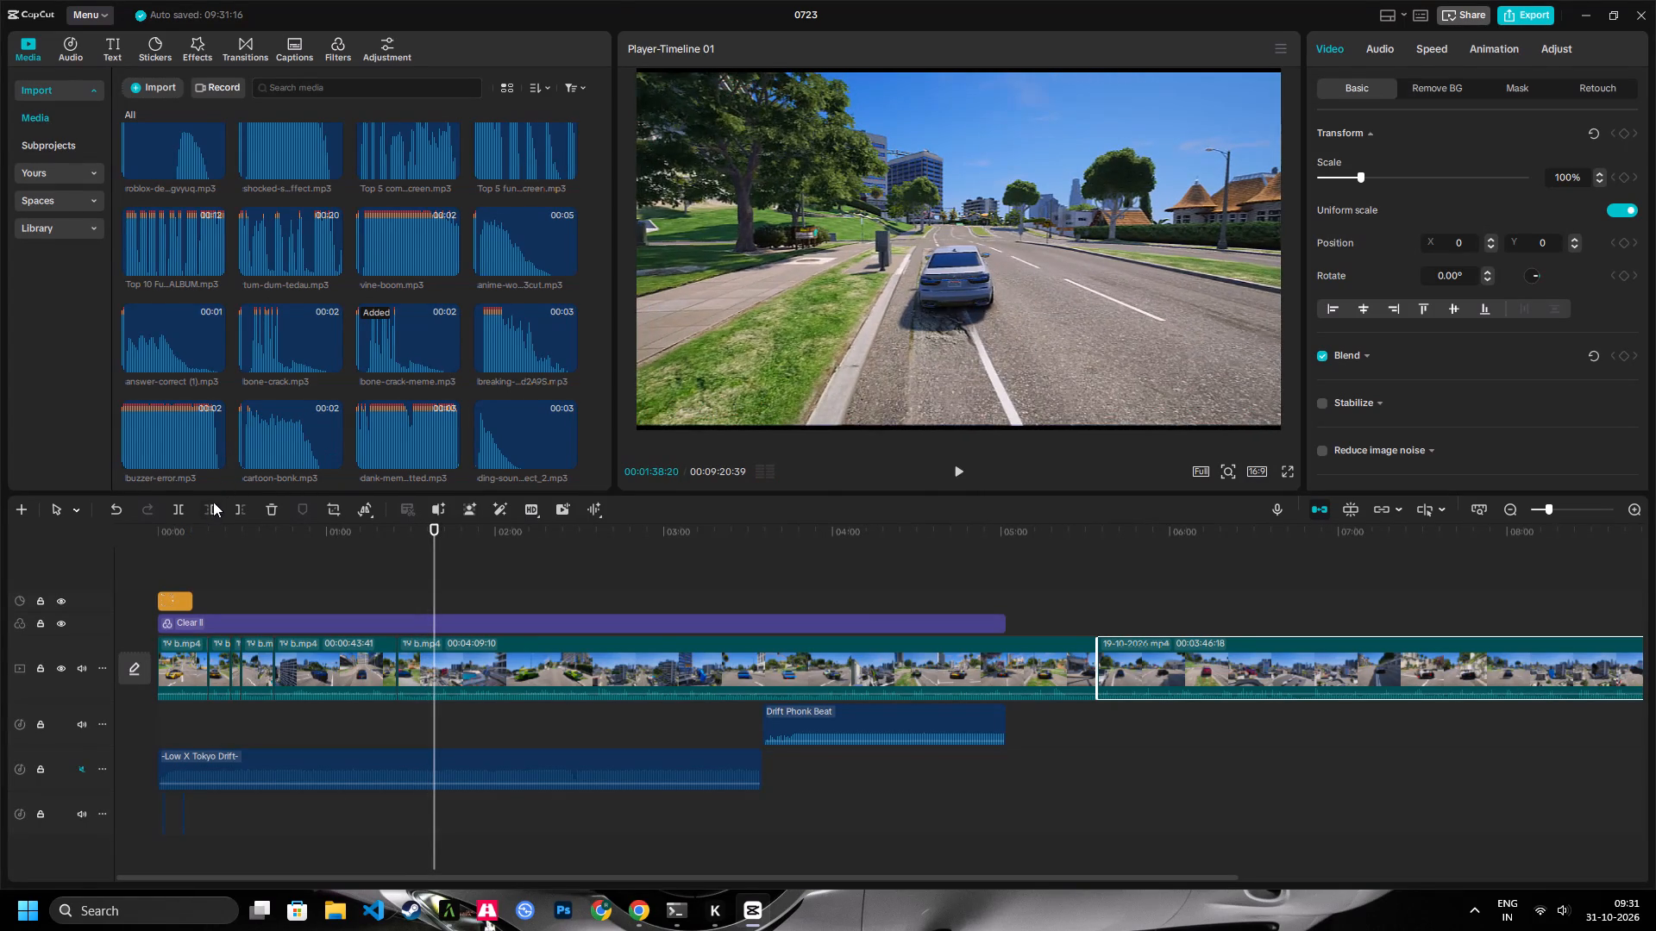
left_click(176, 503)
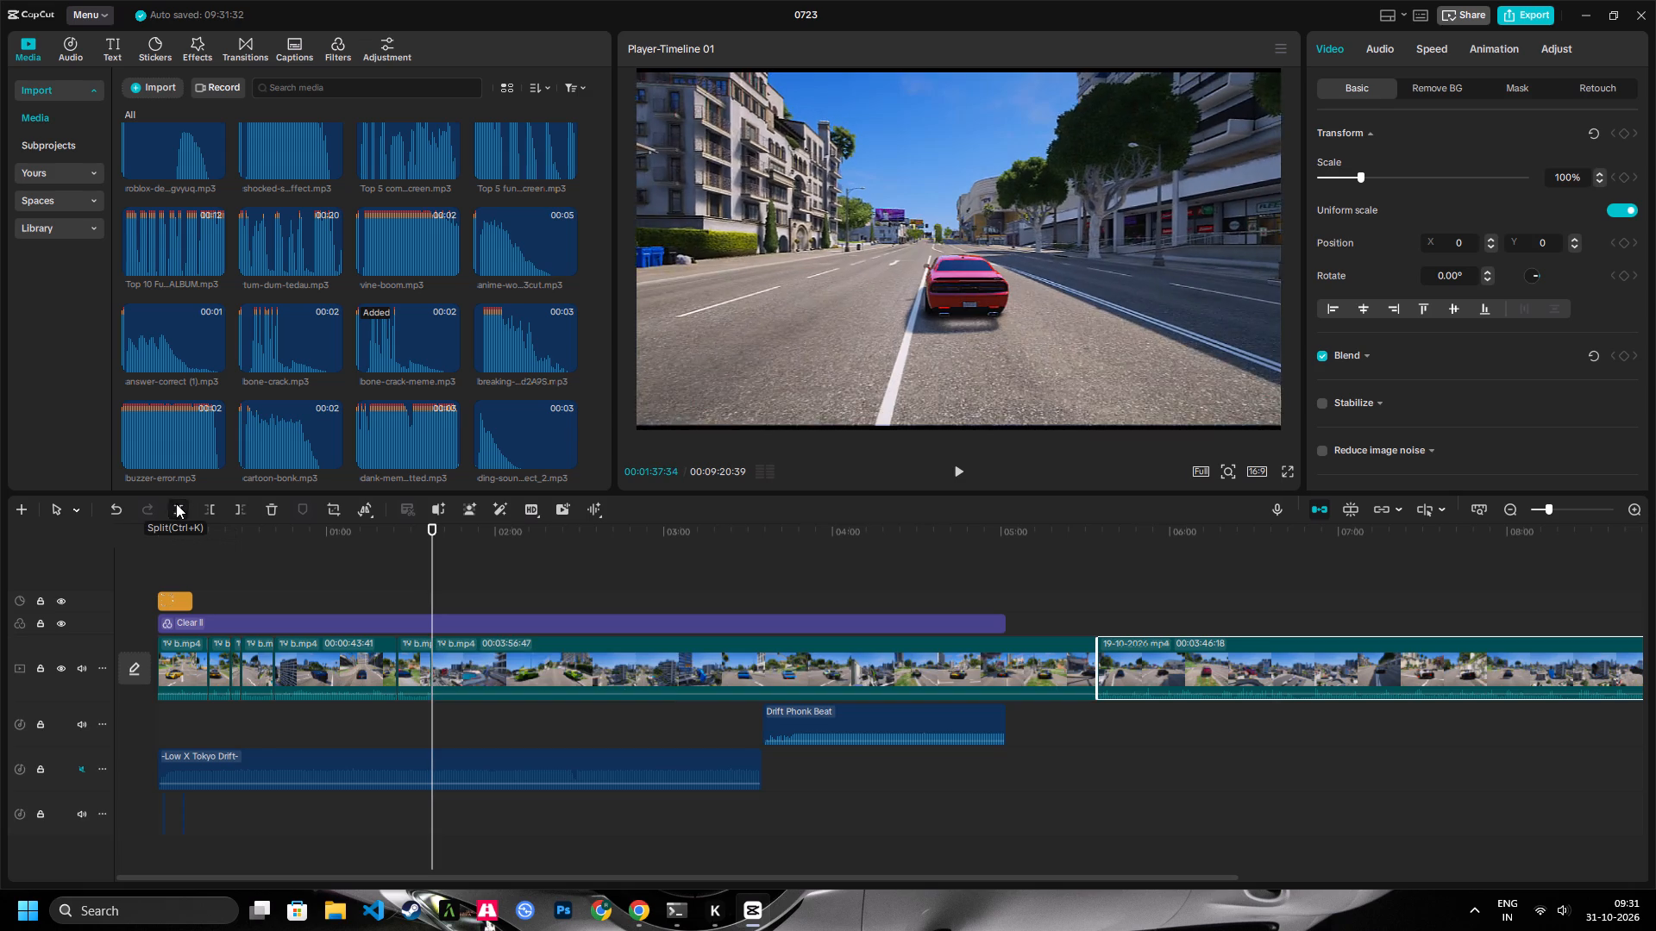
key("space")
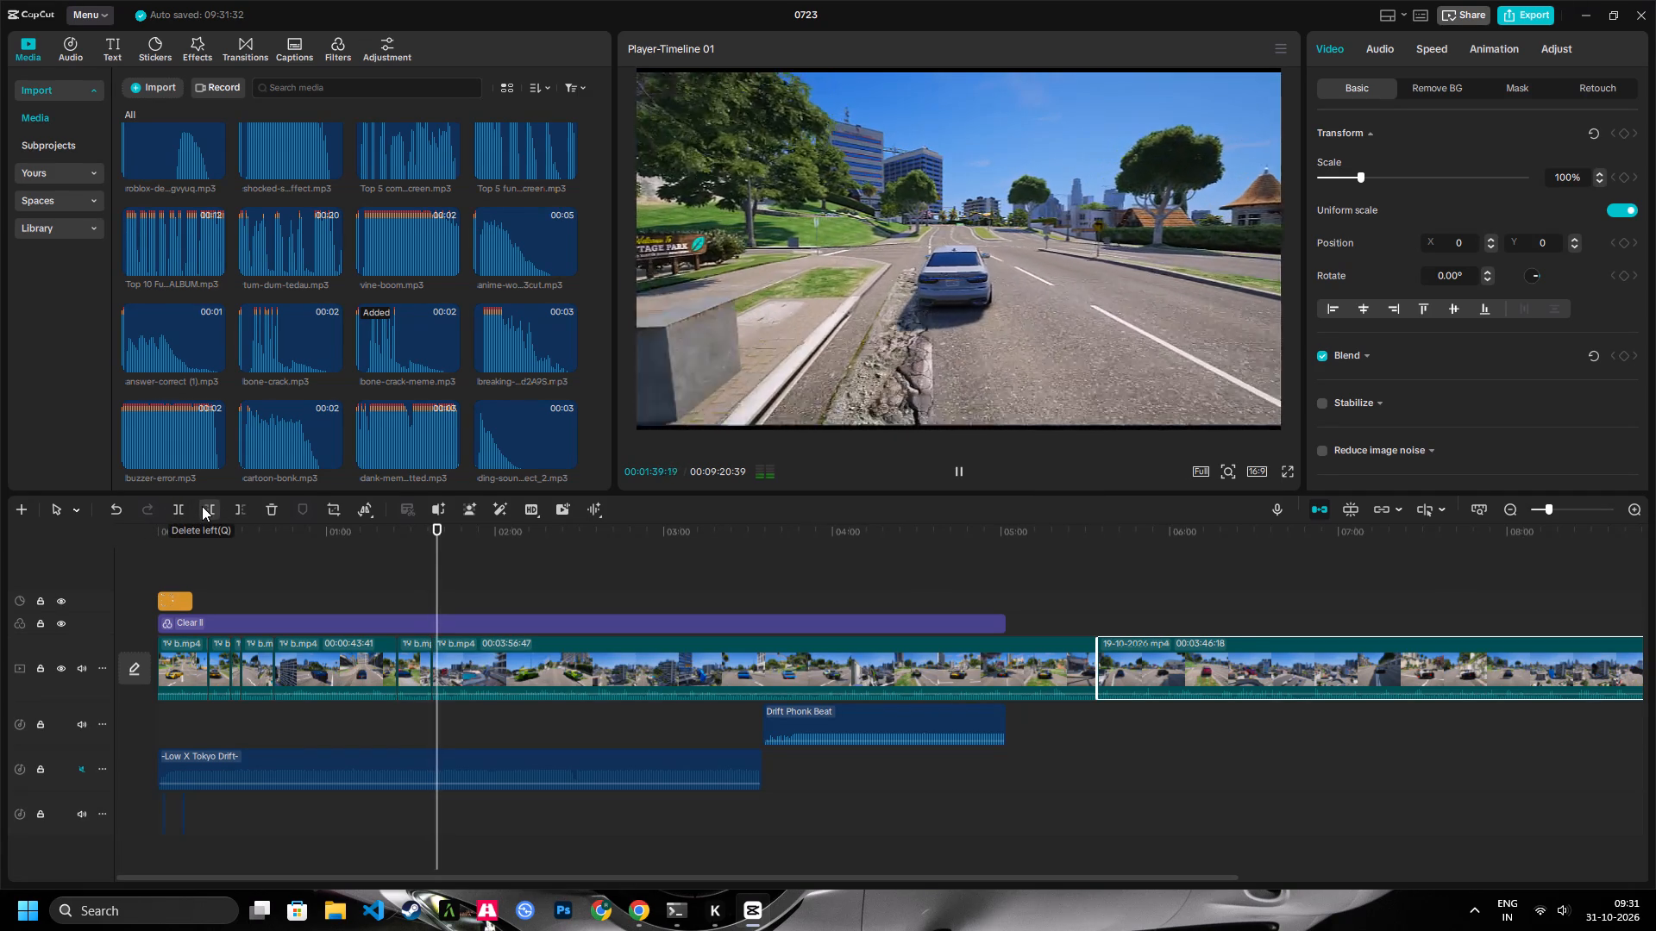
left_click(202, 506)
Split 19 b.mp4 at about 00:01:47:21, where the silver car's run ends, and trim about 1.9 seconds off the following piece's start.
key("space")
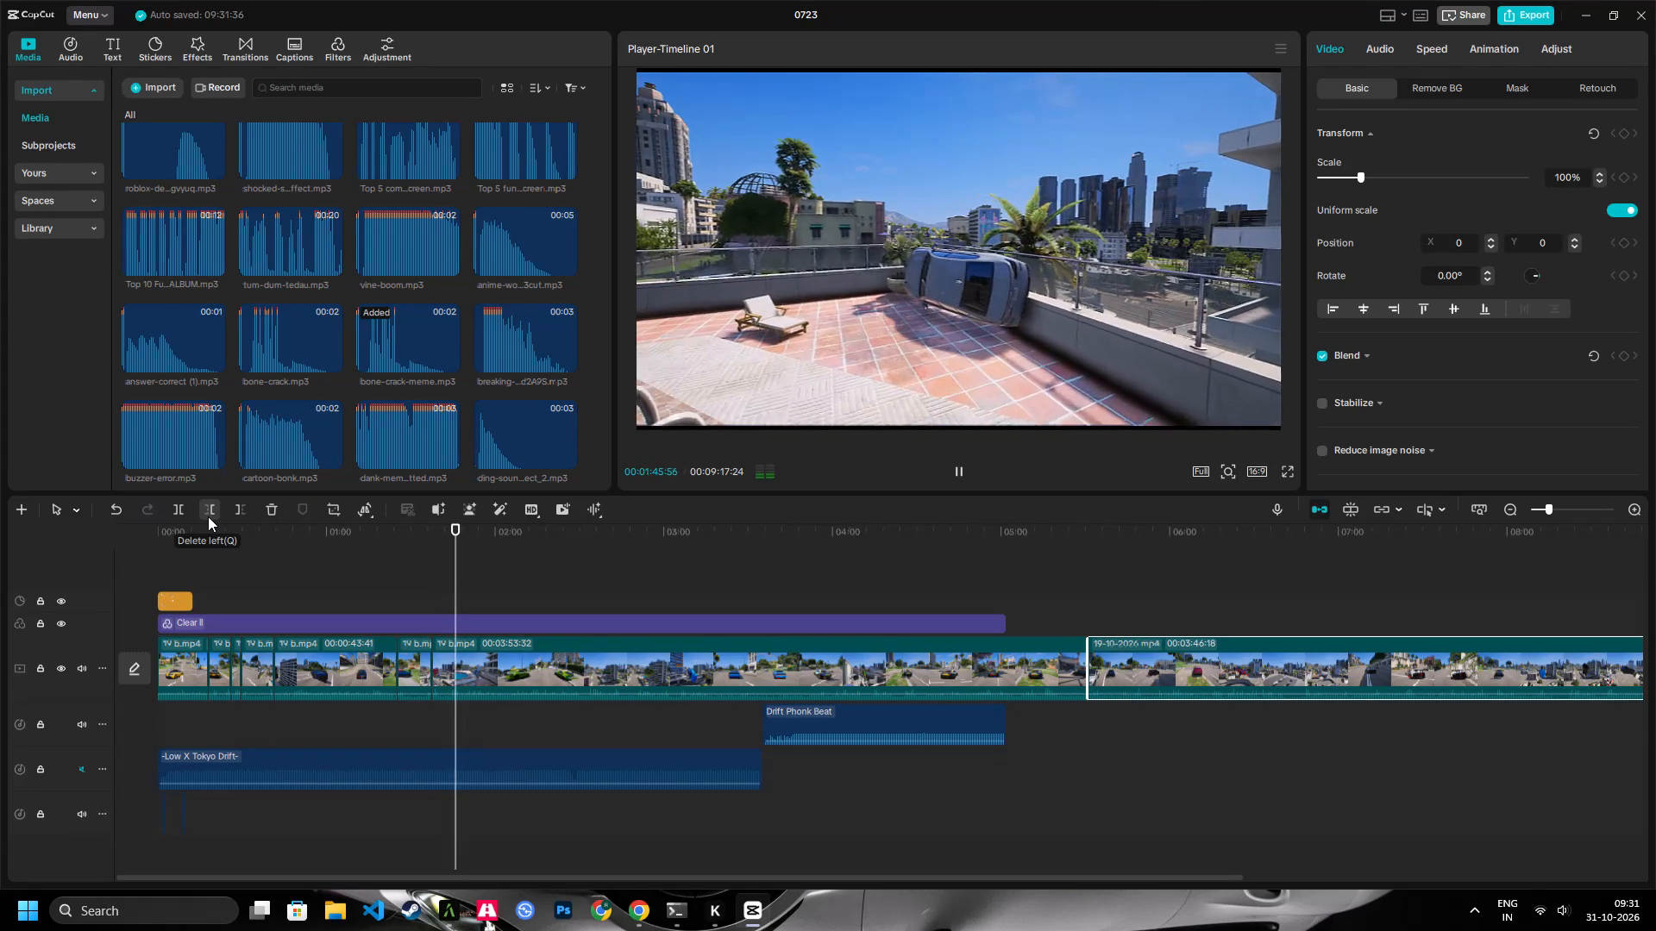
key("space")
key("space")
left_click(174, 507)
key("space")
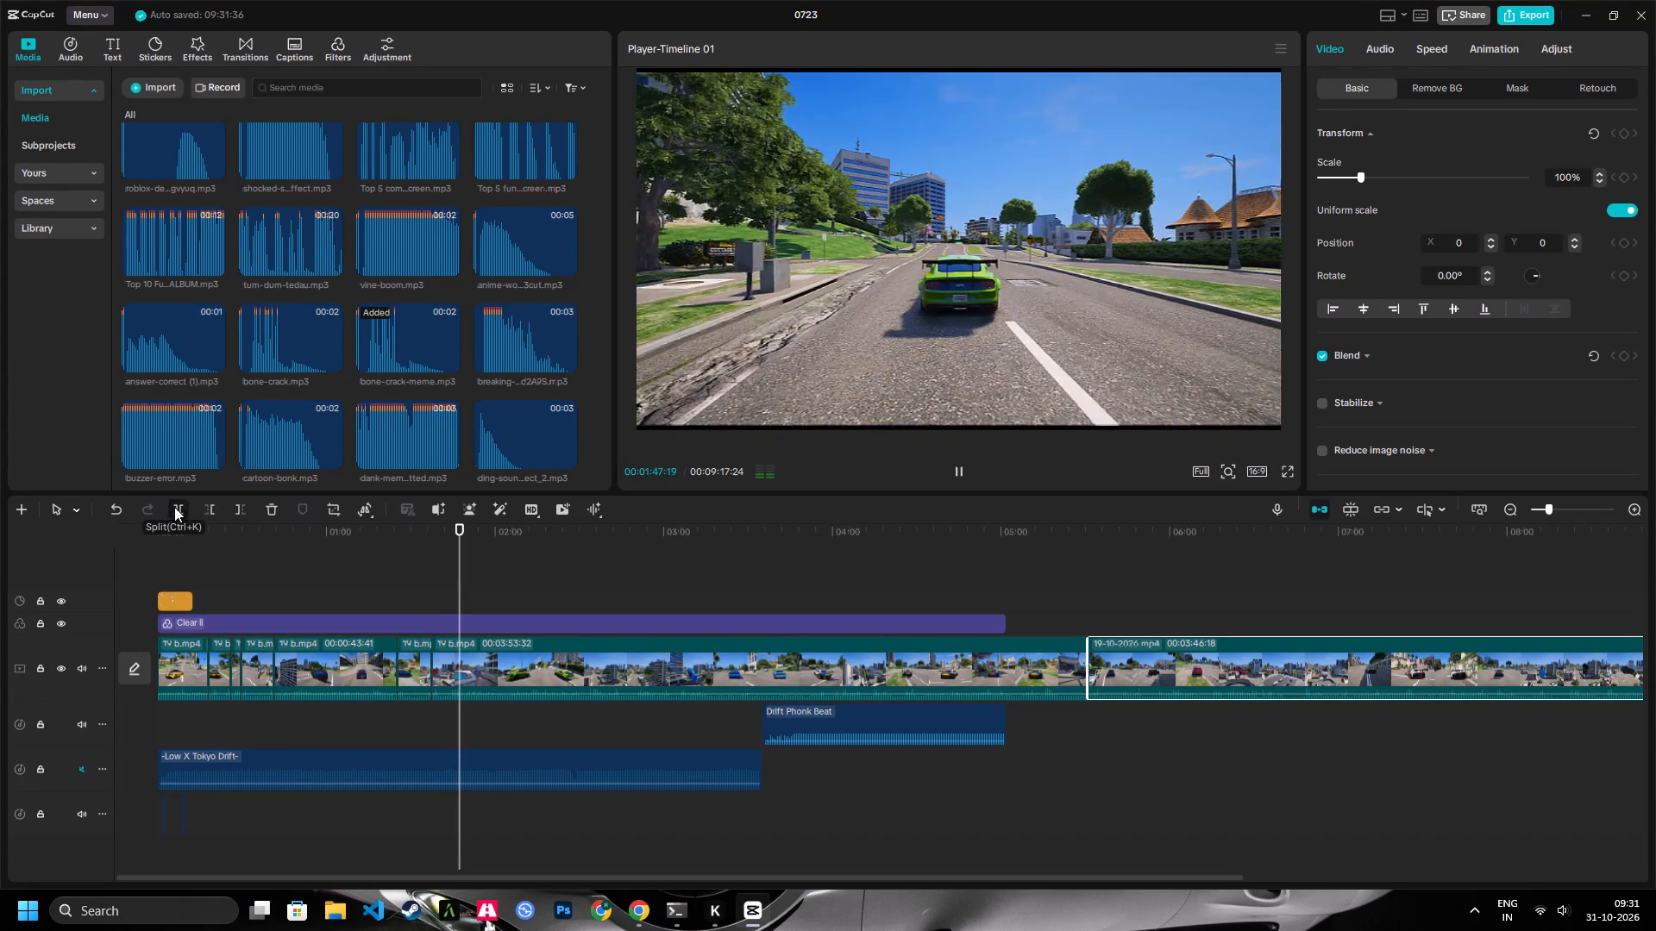
key("space")
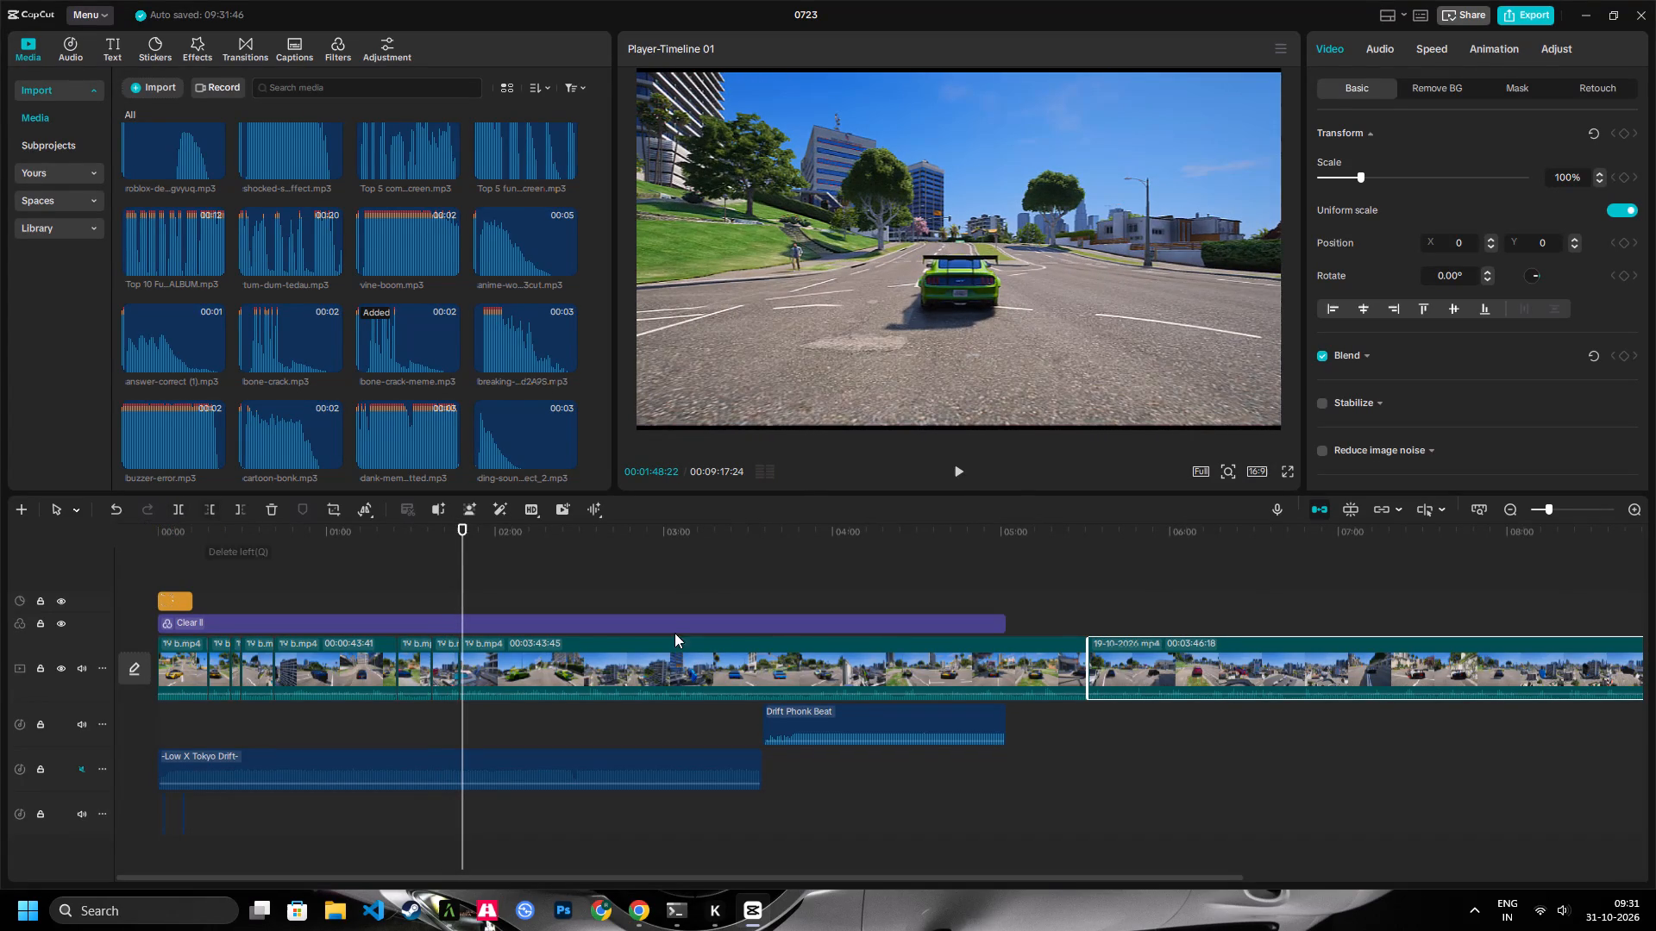
left_click(458, 544)
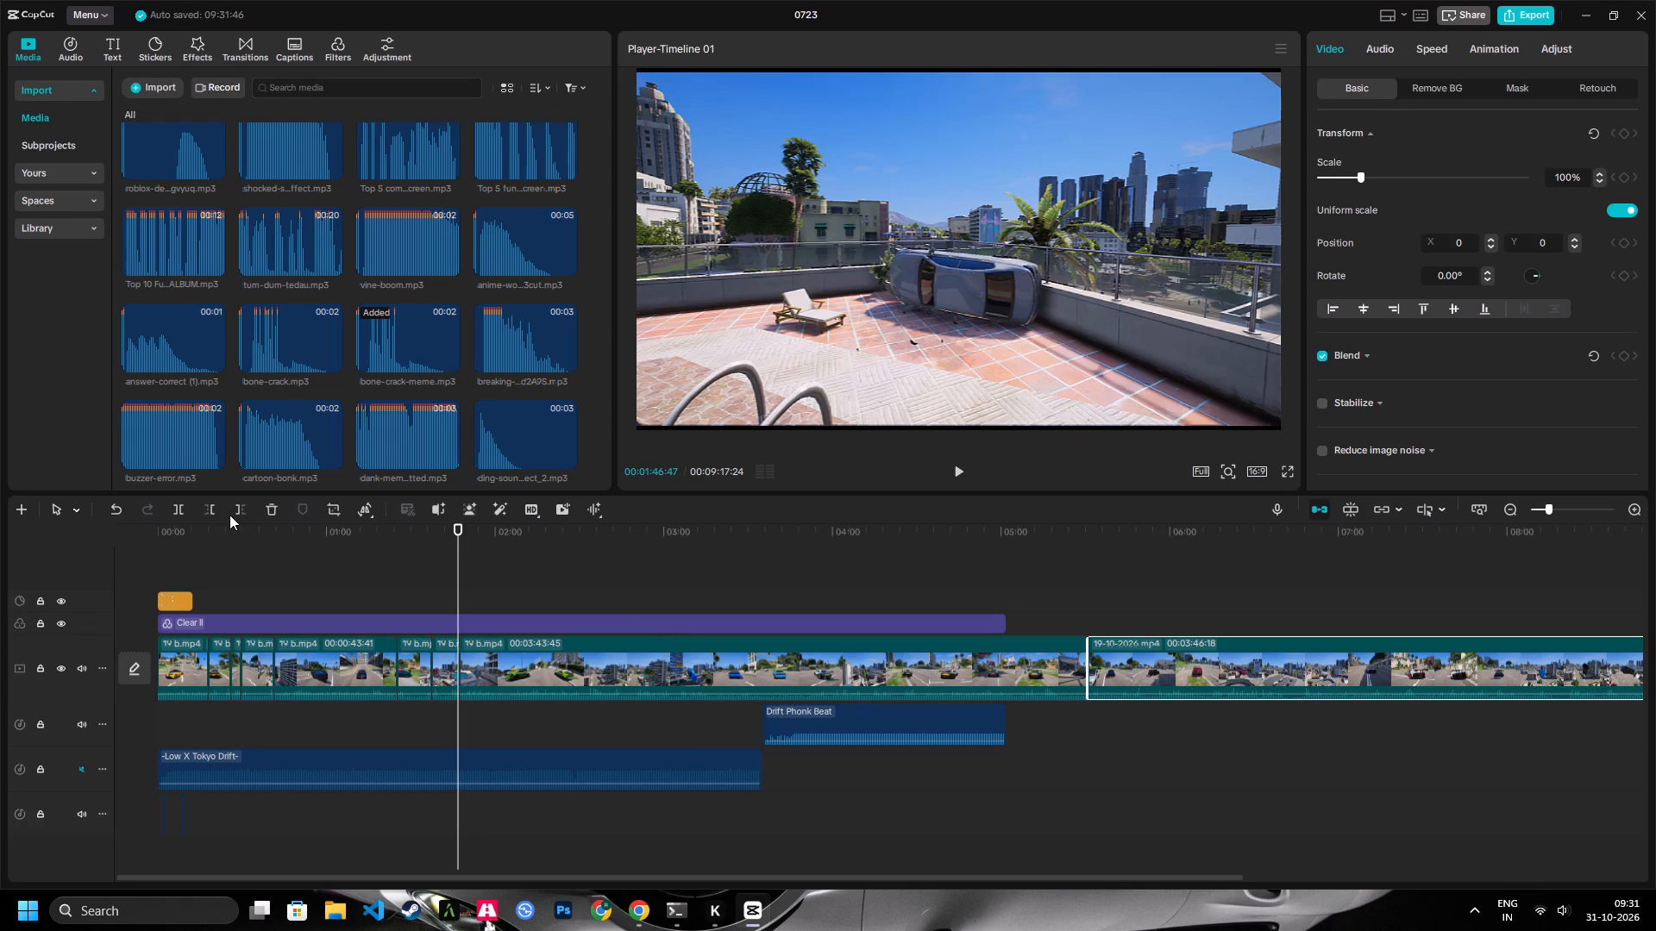
left_click(229, 508)
key("space")
key("space")
key("space")
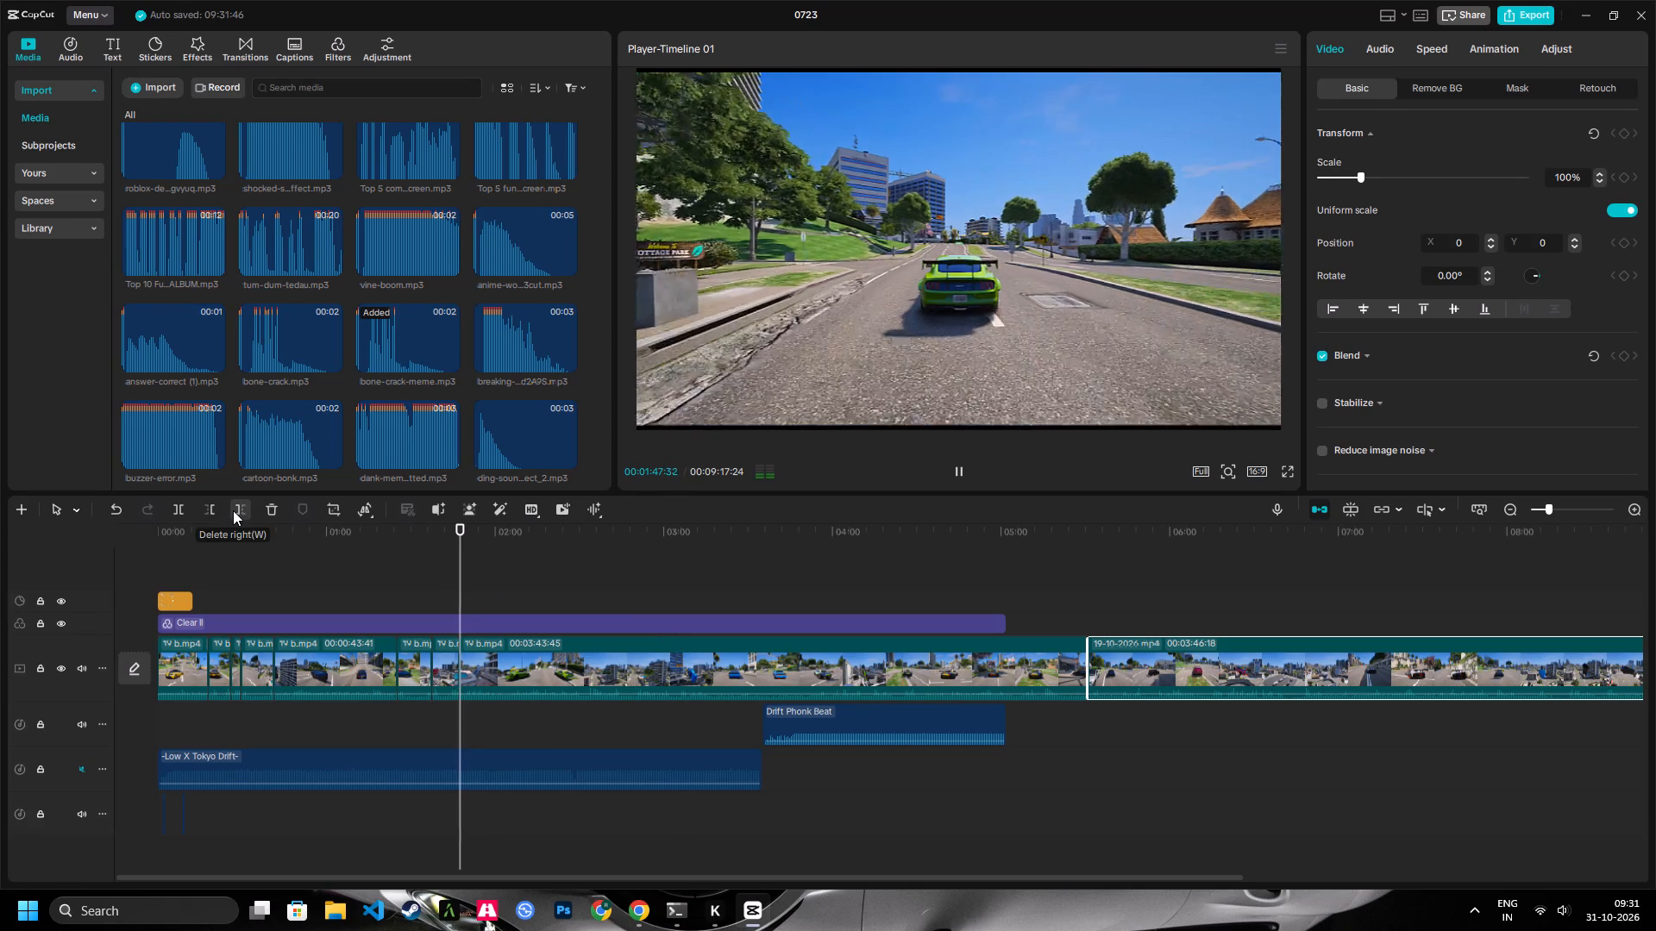
left_click(210, 512)
Trim the end of the silver car's piece back to 00:01:46:44, where the car rests on the poolside terrace.
key("space")
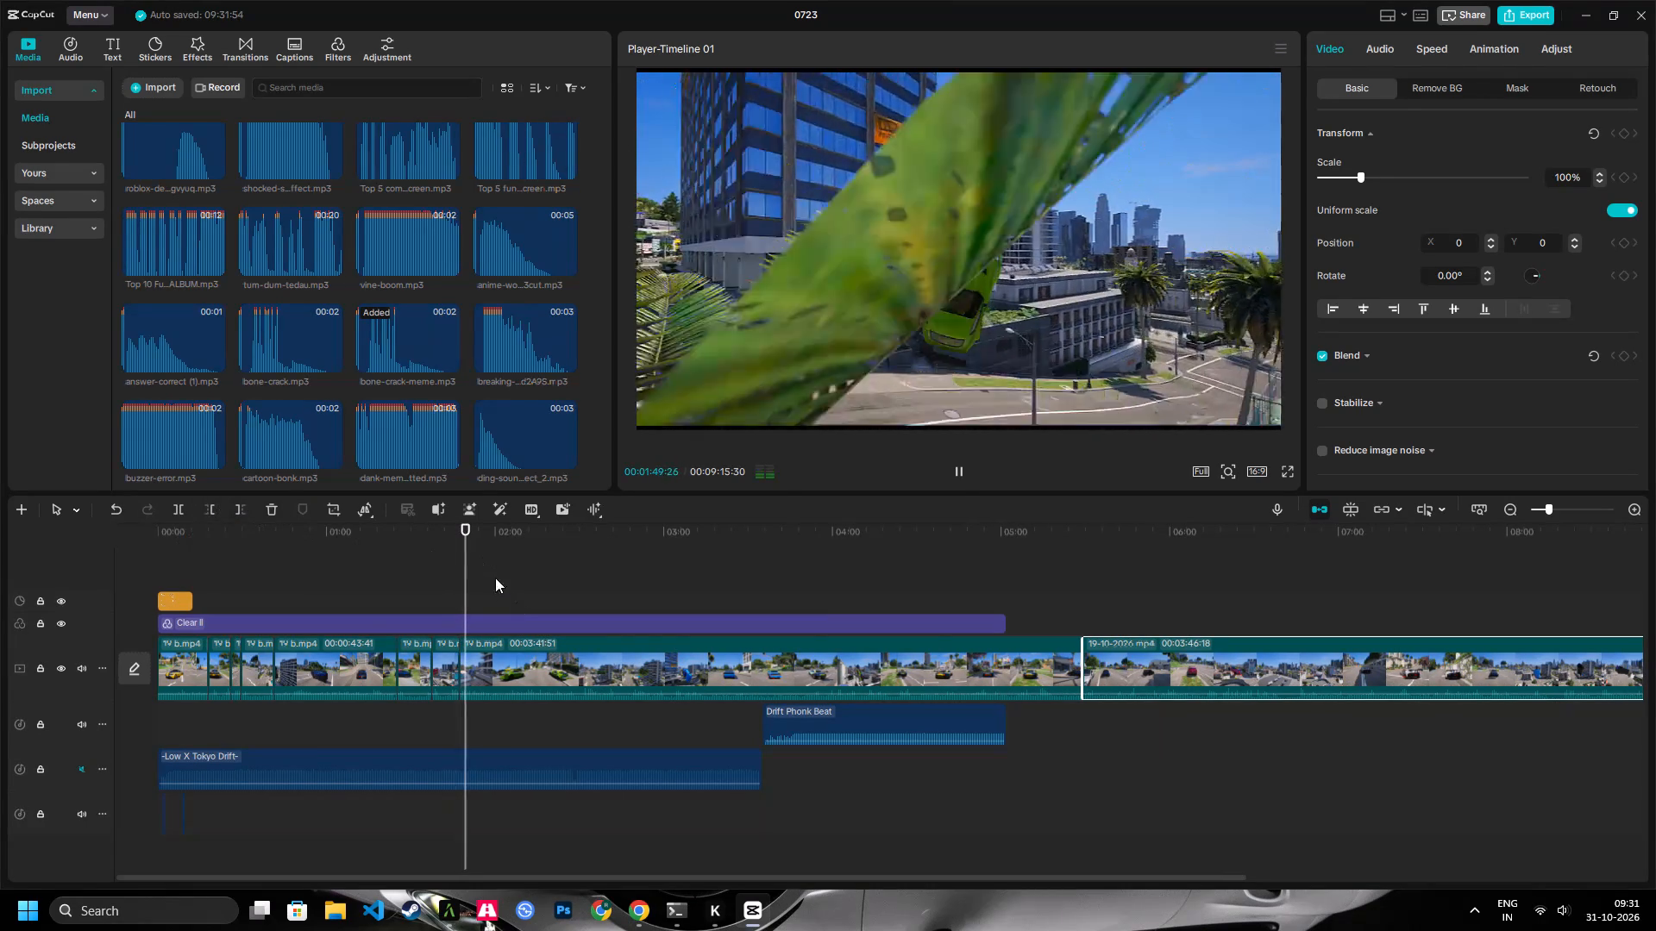
left_click(449, 535)
left_click(1570, 509)
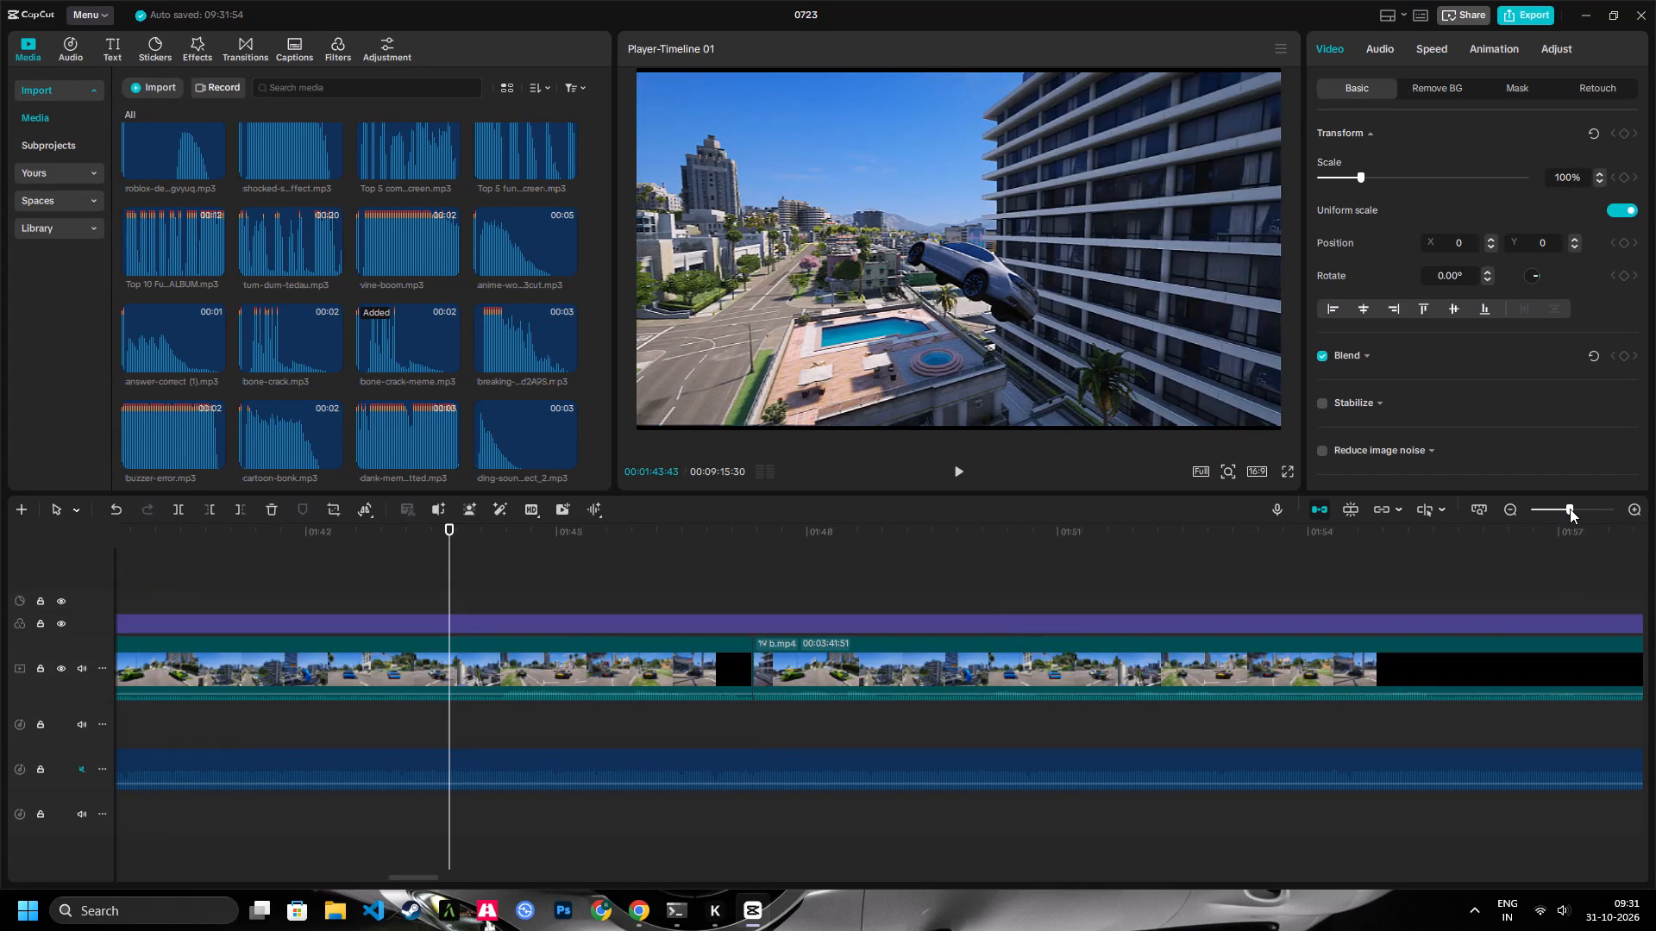
key("space")
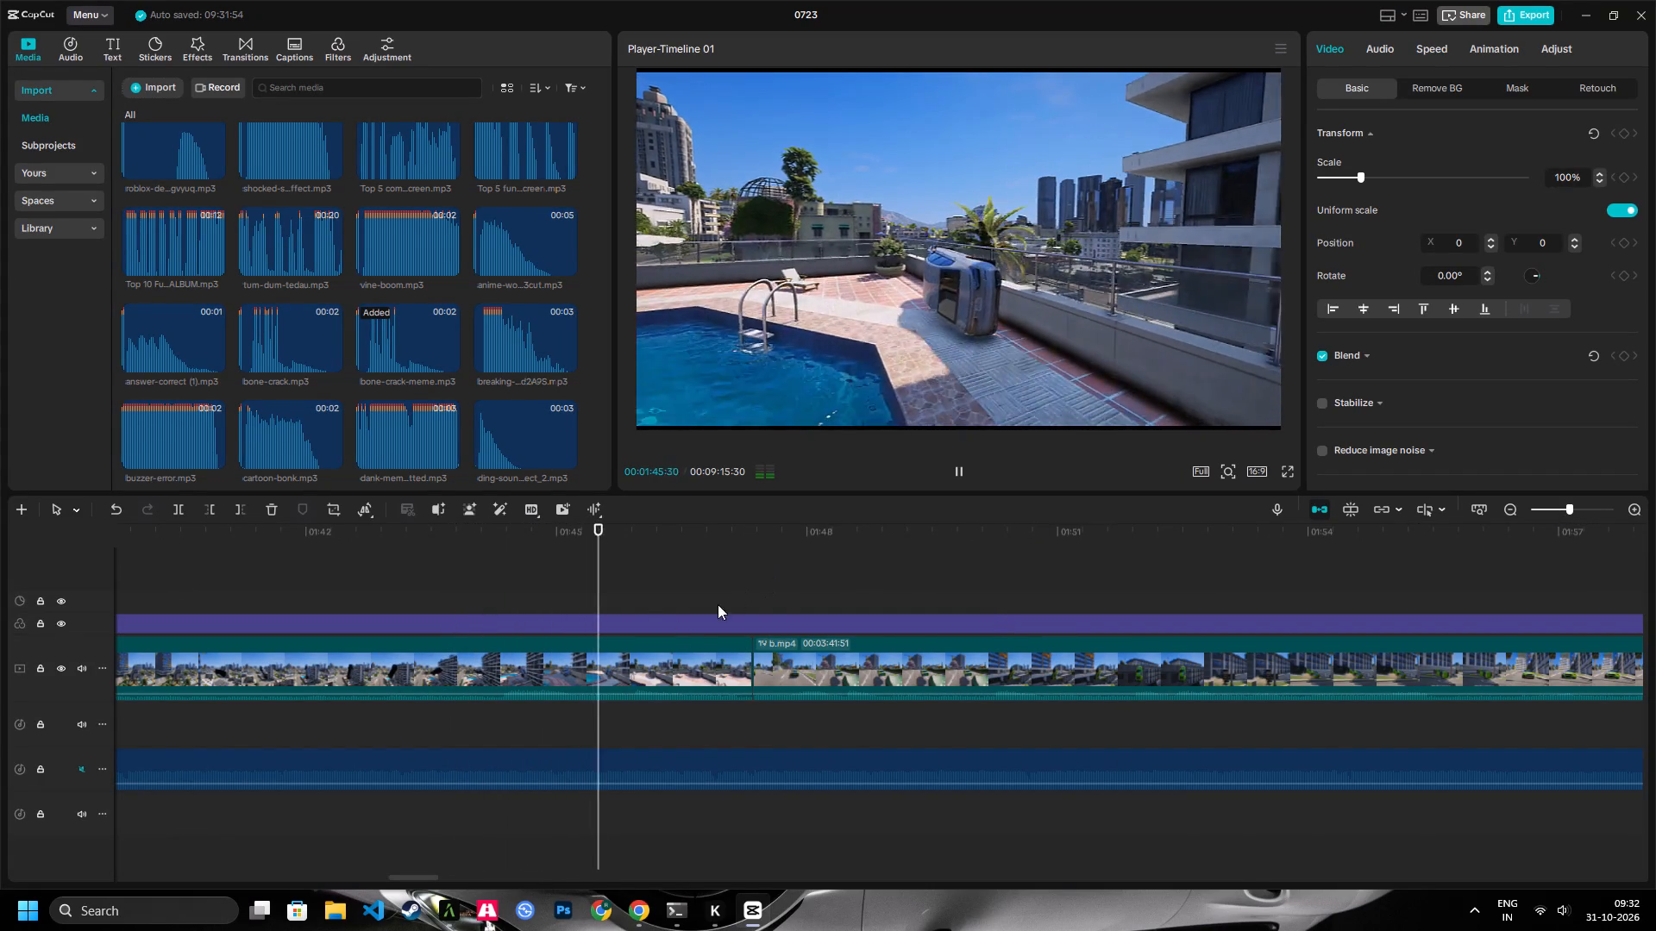
left_click(663, 656)
key("space")
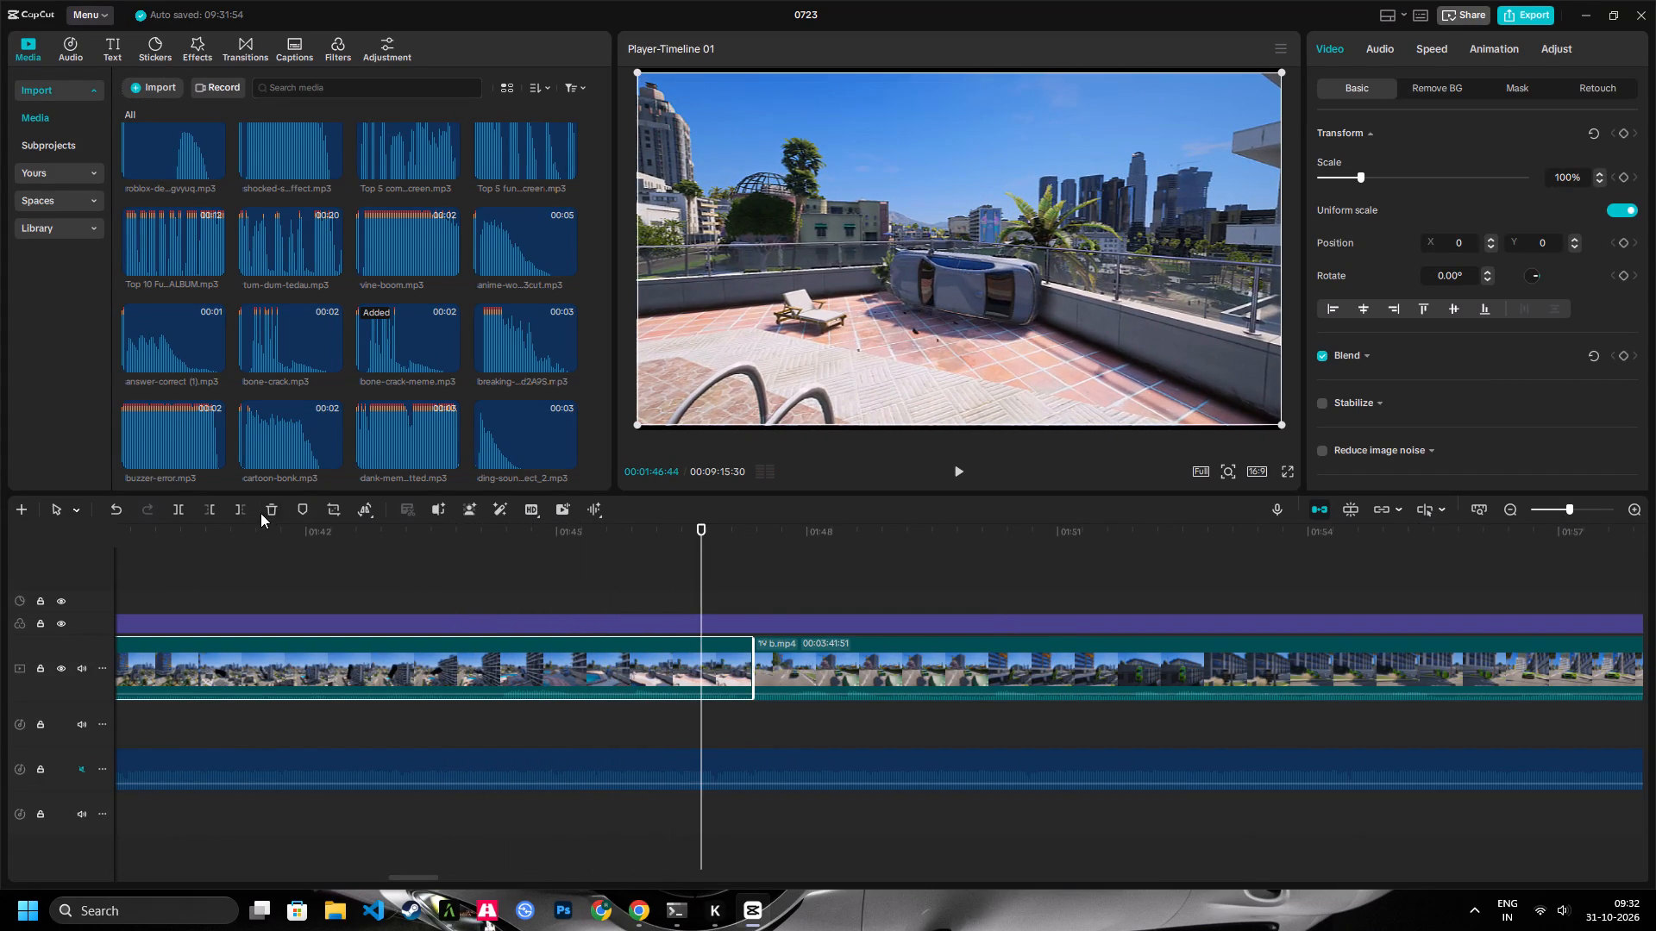
left_click(239, 510)
Split 19 b.mp4 at about 00:01:53:24, after the green car's flip, and trim about 2.4 seconds off the following piece's start.
key("space")
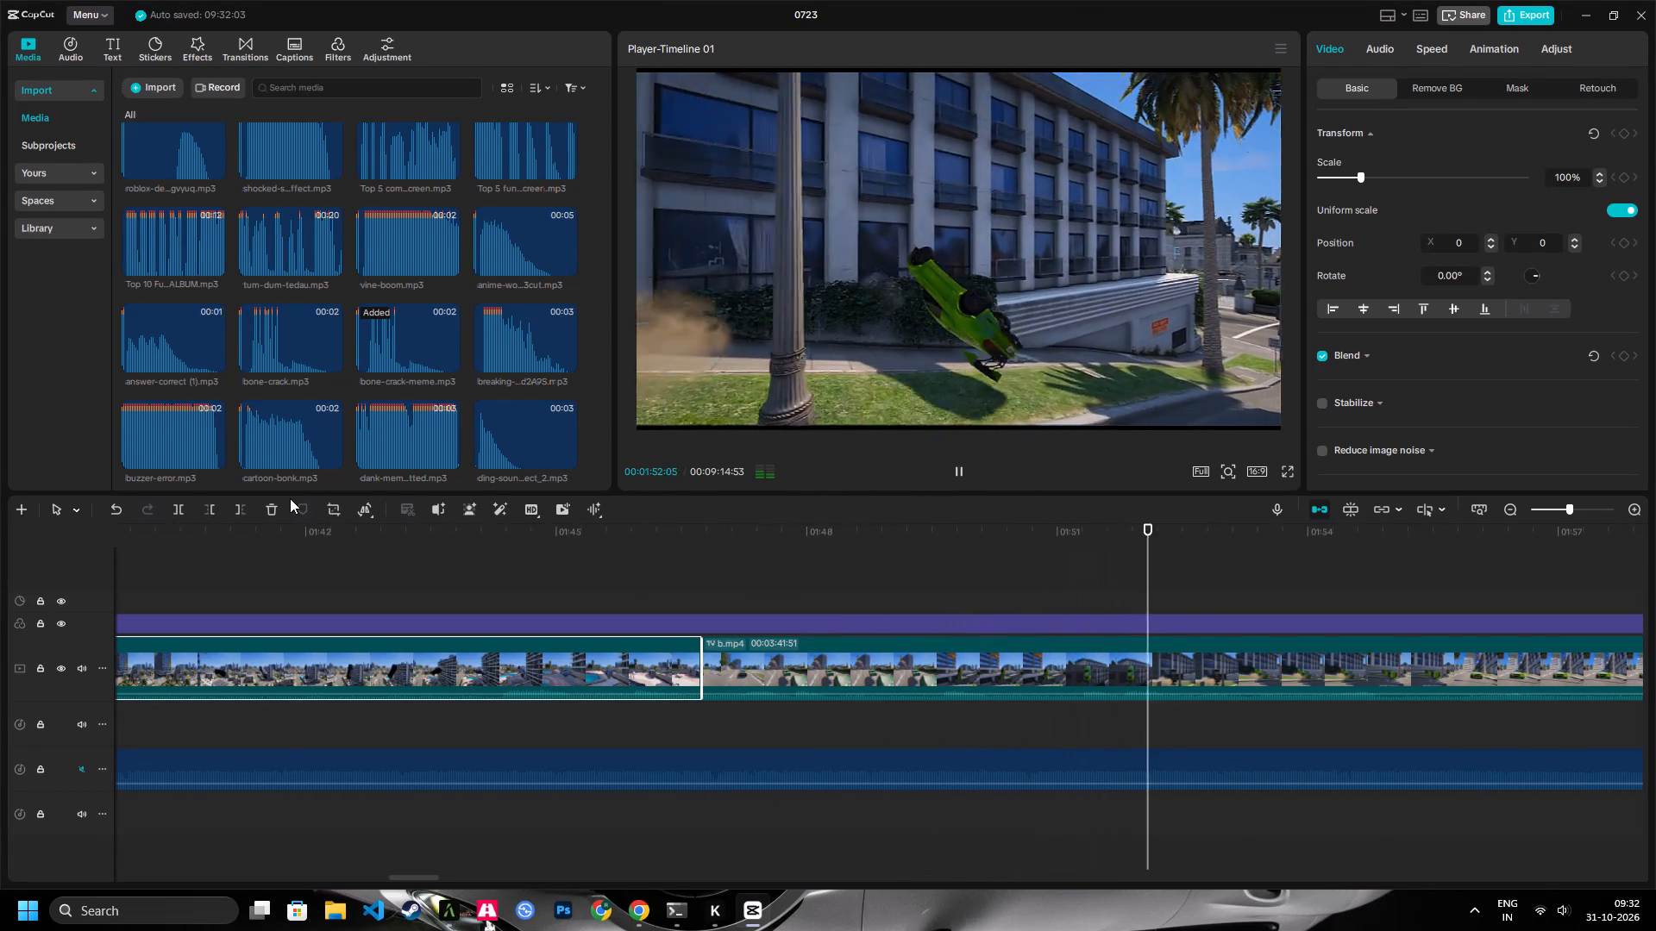
key("space")
key("space")
left_click(179, 511)
key("space")
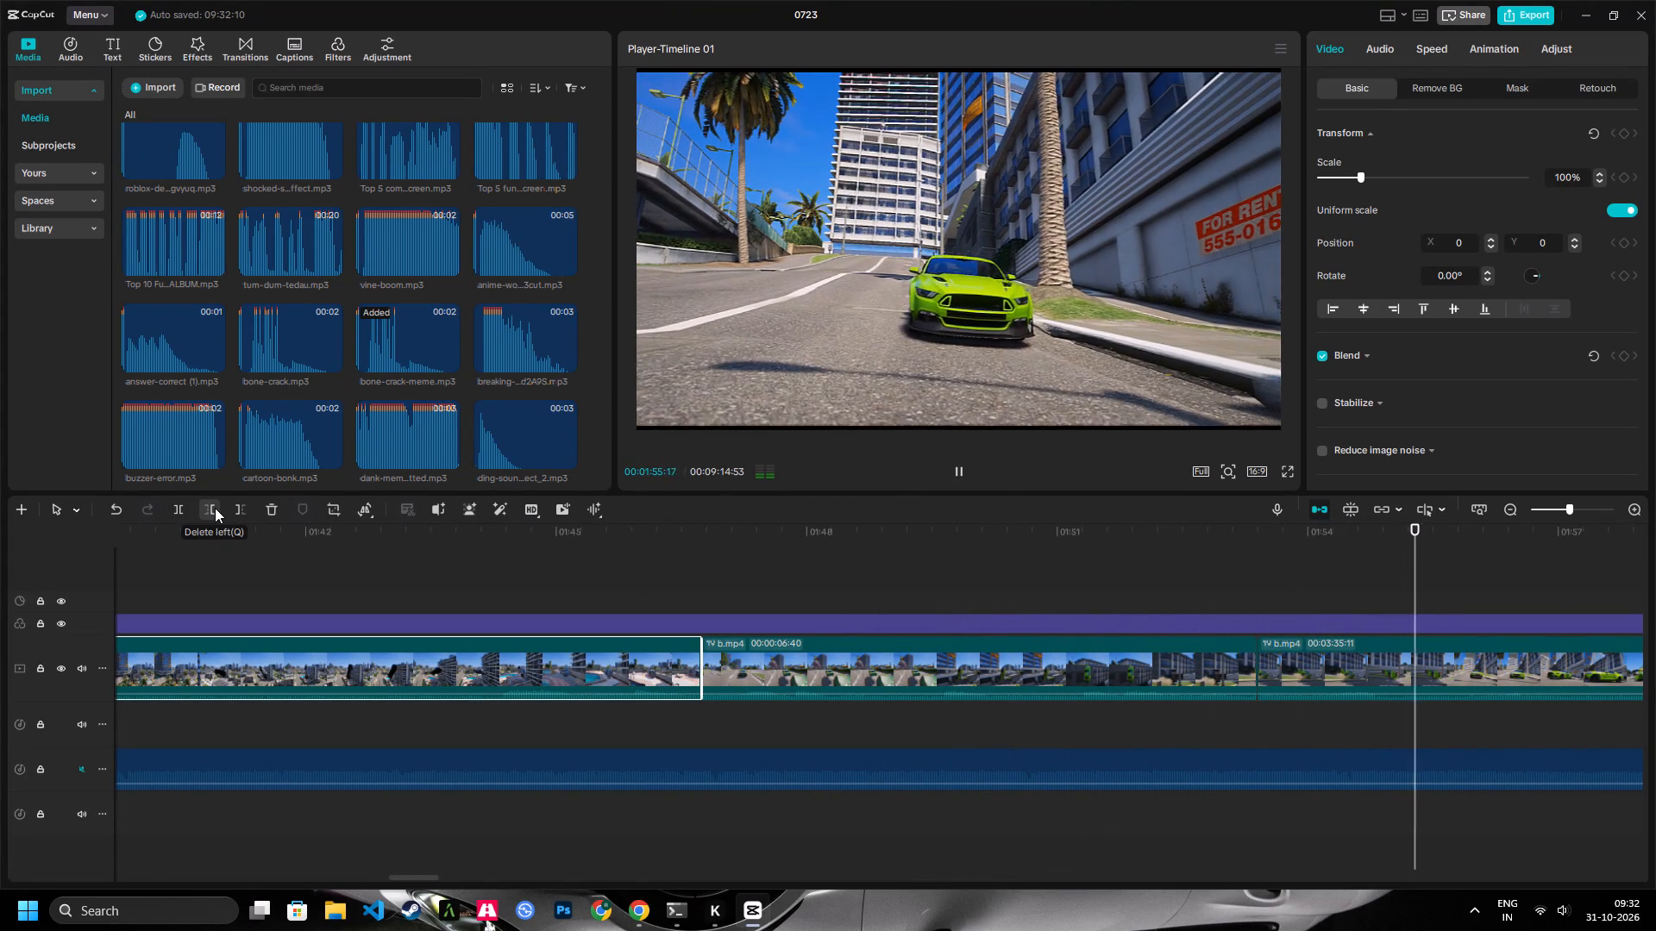
left_click(215, 508)
Split 19 b.mp4 at 00:02:20:11, where the green car stands at the bent lamp post.
key("space")
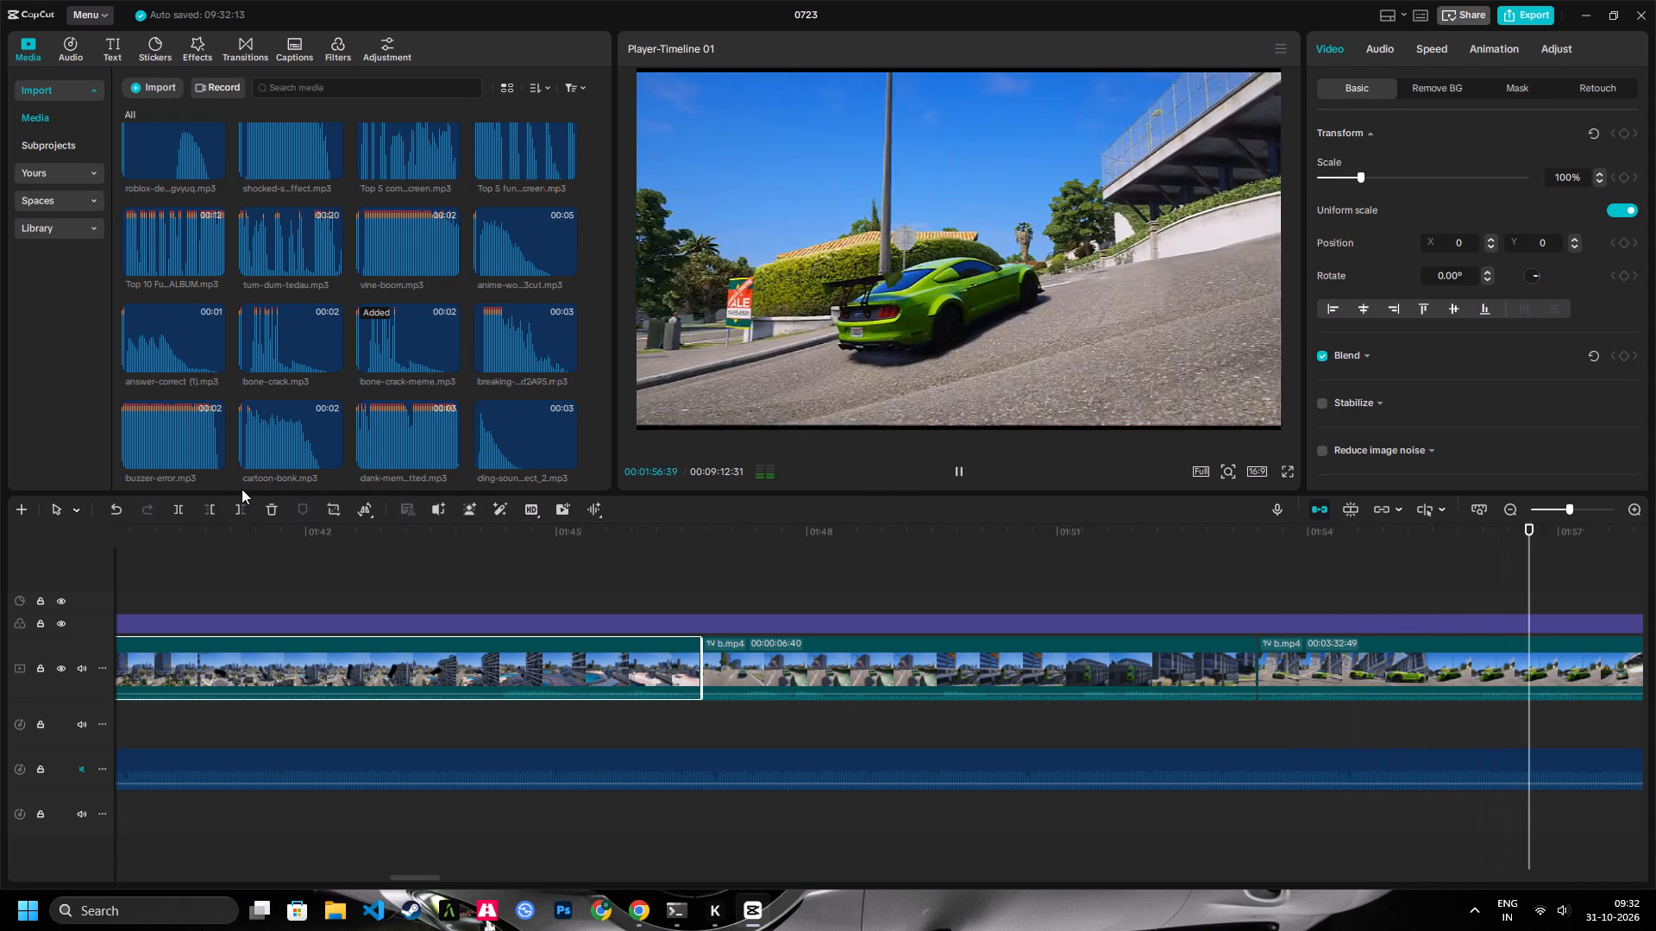
type("ZX")
left_click(292, 703)
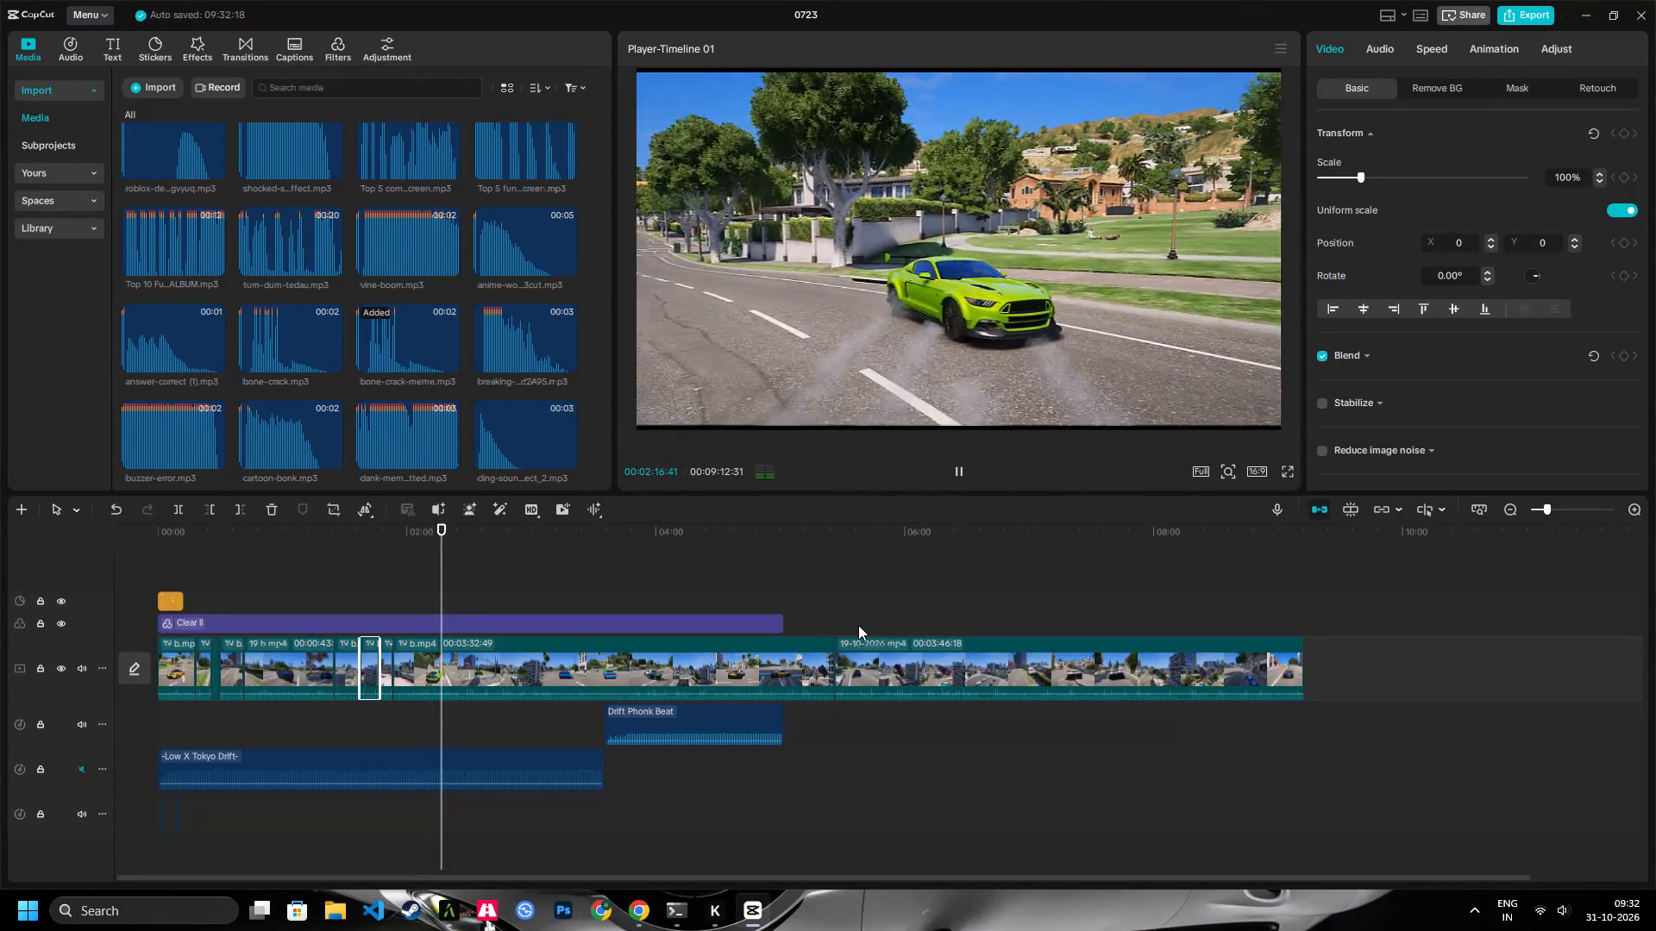
key("space")
key("space")
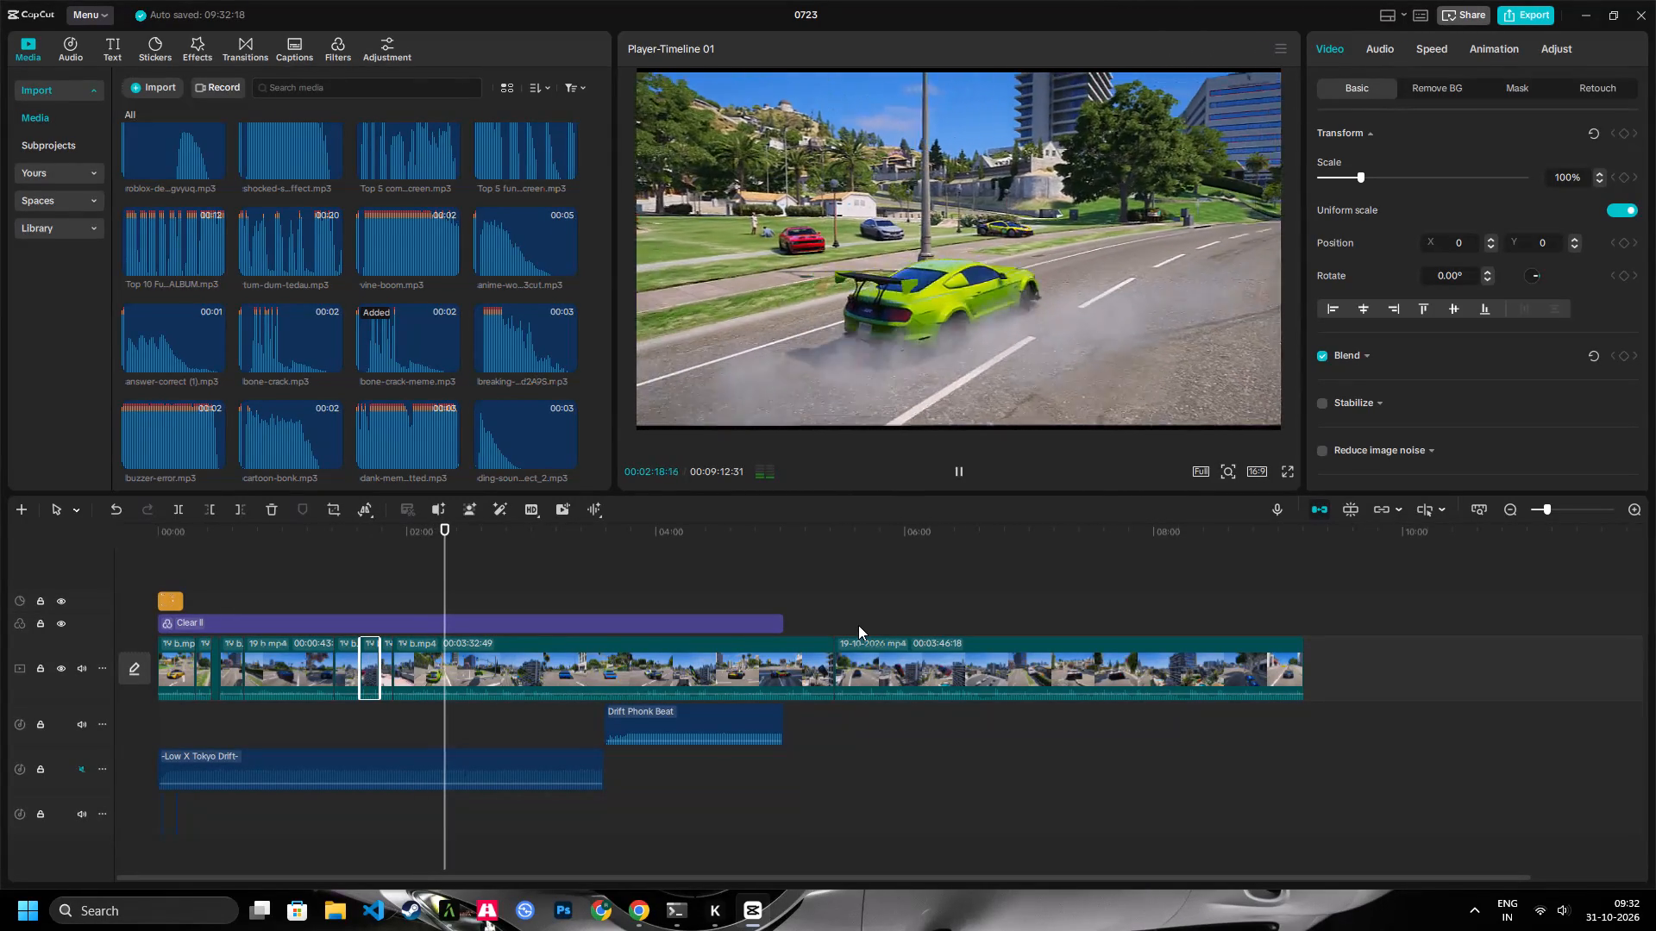
key("space")
key("space")
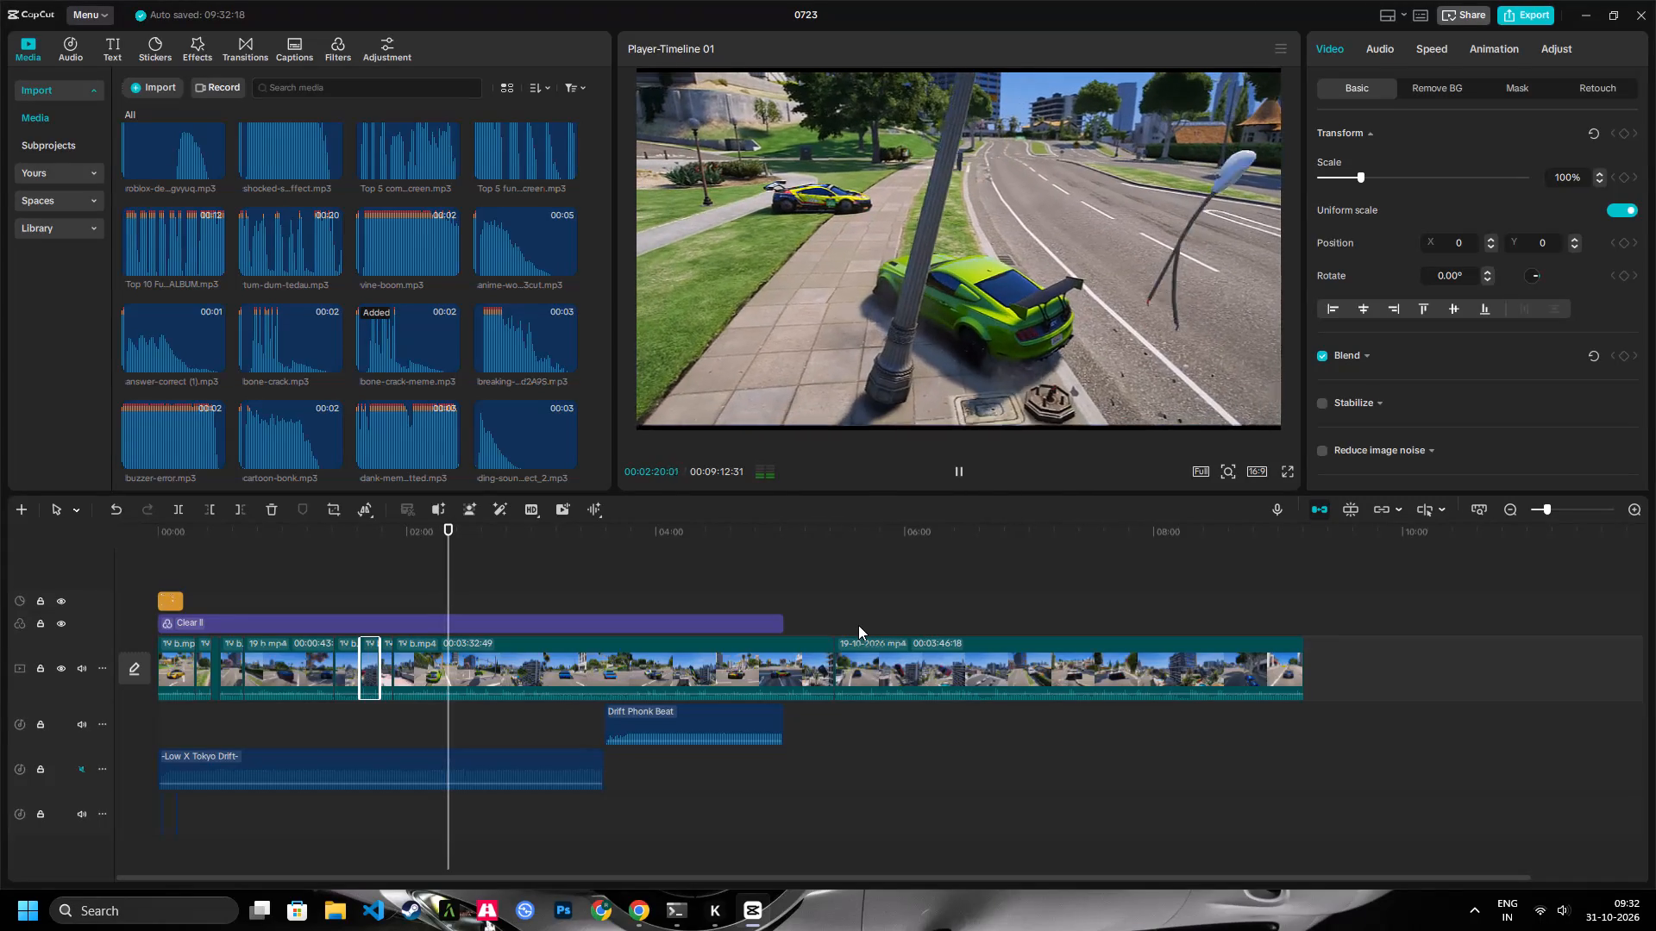
key("space")
key("space")
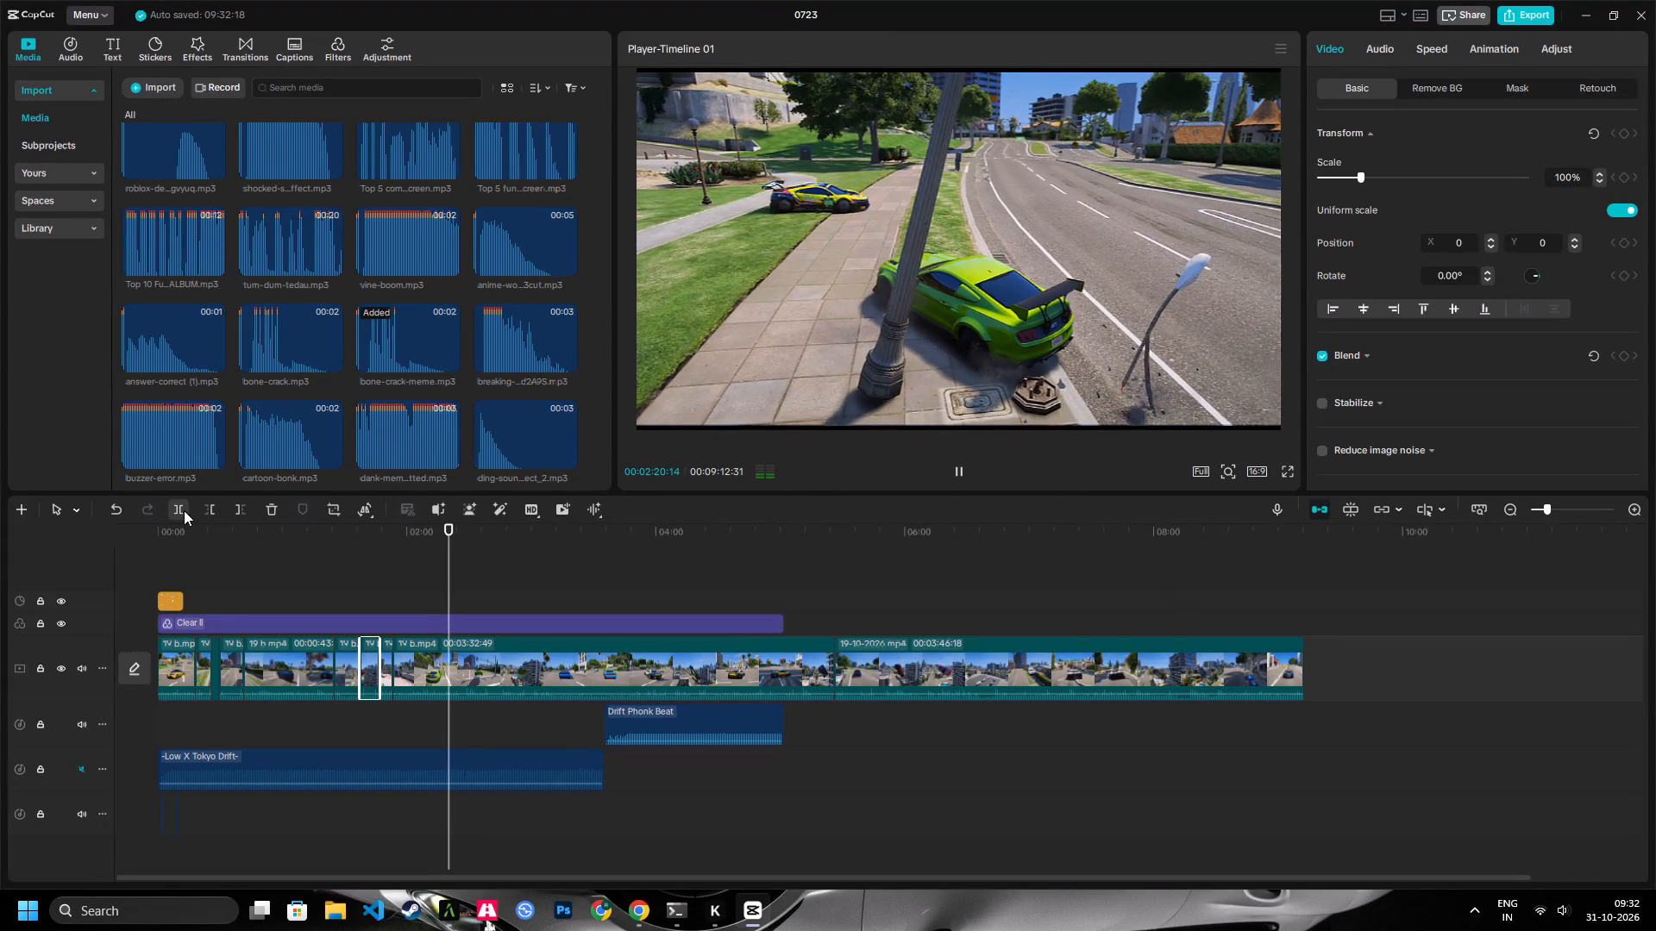
key("space")
key("Left")
key("Left")
key("Left")
key("Left")
key("Left")
key("Left")
key("Left")
key("Left")
key("Left")
key("Left")
key("Left")
key("Left")
key("Left")
key("Left")
key("Left")
key("Left")
key("Left")
key("Left")
key("Left")
key("Left")
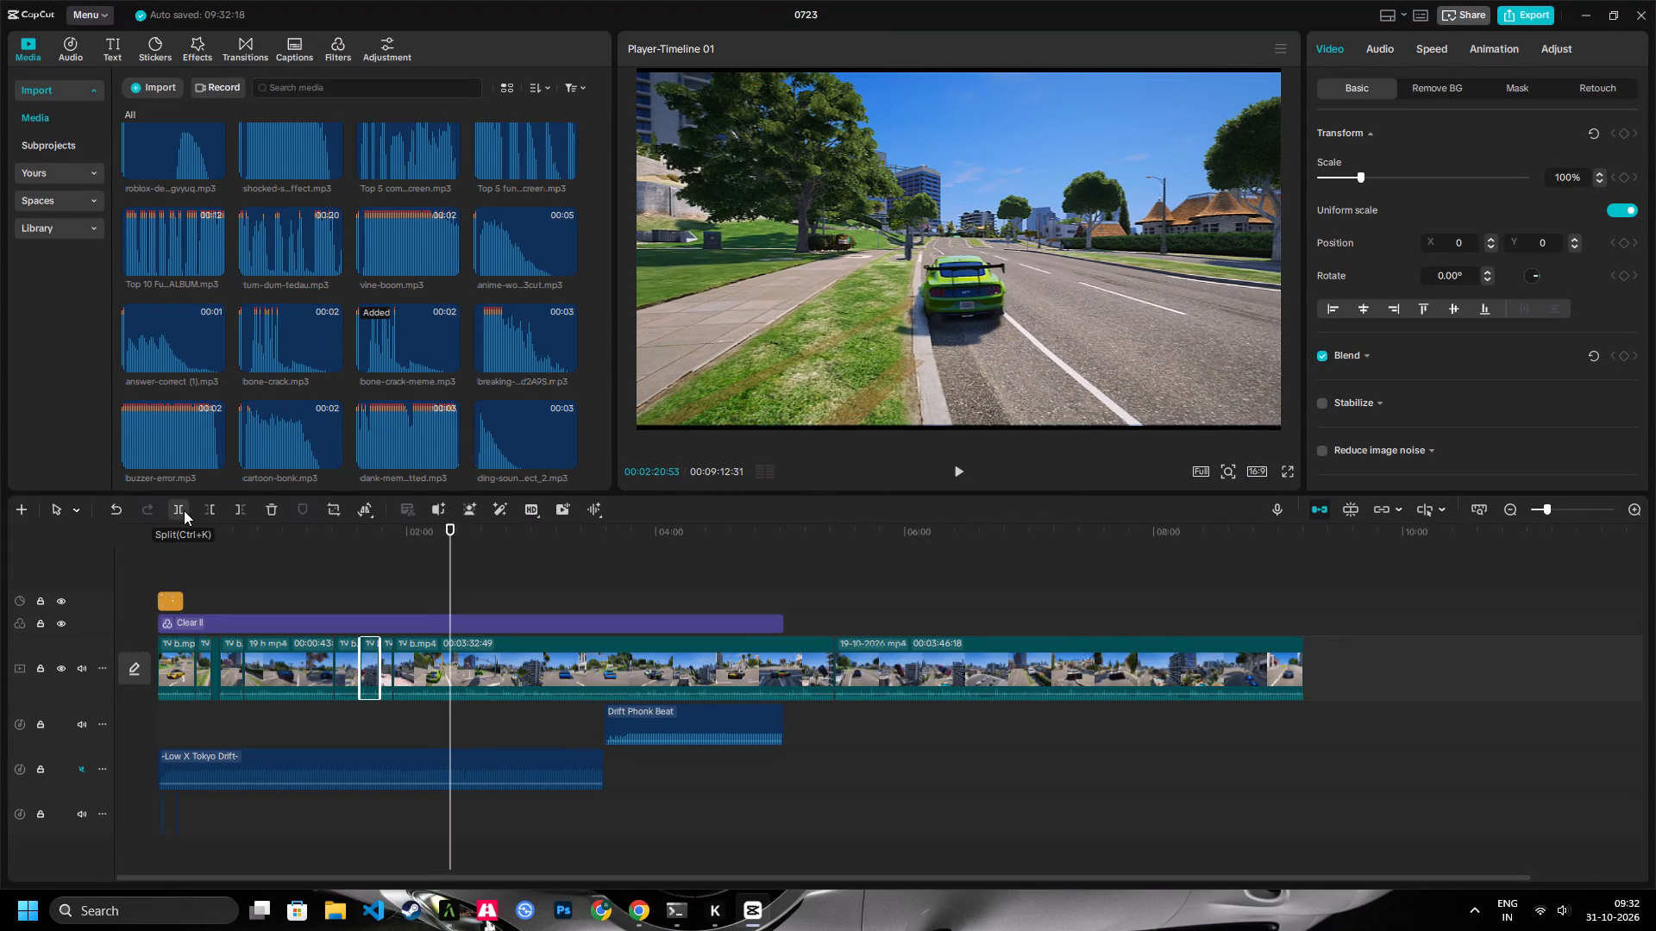
left_click(184, 510)
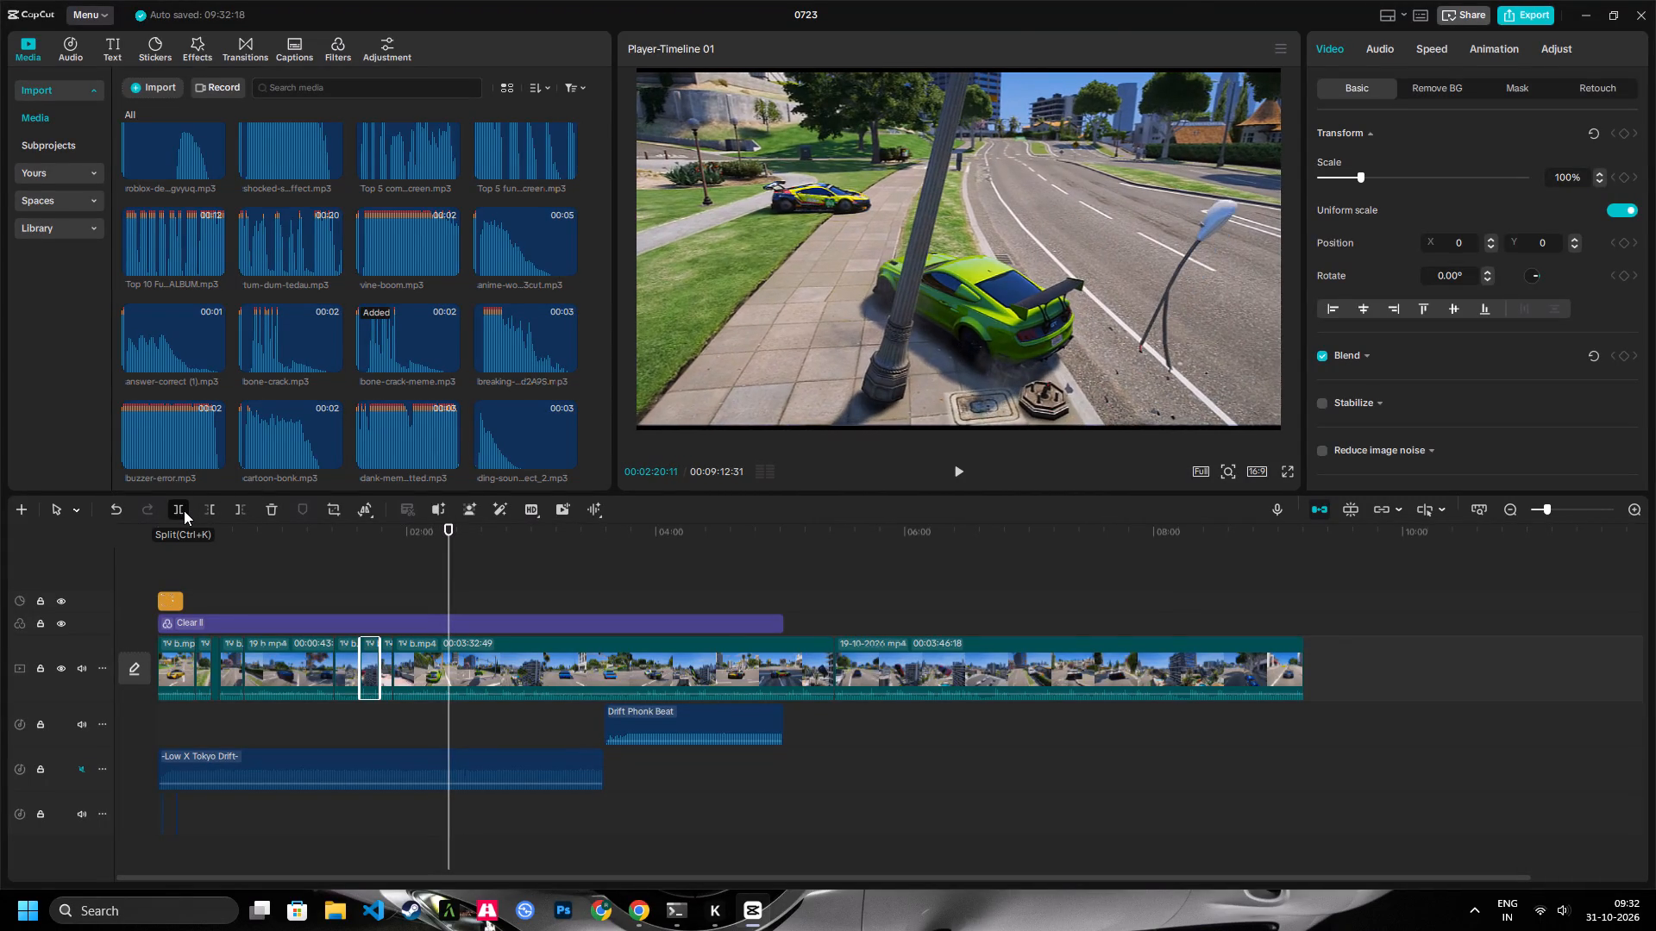
Trim about 3.1 seconds in total off the start of the piece following the 00:02:20:11 split.
key("space")
left_click(206, 501)
key("space")
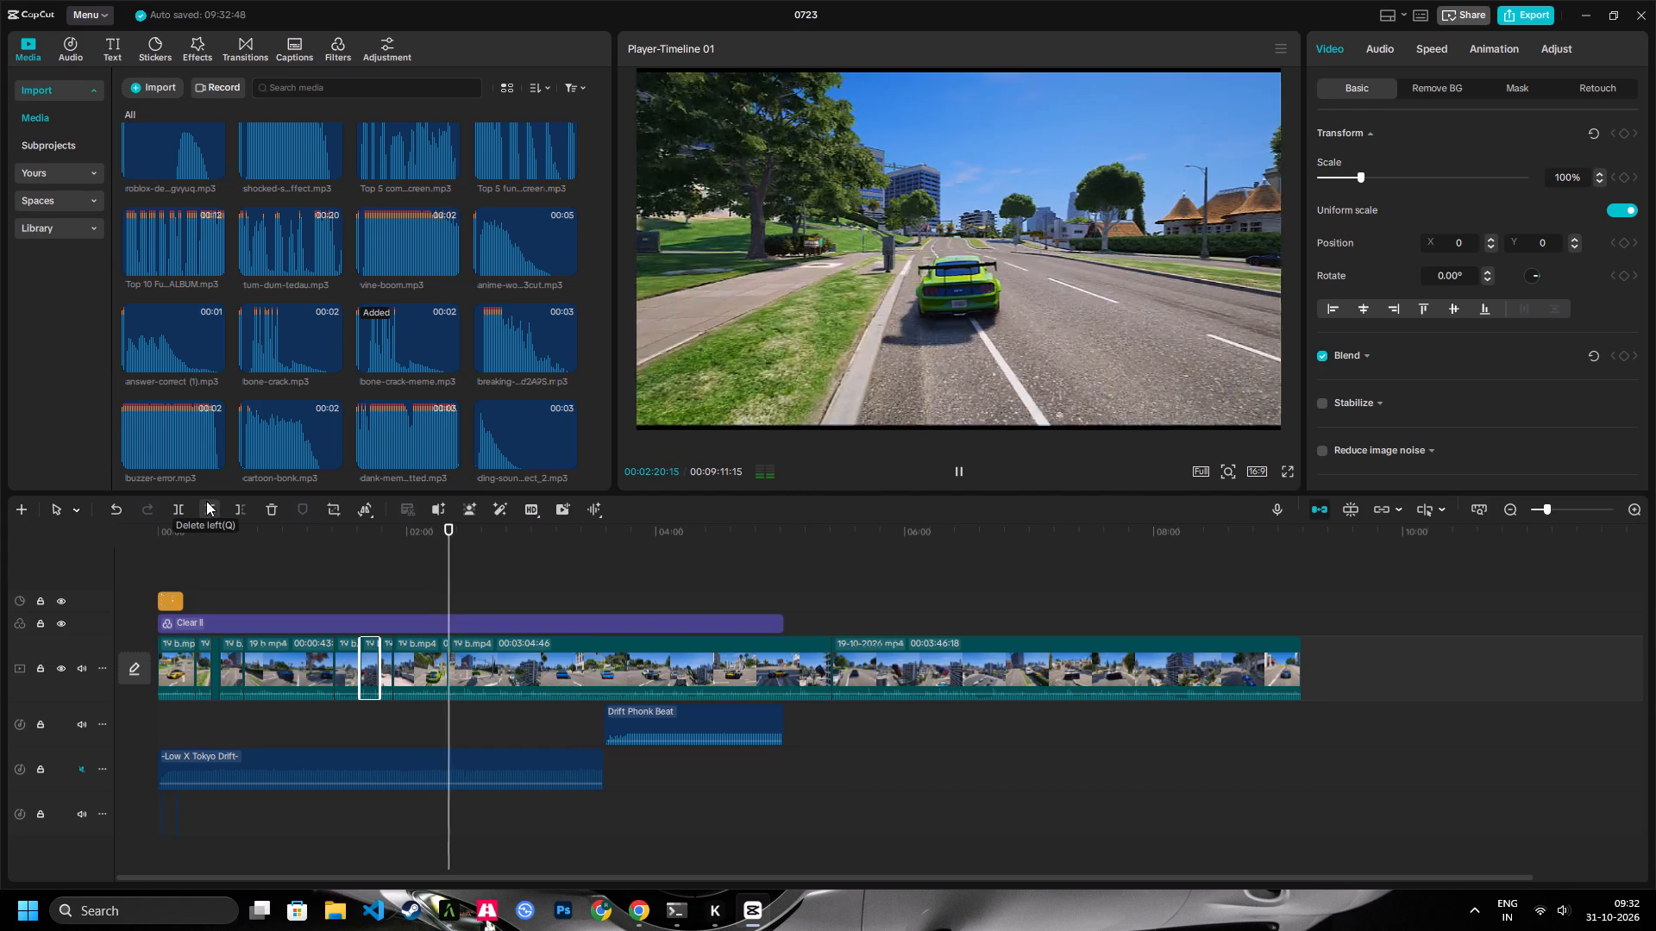
left_click(206, 501)
key("space")
key("space")
left_click(208, 500)
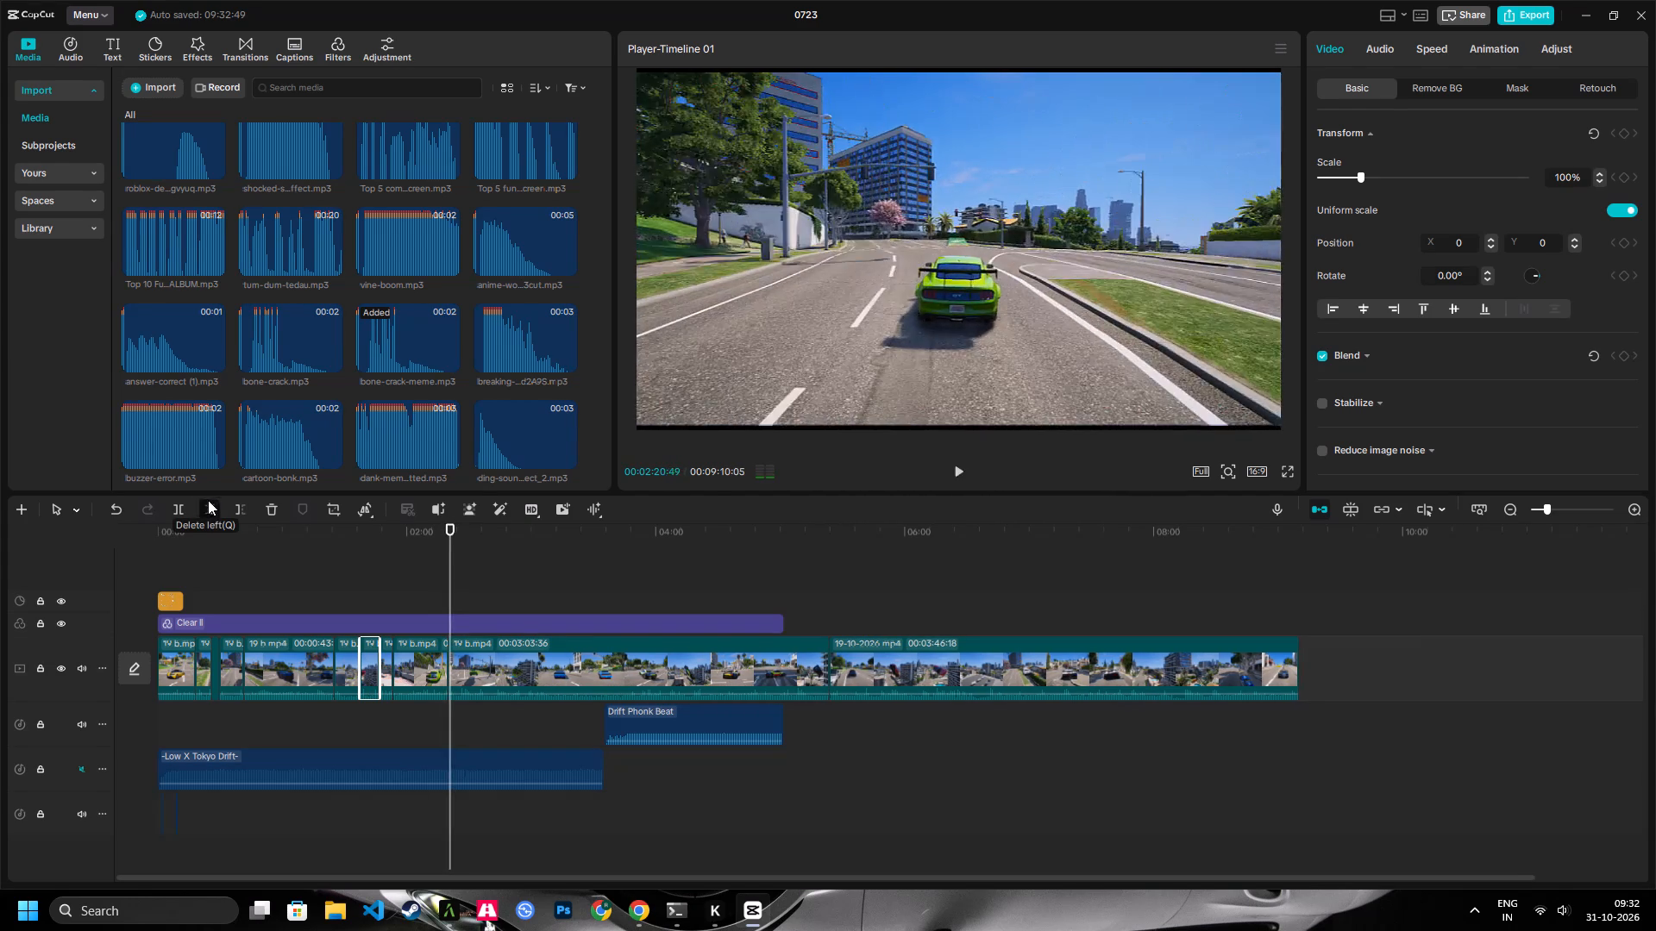
Split 19 b.mp4 at about 00:02:29:40, where the green car ends up beside the wall.
key("space")
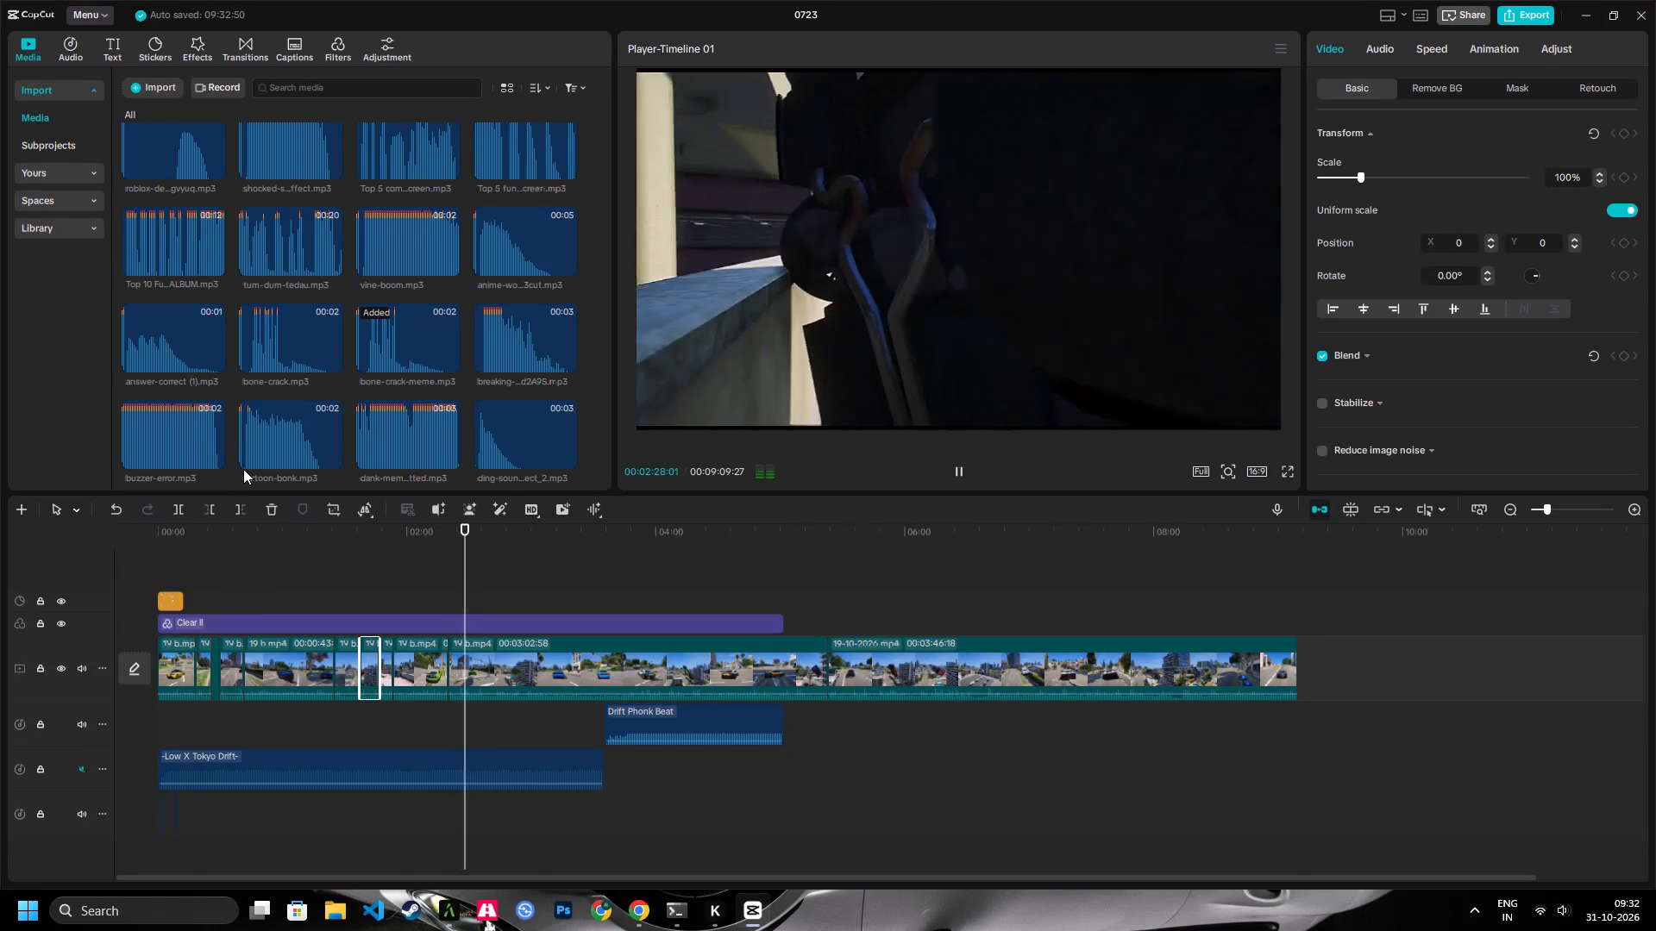
key("space")
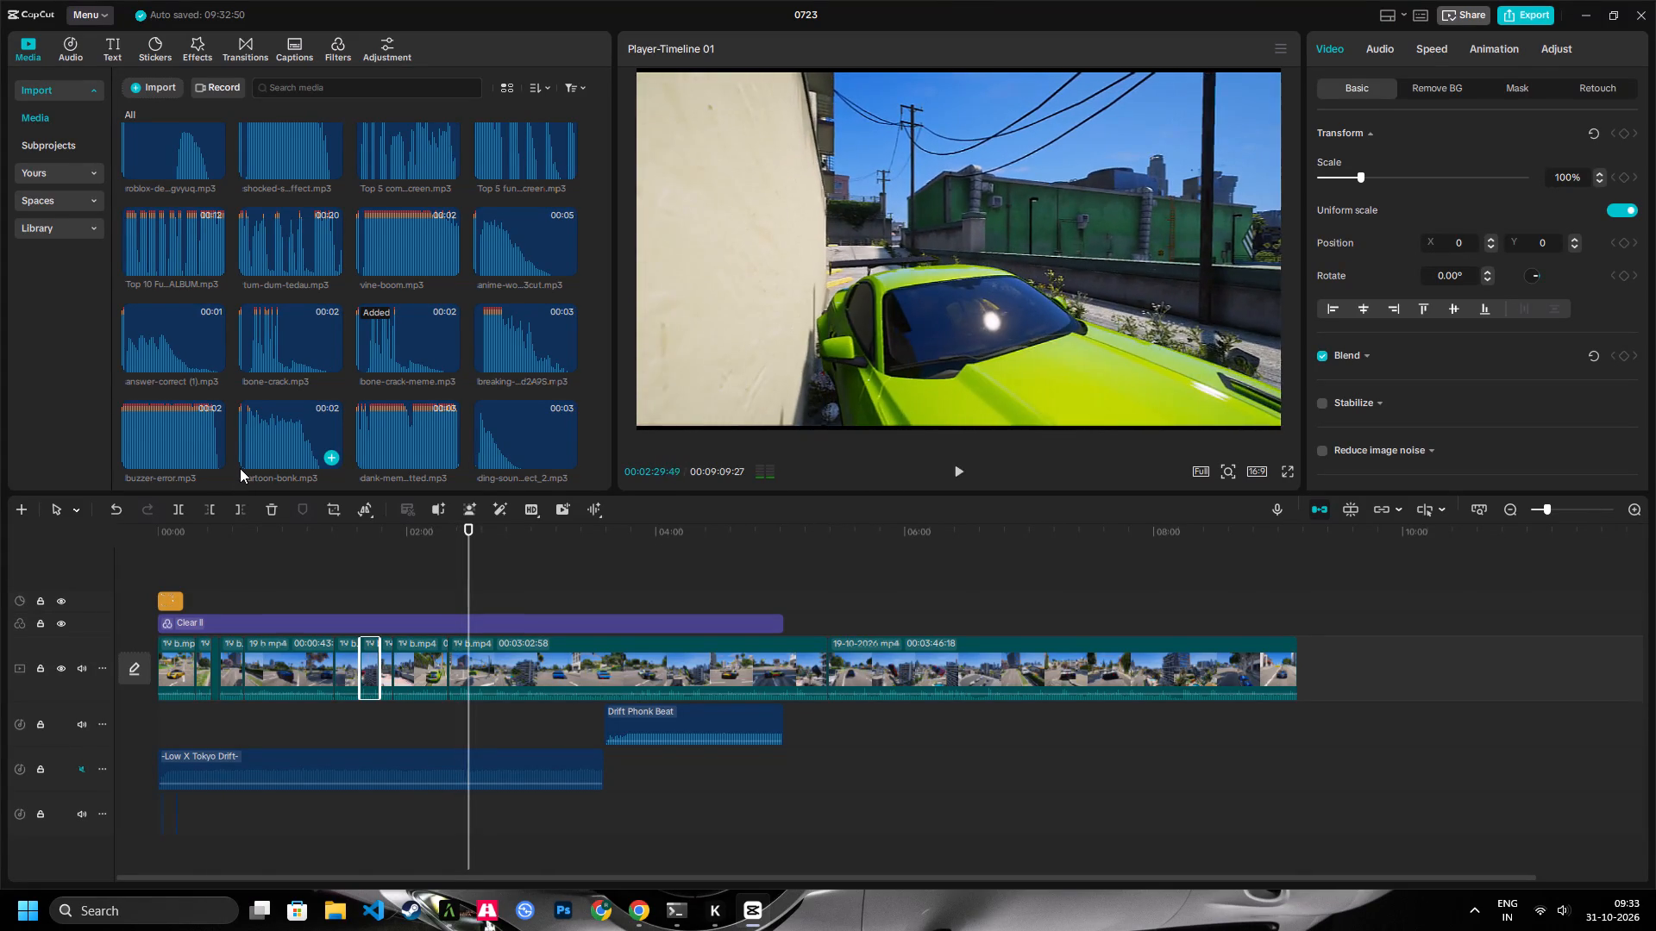
key("space")
key("space")
key("Left")
key("Left")
key("Left")
key("Left")
key("Left")
key("Left")
key("Left")
key("Left")
key("Left")
key("Left")
key("Left")
key("Left")
key("Left")
key("Left")
key("Left")
key("Left")
key("Left")
key("Left")
key("Left")
key("Left")
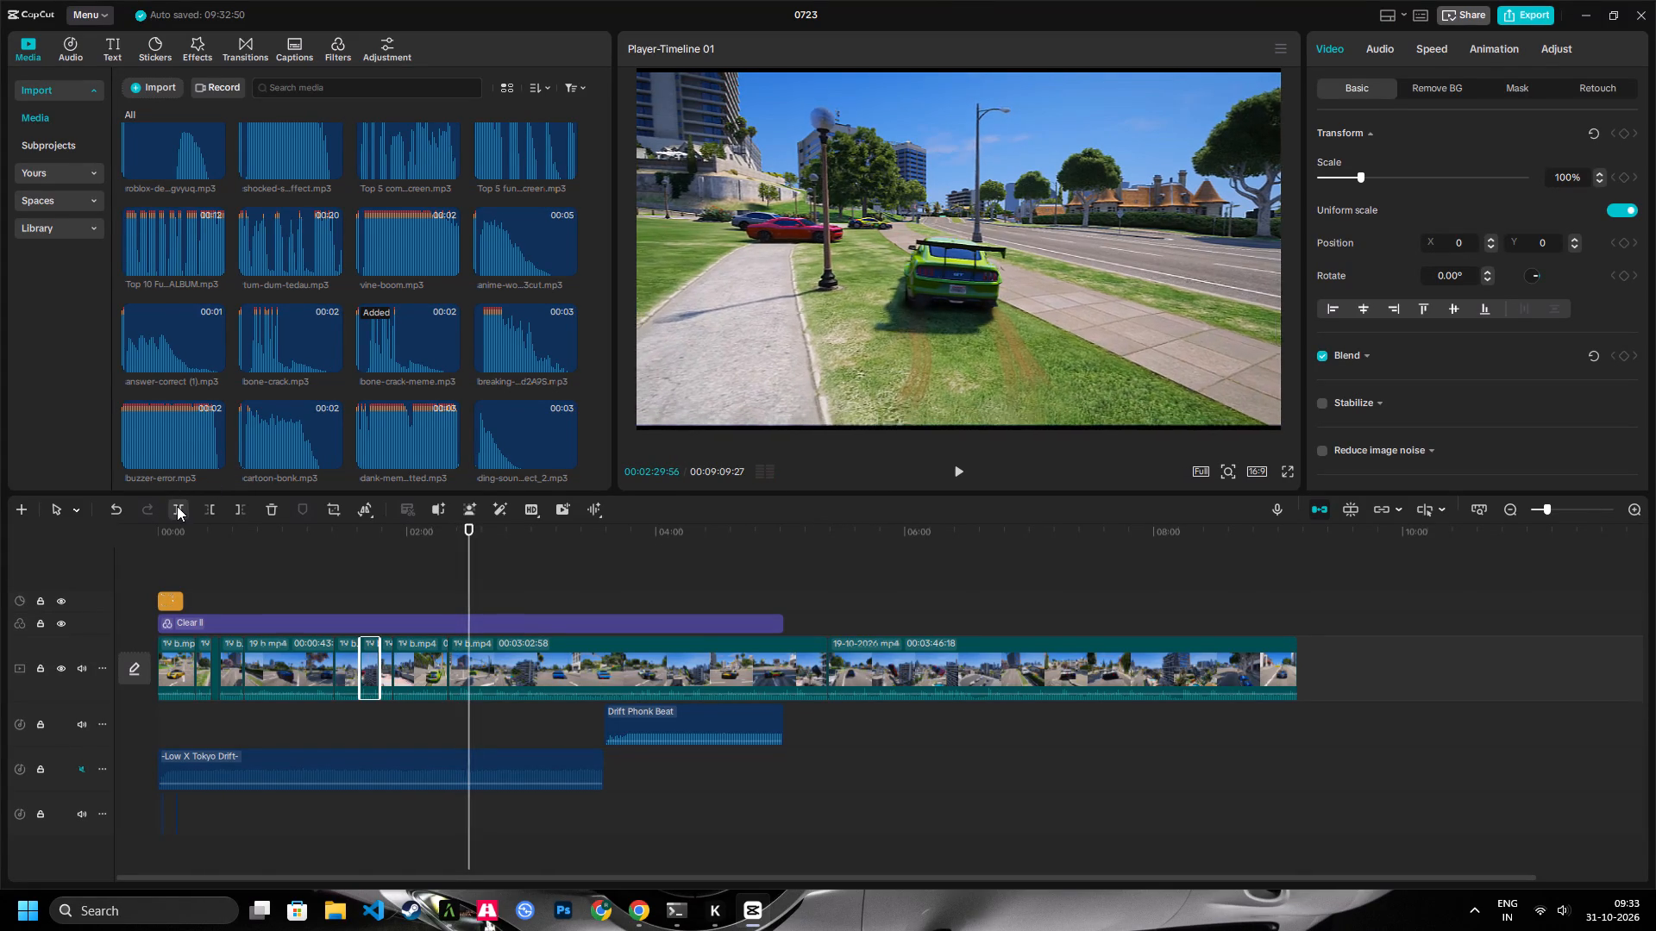
left_click(177, 506)
Trim about 3 seconds in total off the start of the green car's following piece.
key("space")
left_click(210, 508)
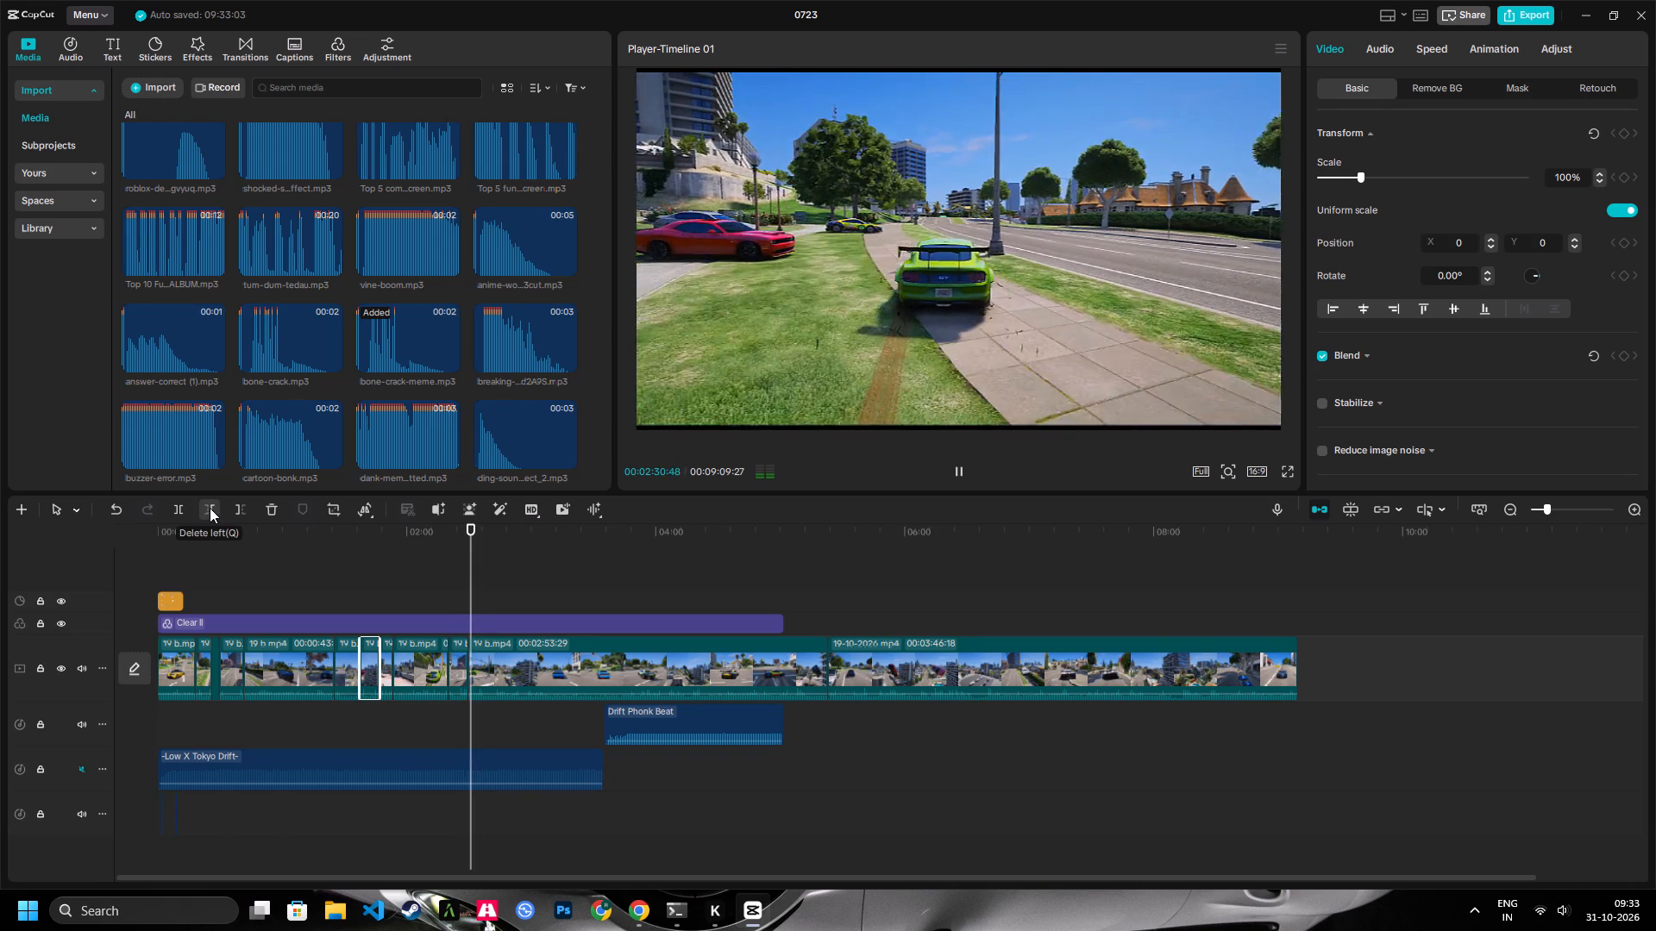
key("space")
left_click(215, 510)
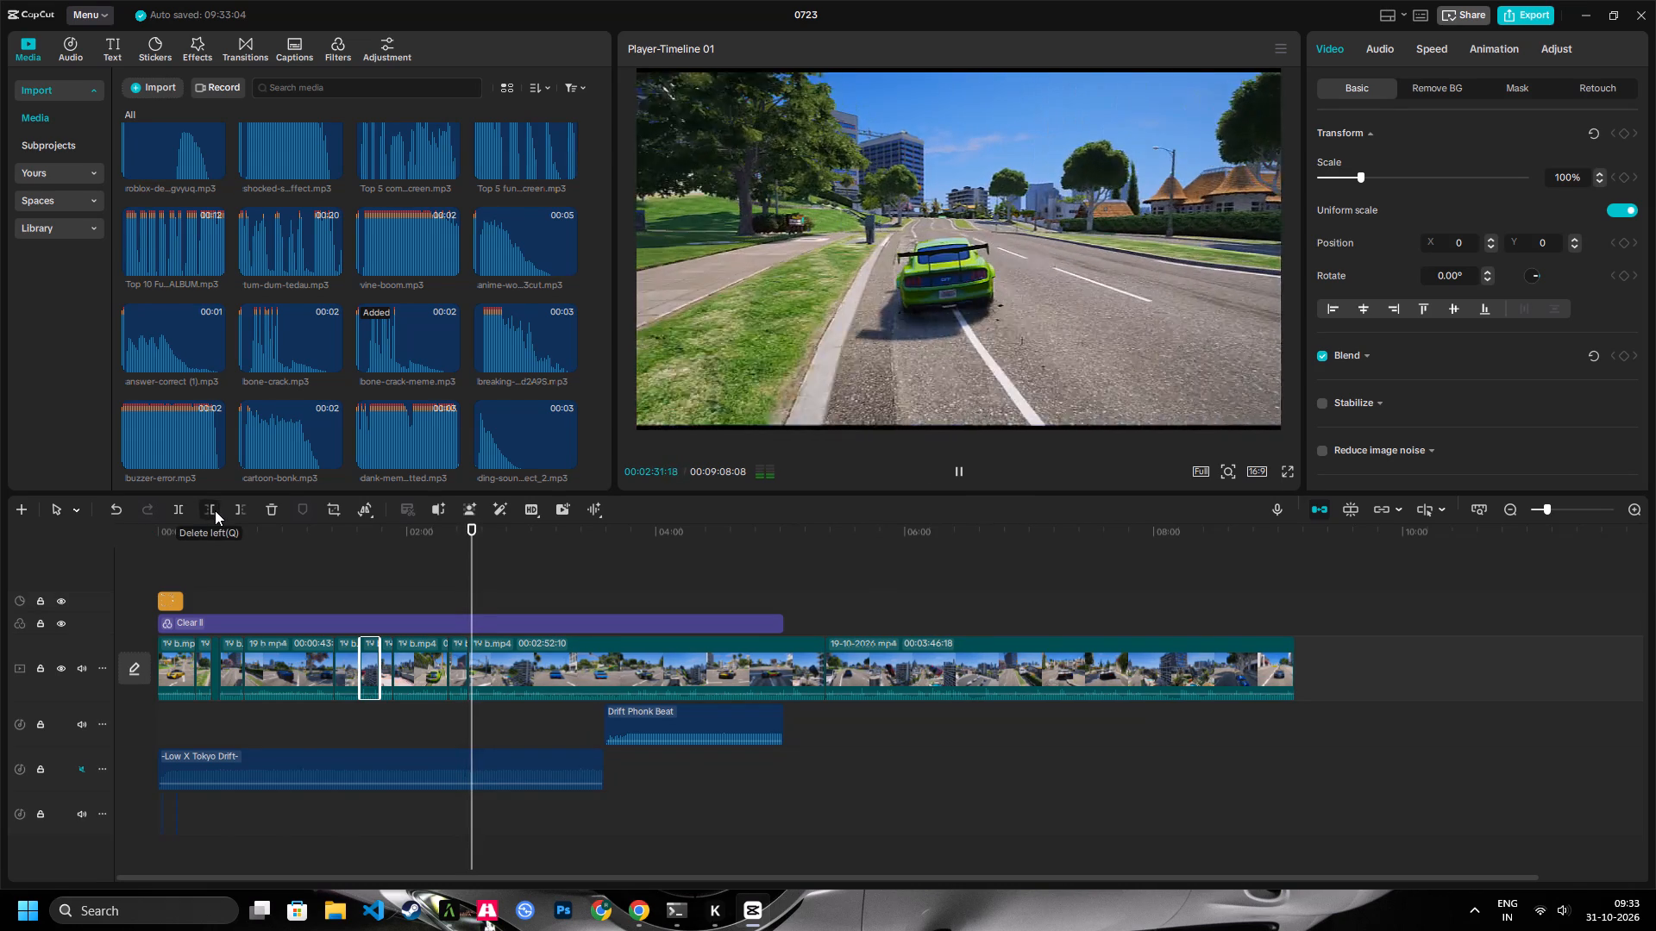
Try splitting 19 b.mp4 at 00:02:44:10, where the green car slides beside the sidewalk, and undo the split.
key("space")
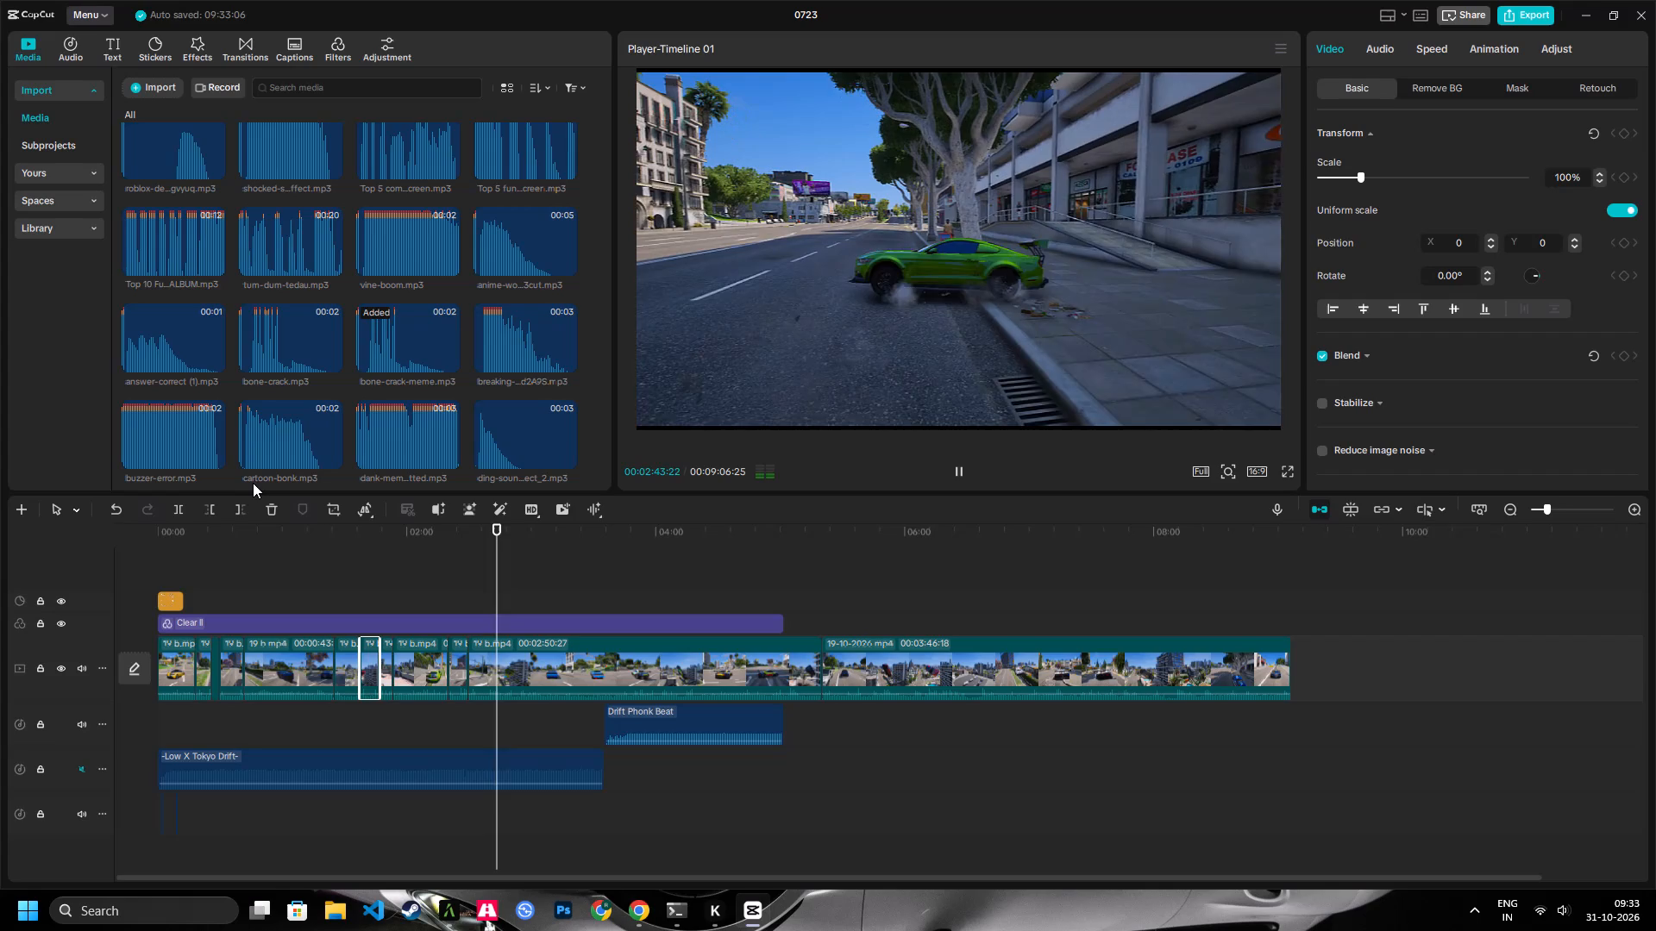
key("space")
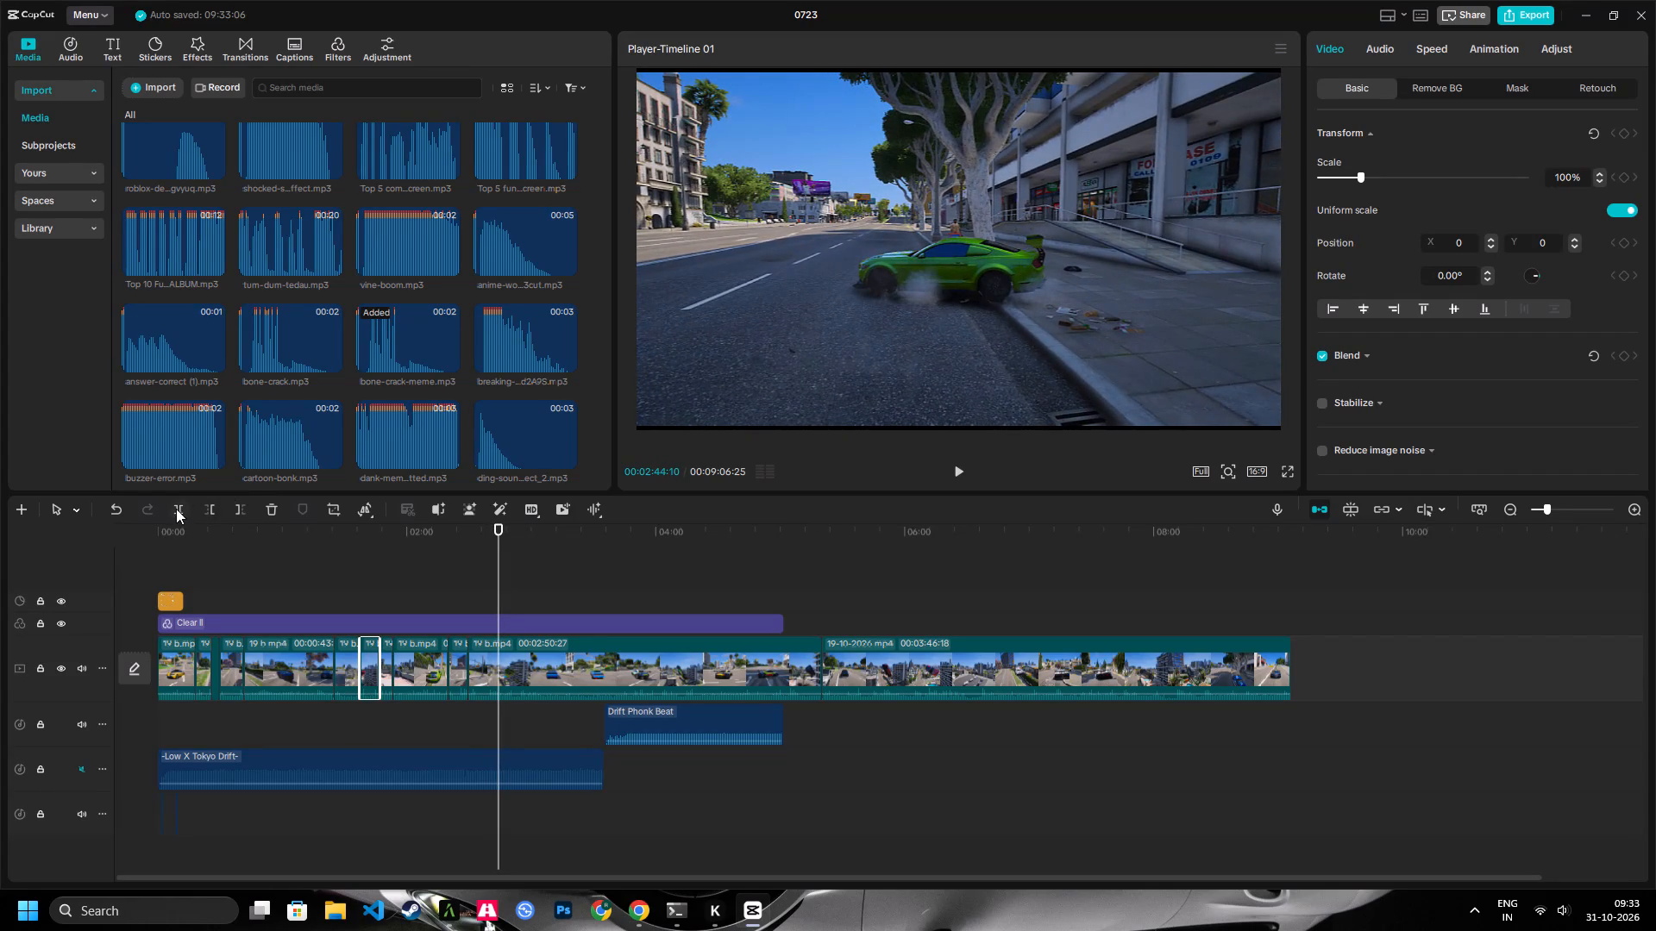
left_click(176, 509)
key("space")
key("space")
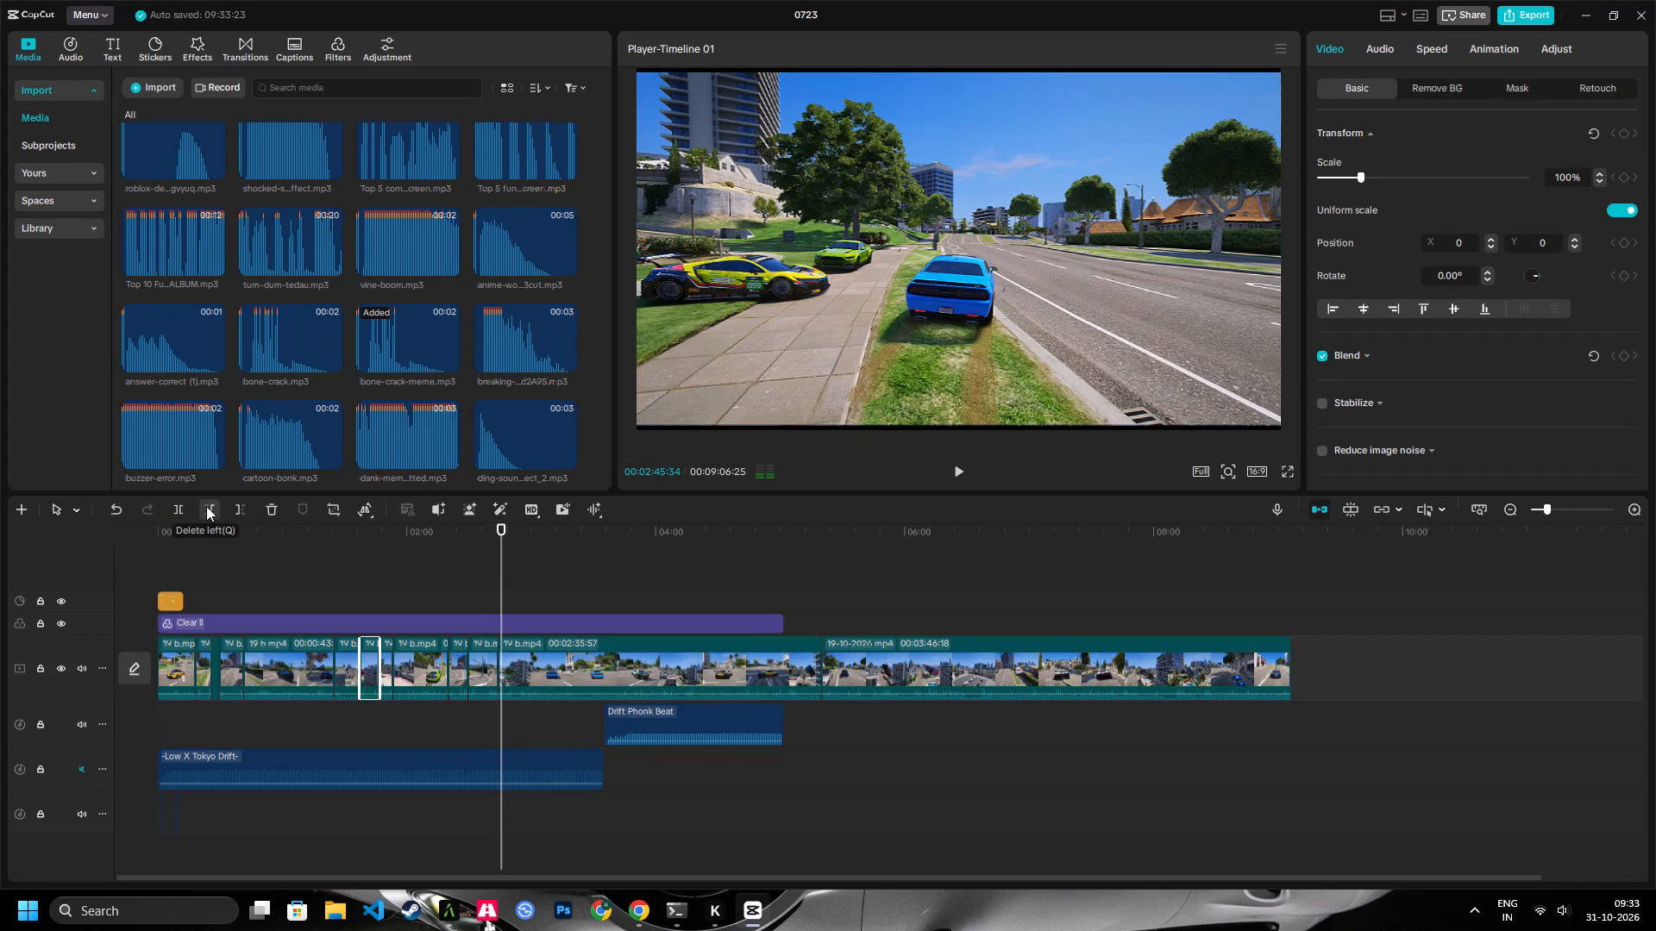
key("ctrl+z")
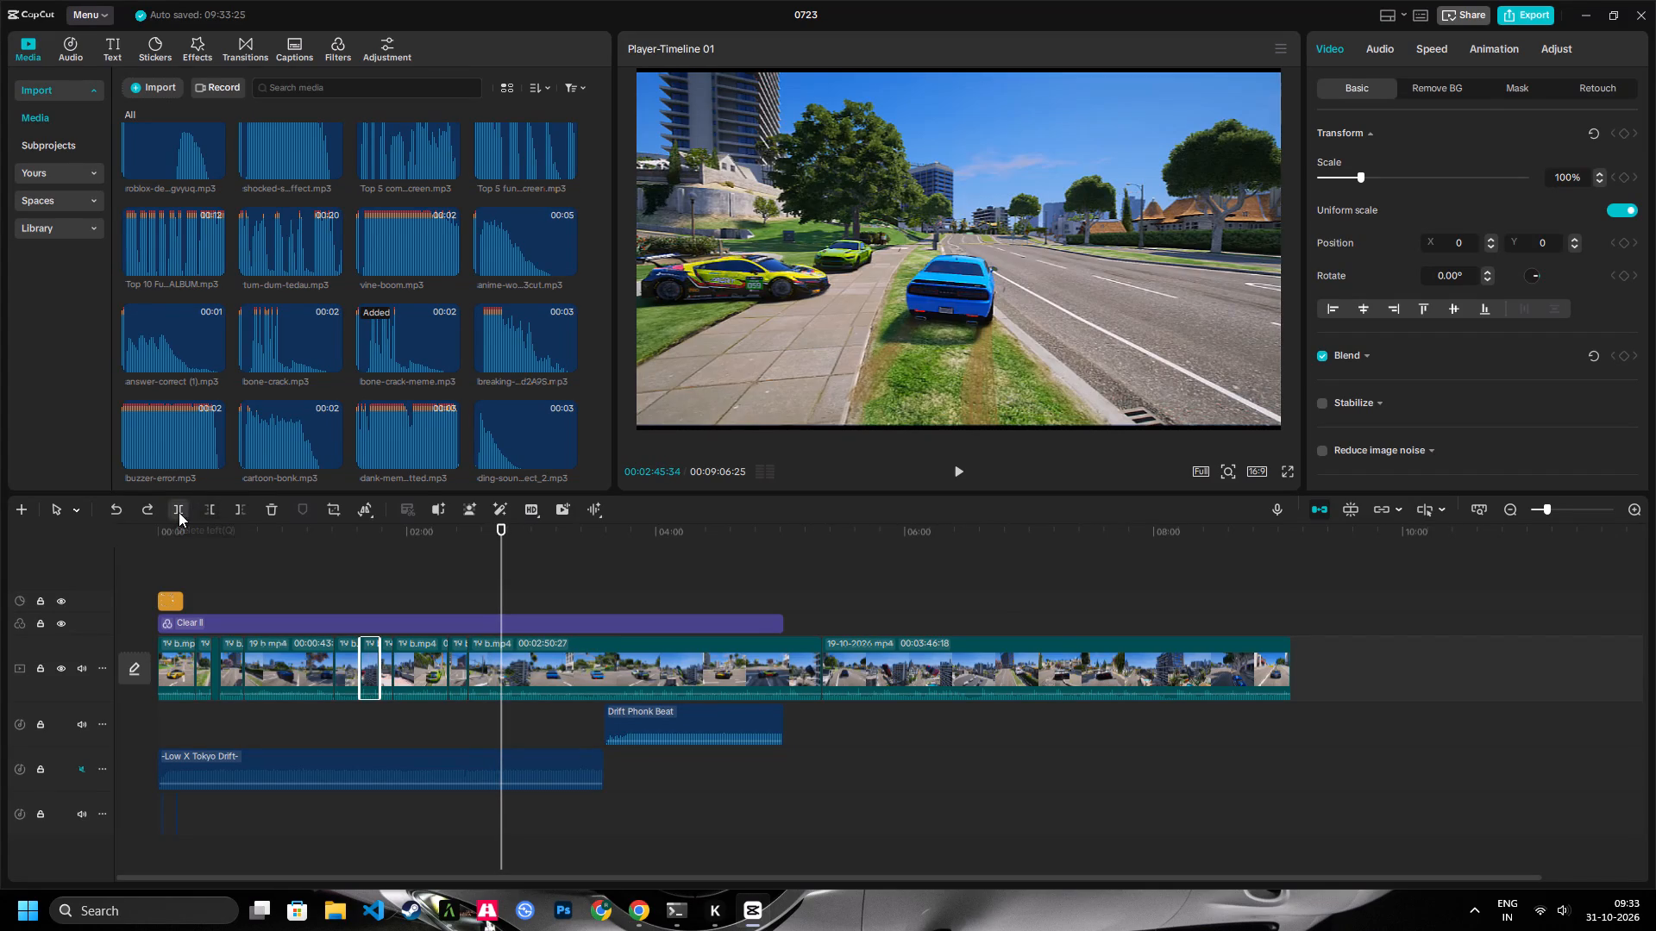
Split 19 b.mp4 at 00:02:45:34, where the blue car is on screen, and trim about 1.4 seconds off the following piece's start.
left_click(179, 512)
key("space")
left_click(217, 508)
Trim about 1.6 seconds off the end of the preceding green car piece, back to about 00:02:44:00.
key("space")
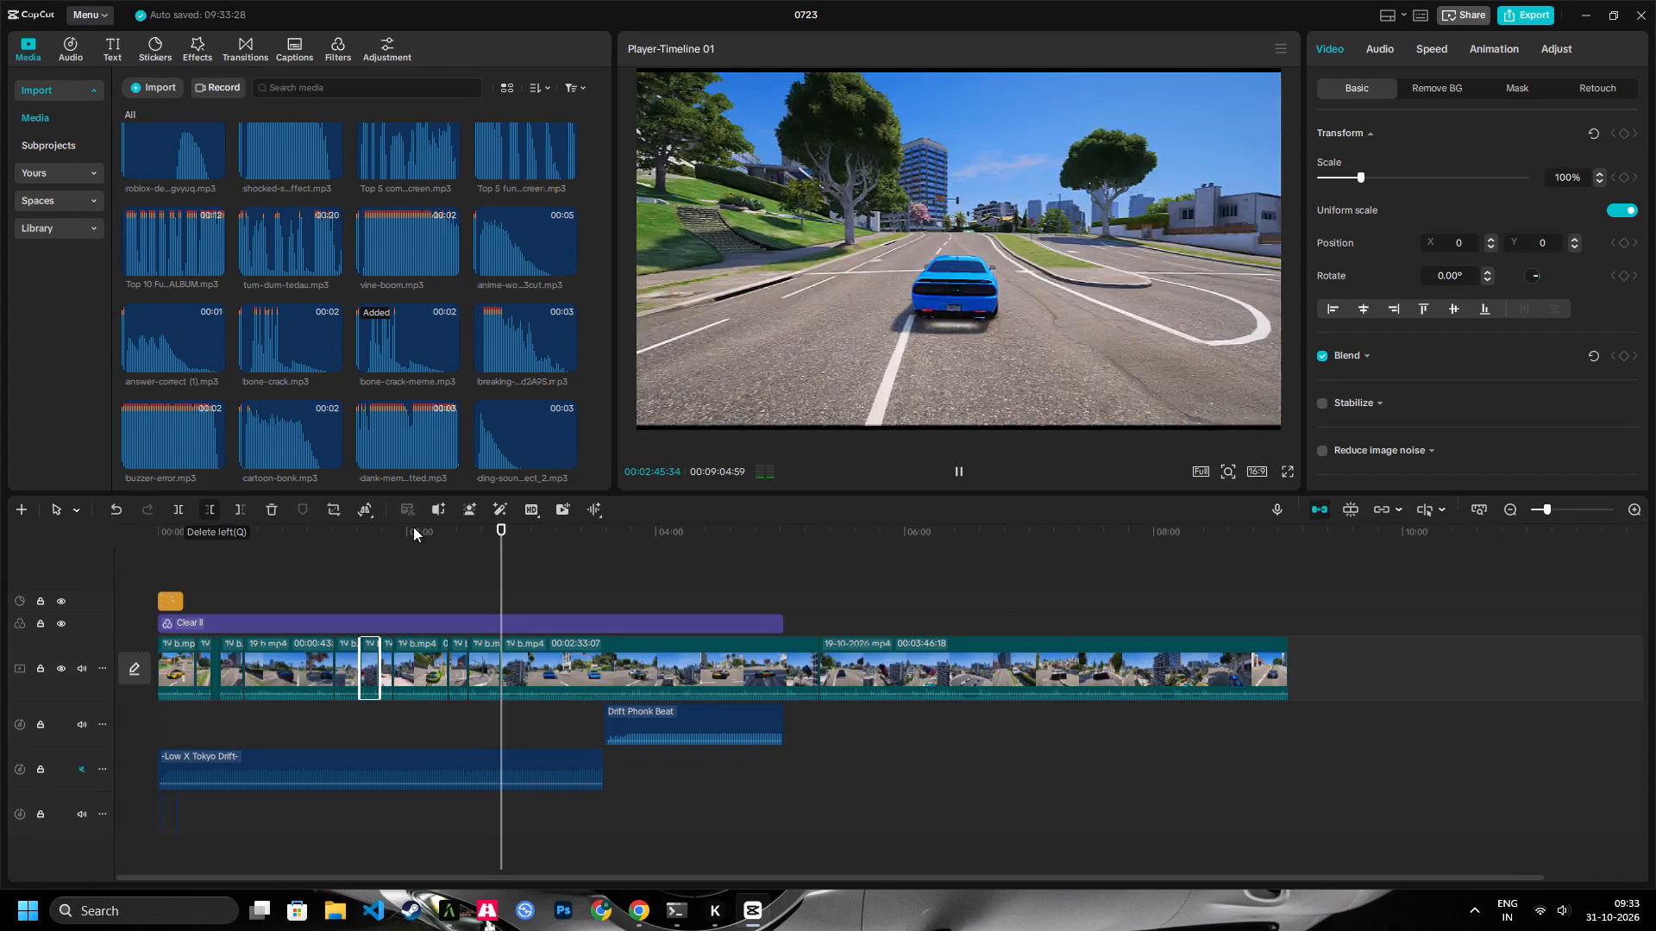
left_click(492, 541)
key("space")
key("space")
key("space")
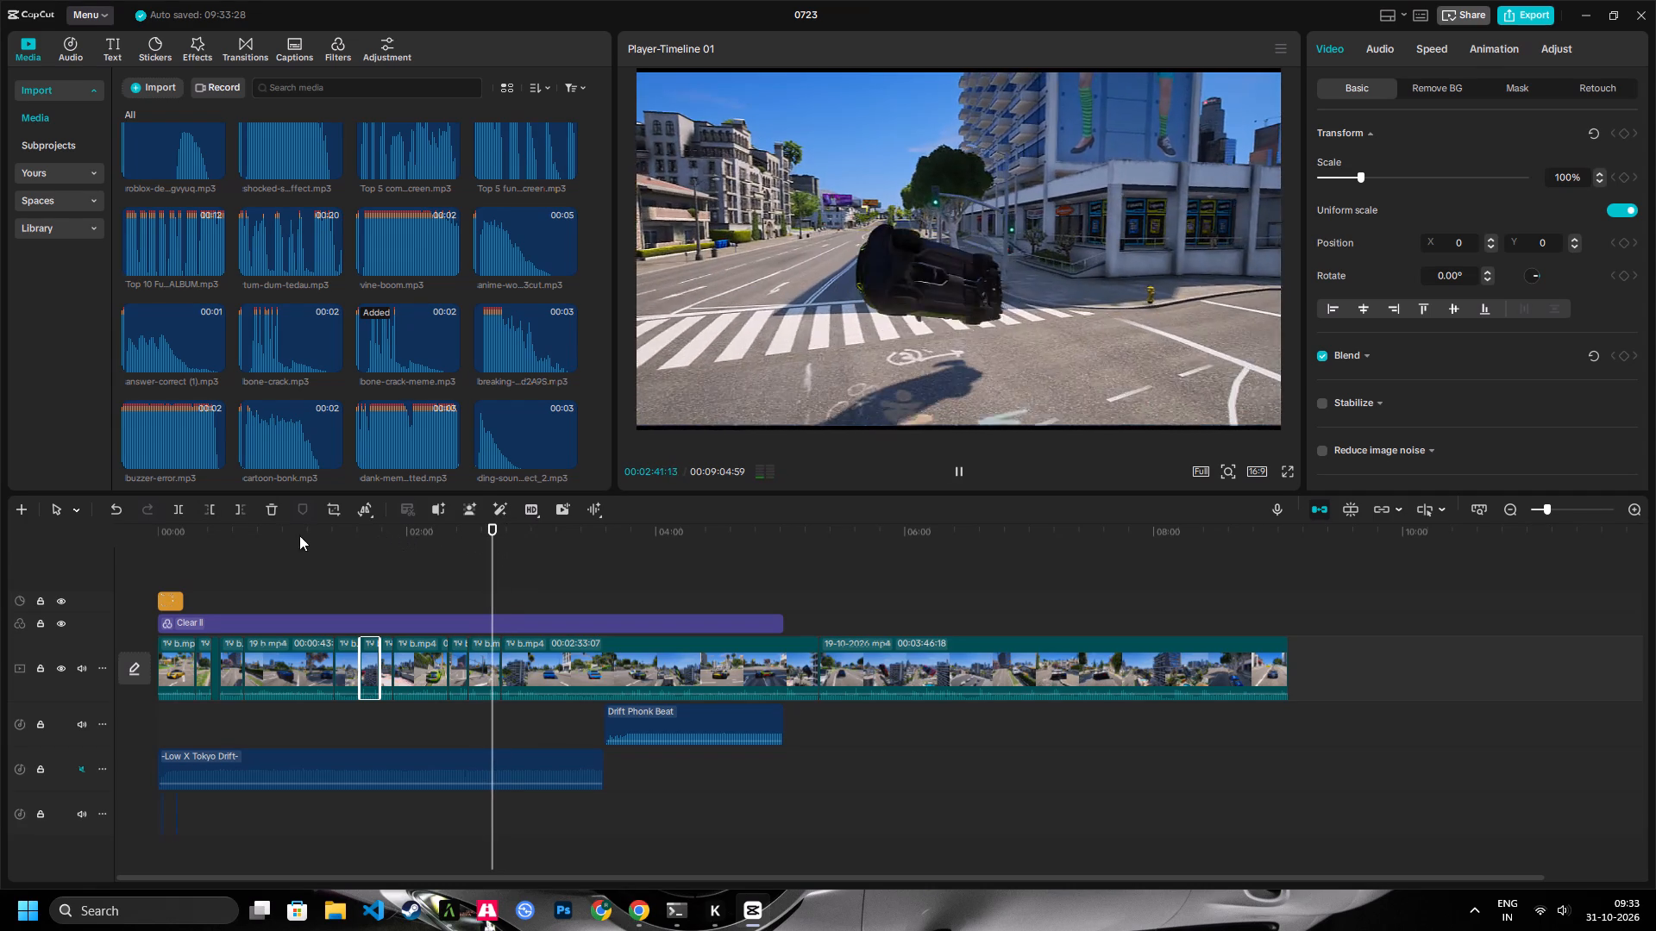
left_click(491, 664)
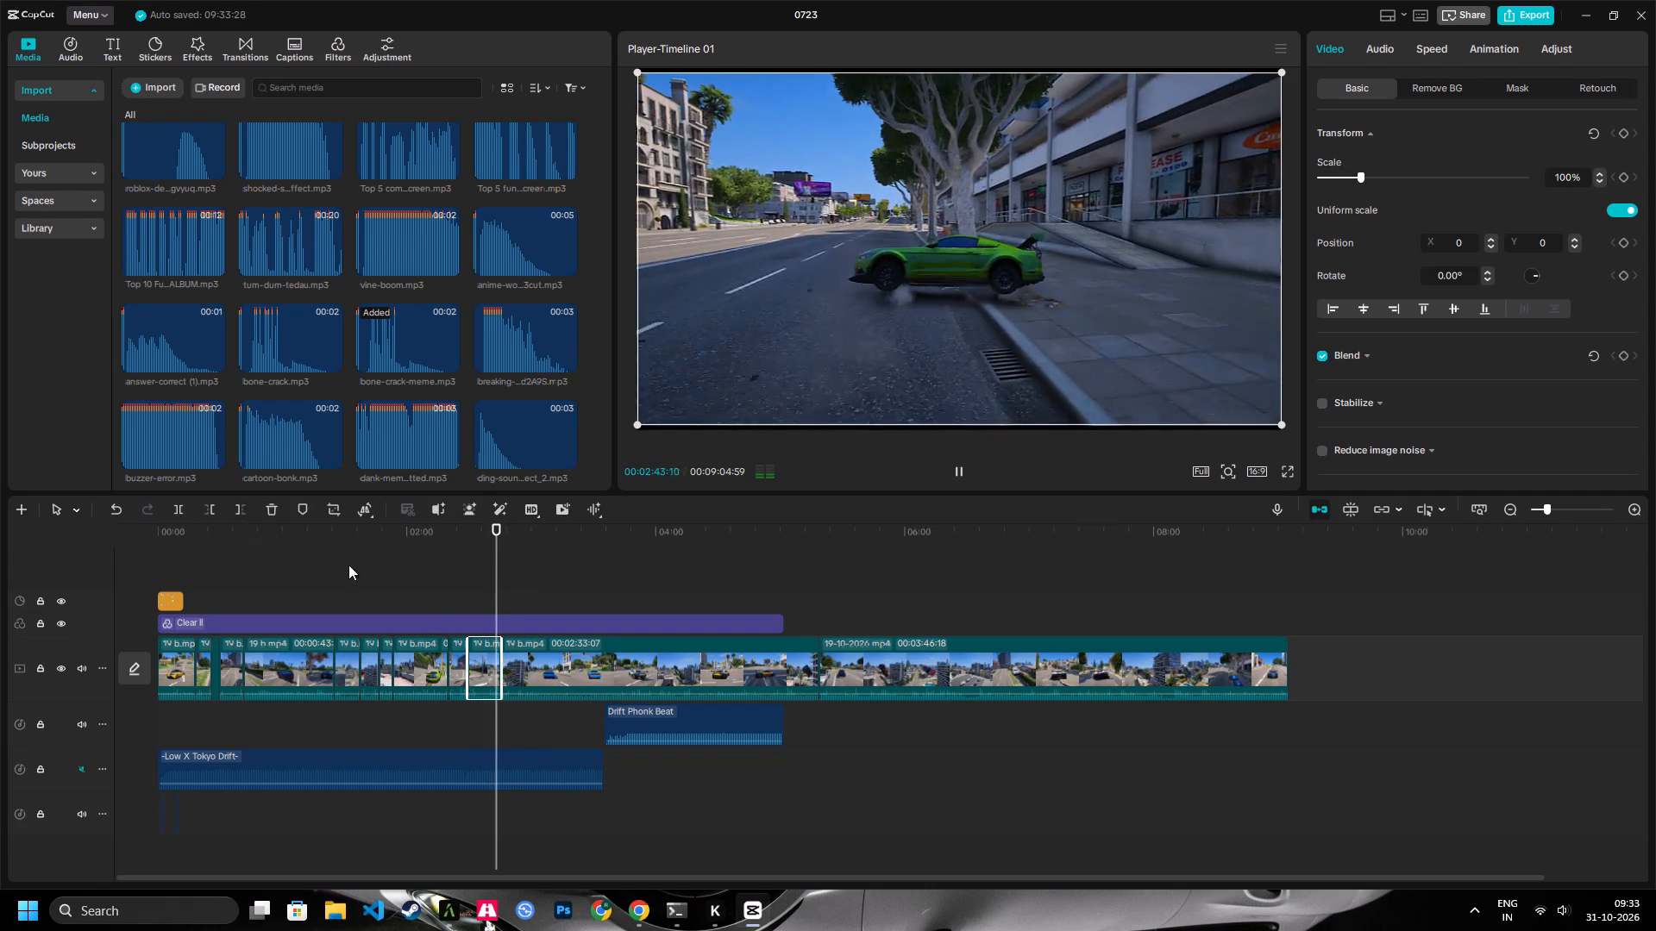
left_click(235, 502)
Trim about 2.3 more seconds off the start of the blue car's piece.
key("space")
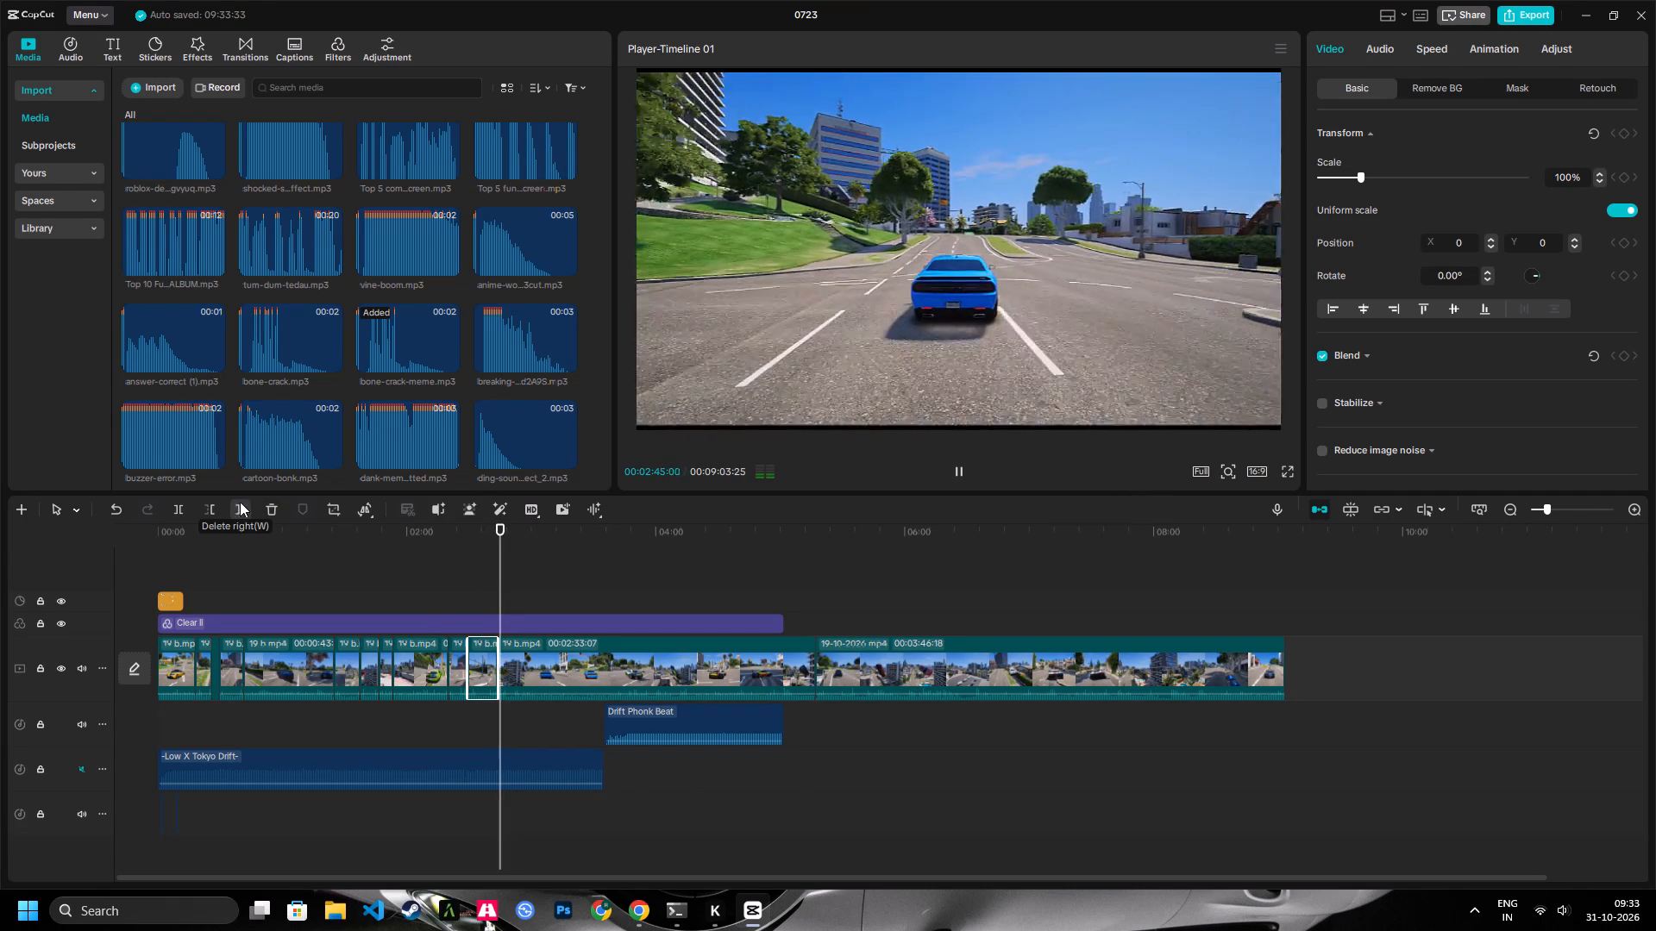
left_click(206, 512)
key("space")
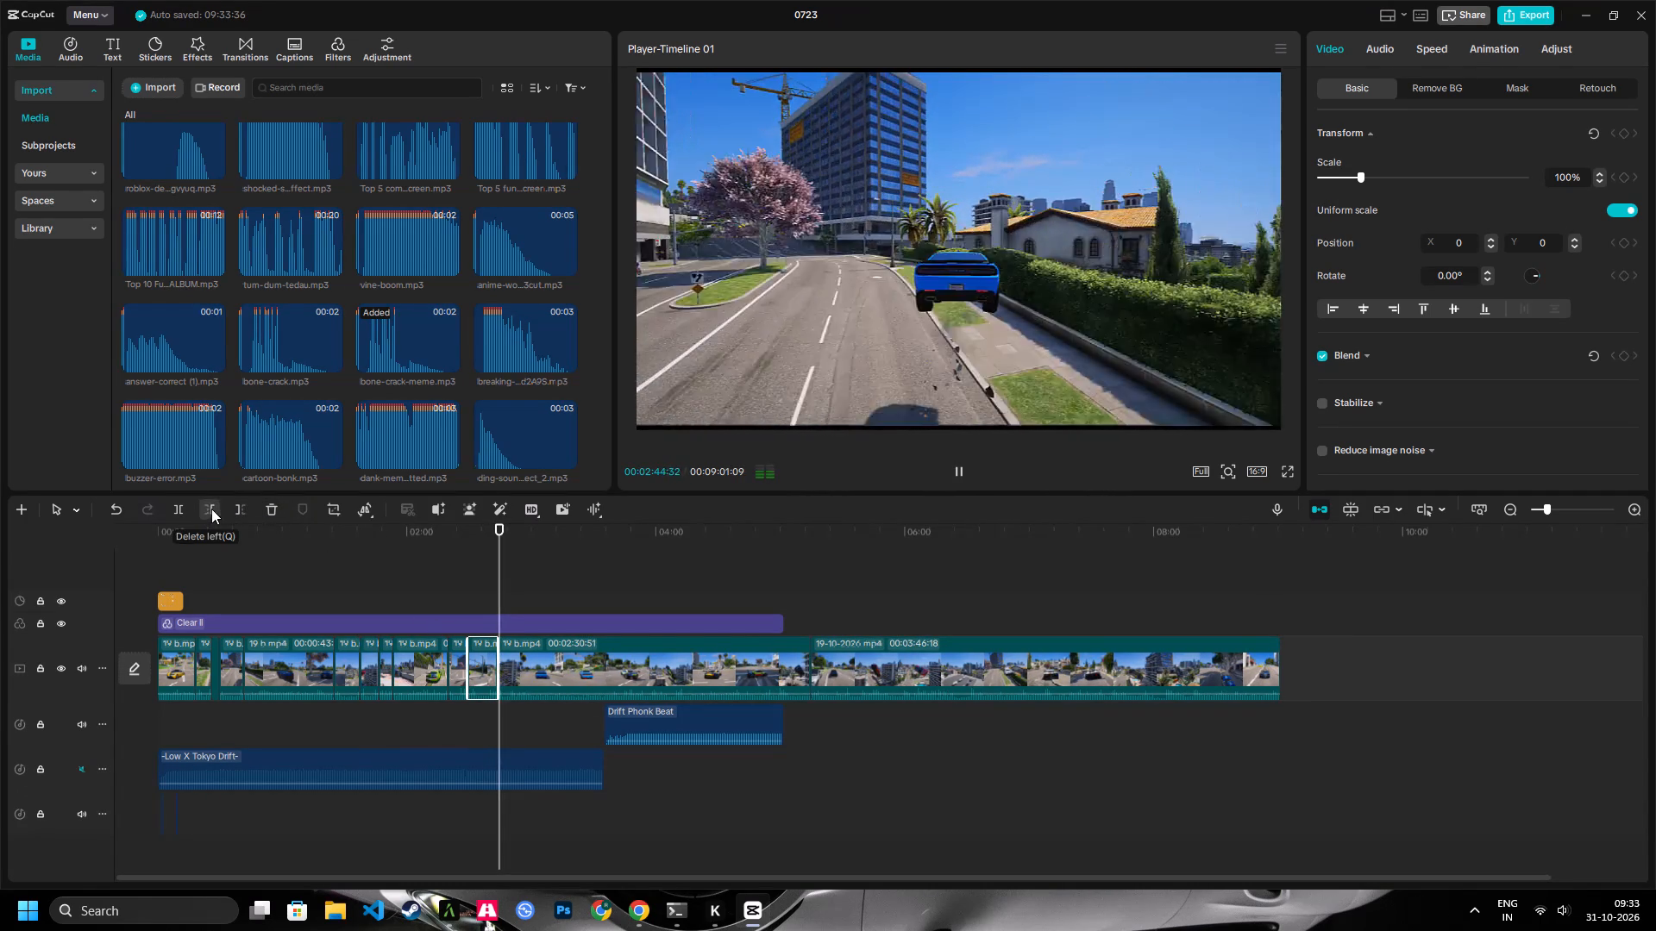
key("space")
Switch to the Chrome window playing the YouTube music mix.
left_click(658, 901)
left_click(648, 906)
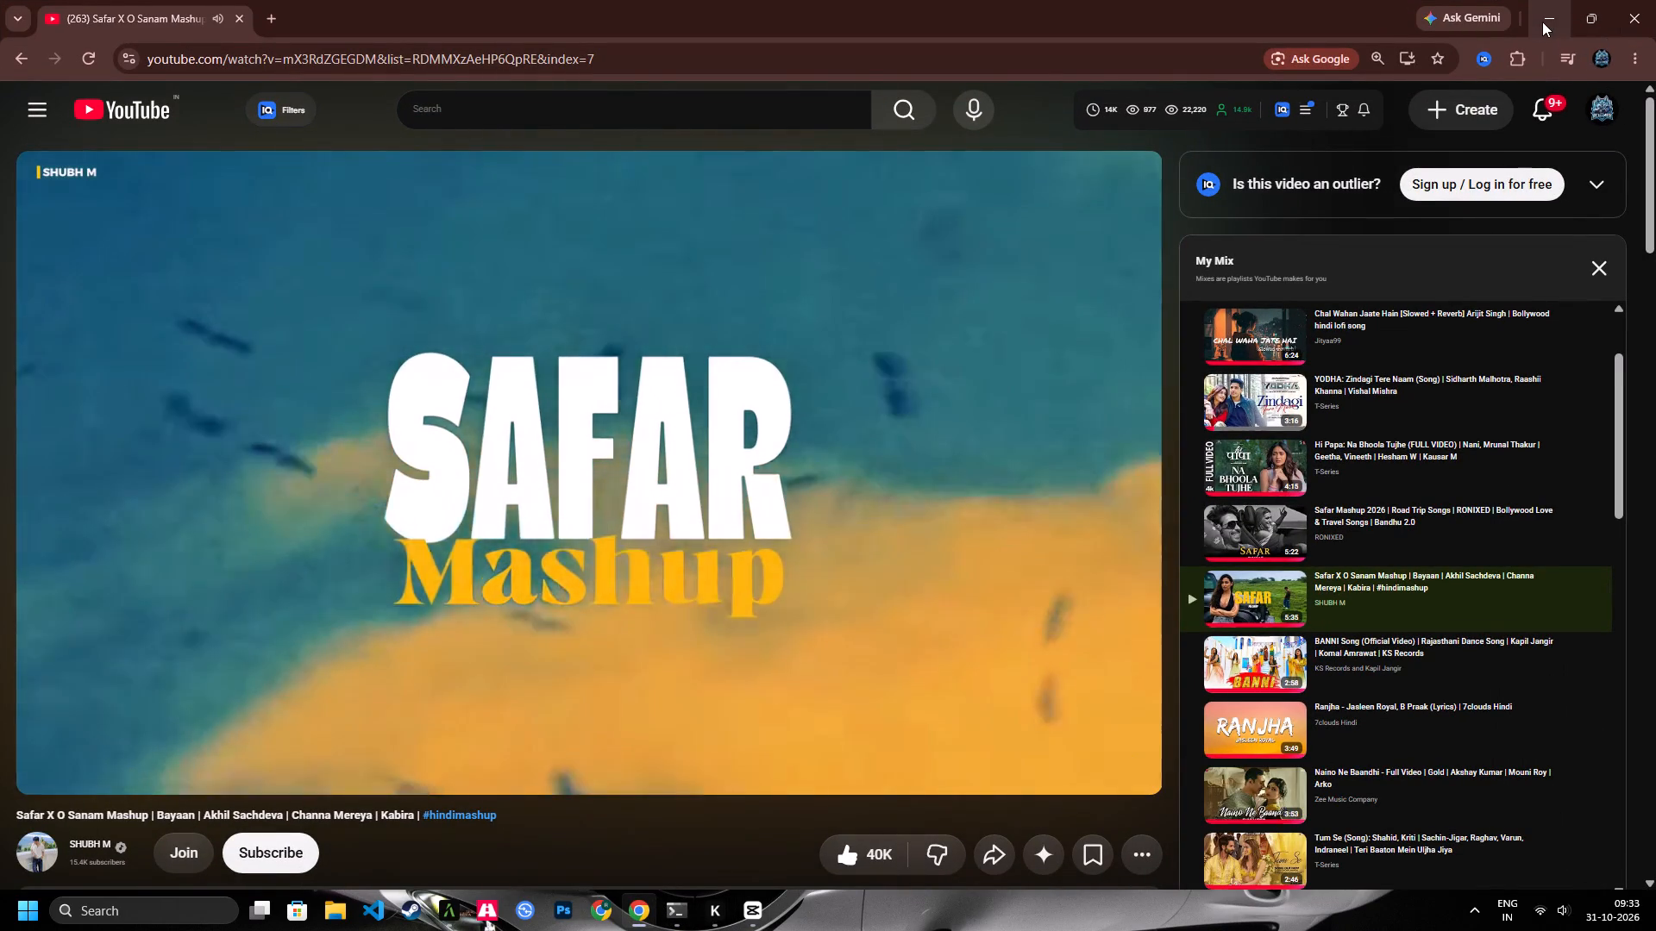
Switch back from the Chrome window to the 0723 project in CapCut.
left_click(1542, 22)
left_click(893, 41)
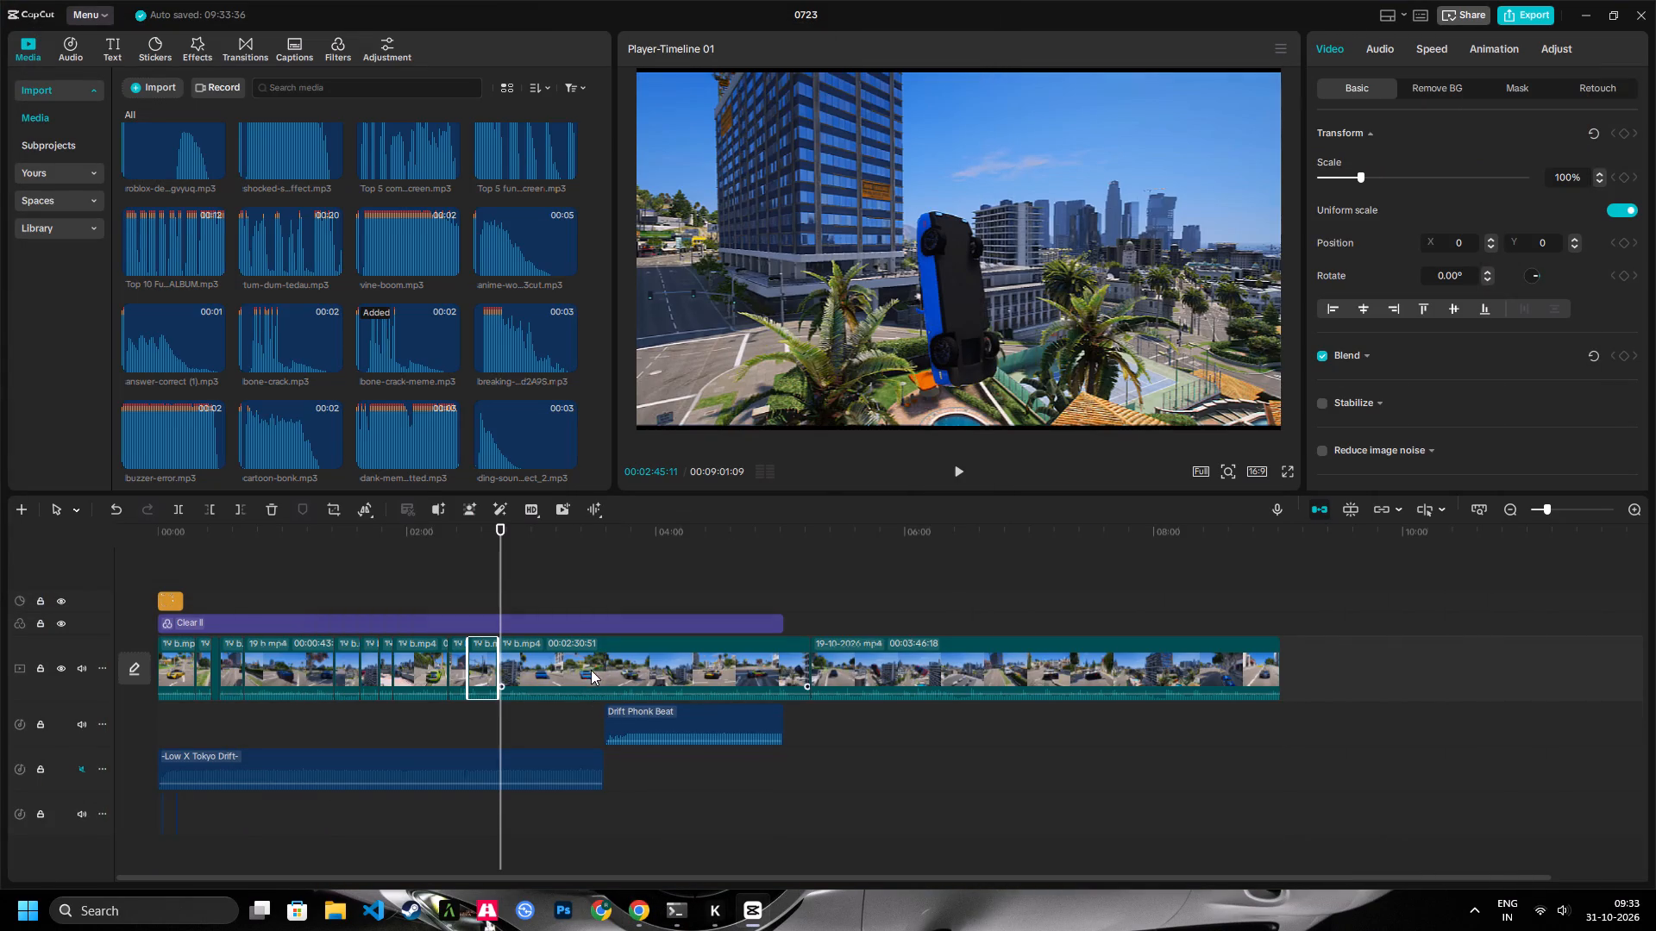
Split the blue car's b.mp4 piece at 00:02:51:57, after its crash, and trim about 1.7 seconds off the following piece's start.
left_click(591, 669)
key("space")
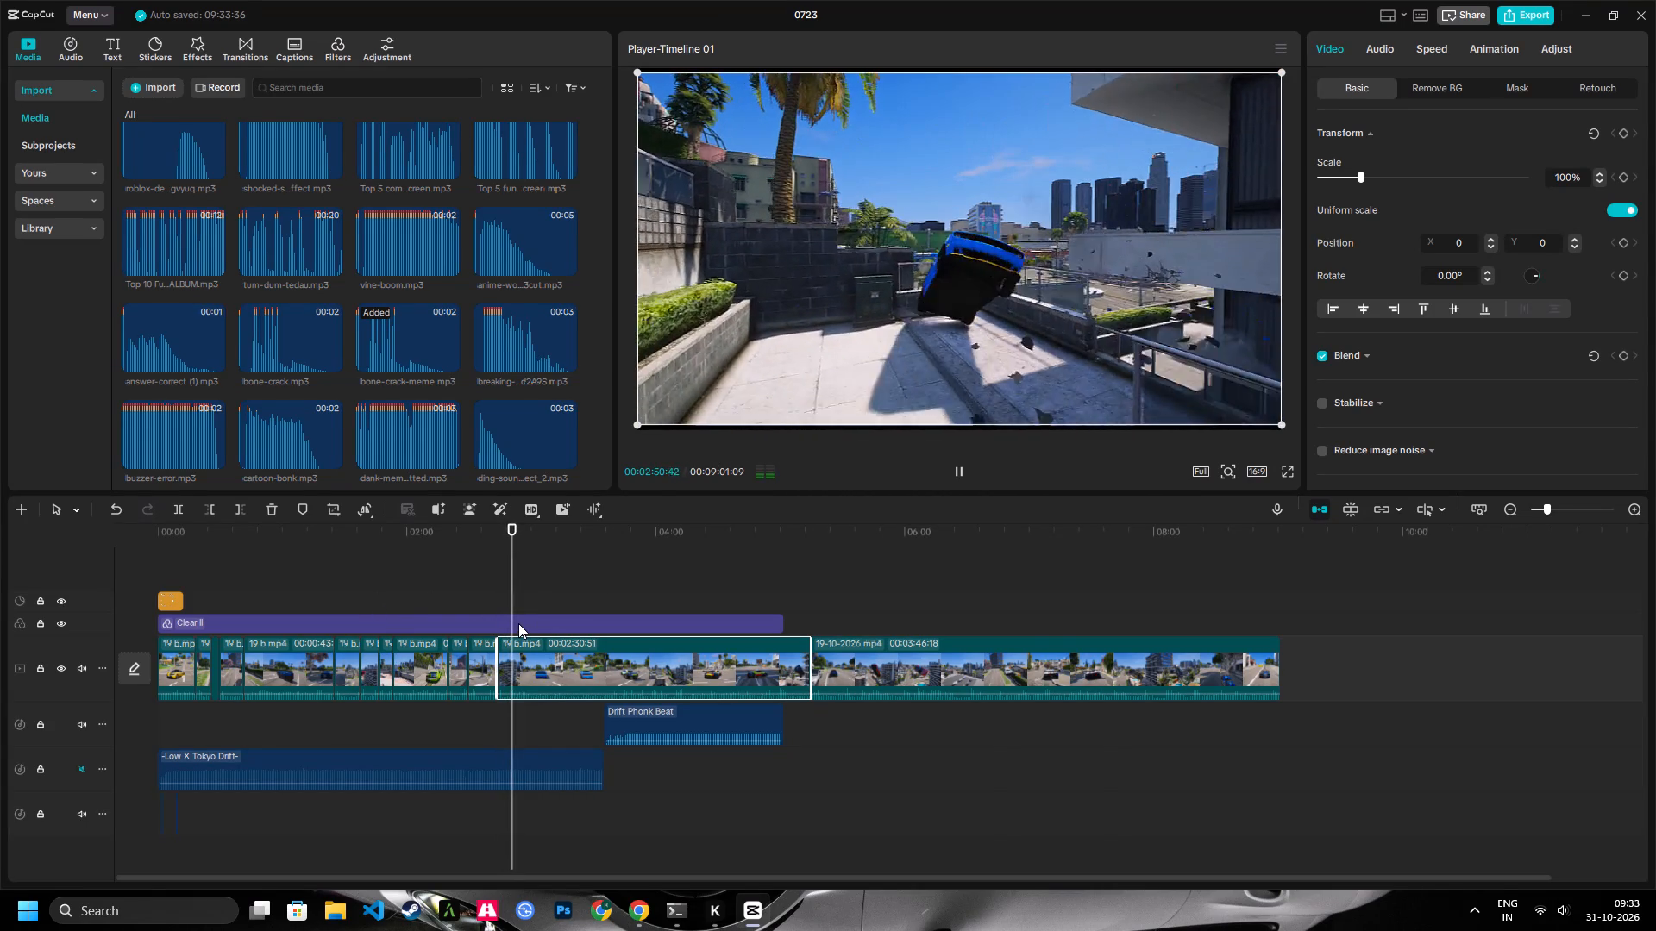
key("space")
key("space")
key("space")
left_click(168, 508)
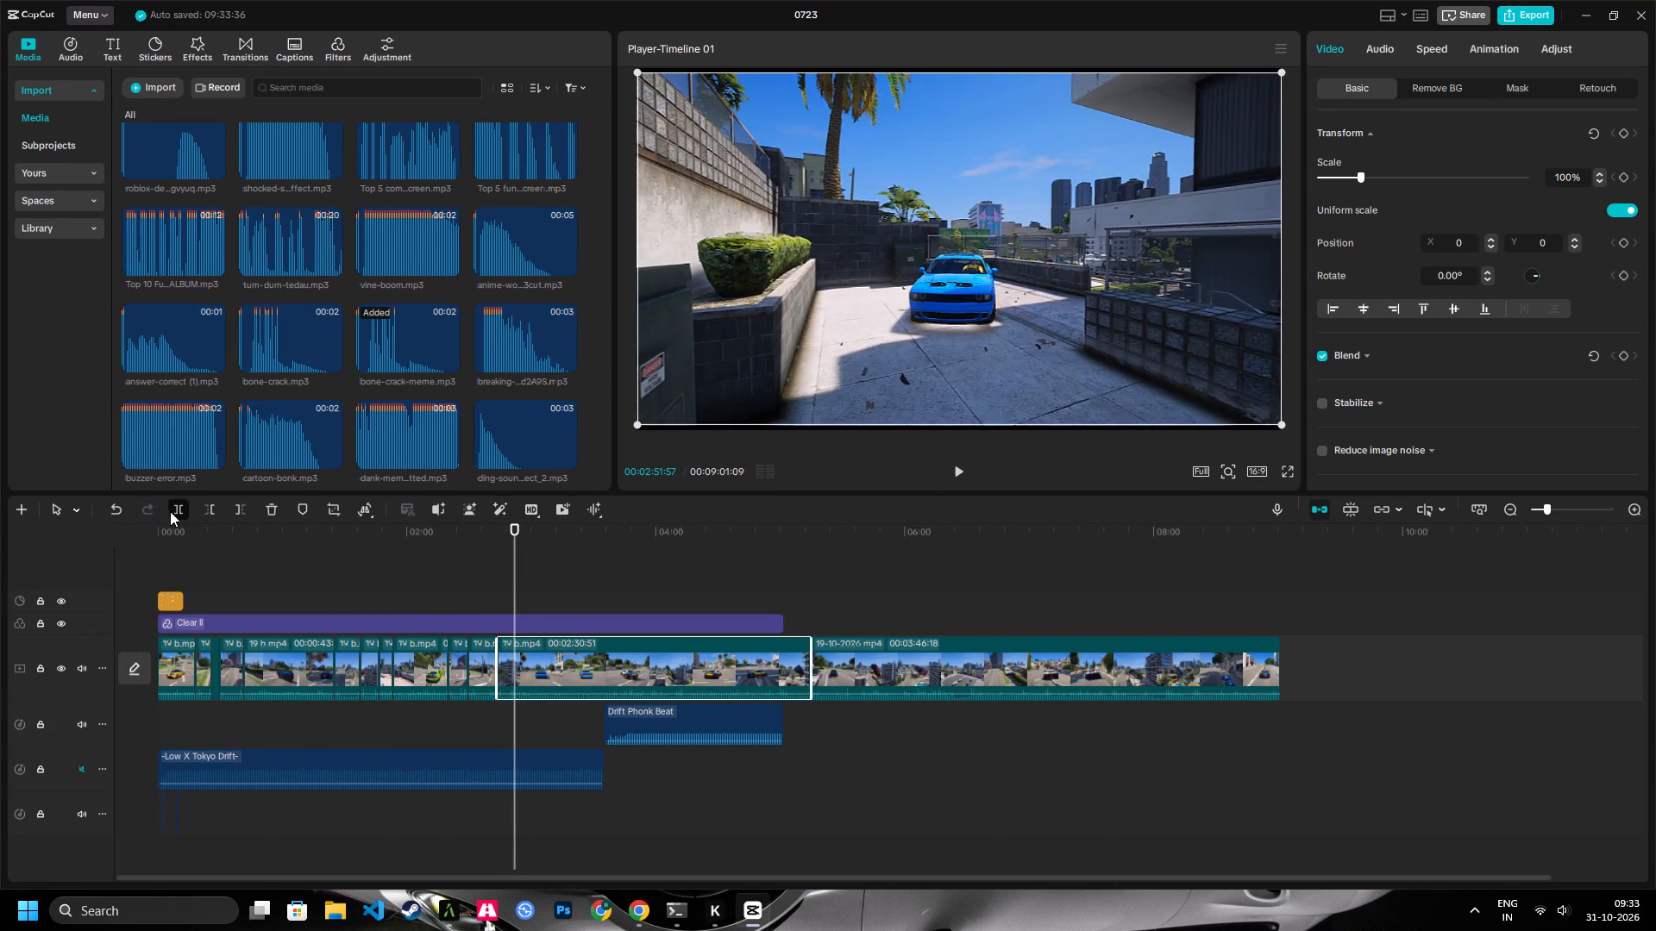
key("space")
left_click(211, 504)
Split the blue car's piece at about 00:03:16, where the driver stands beside the car parked behind the green one.
key("space")
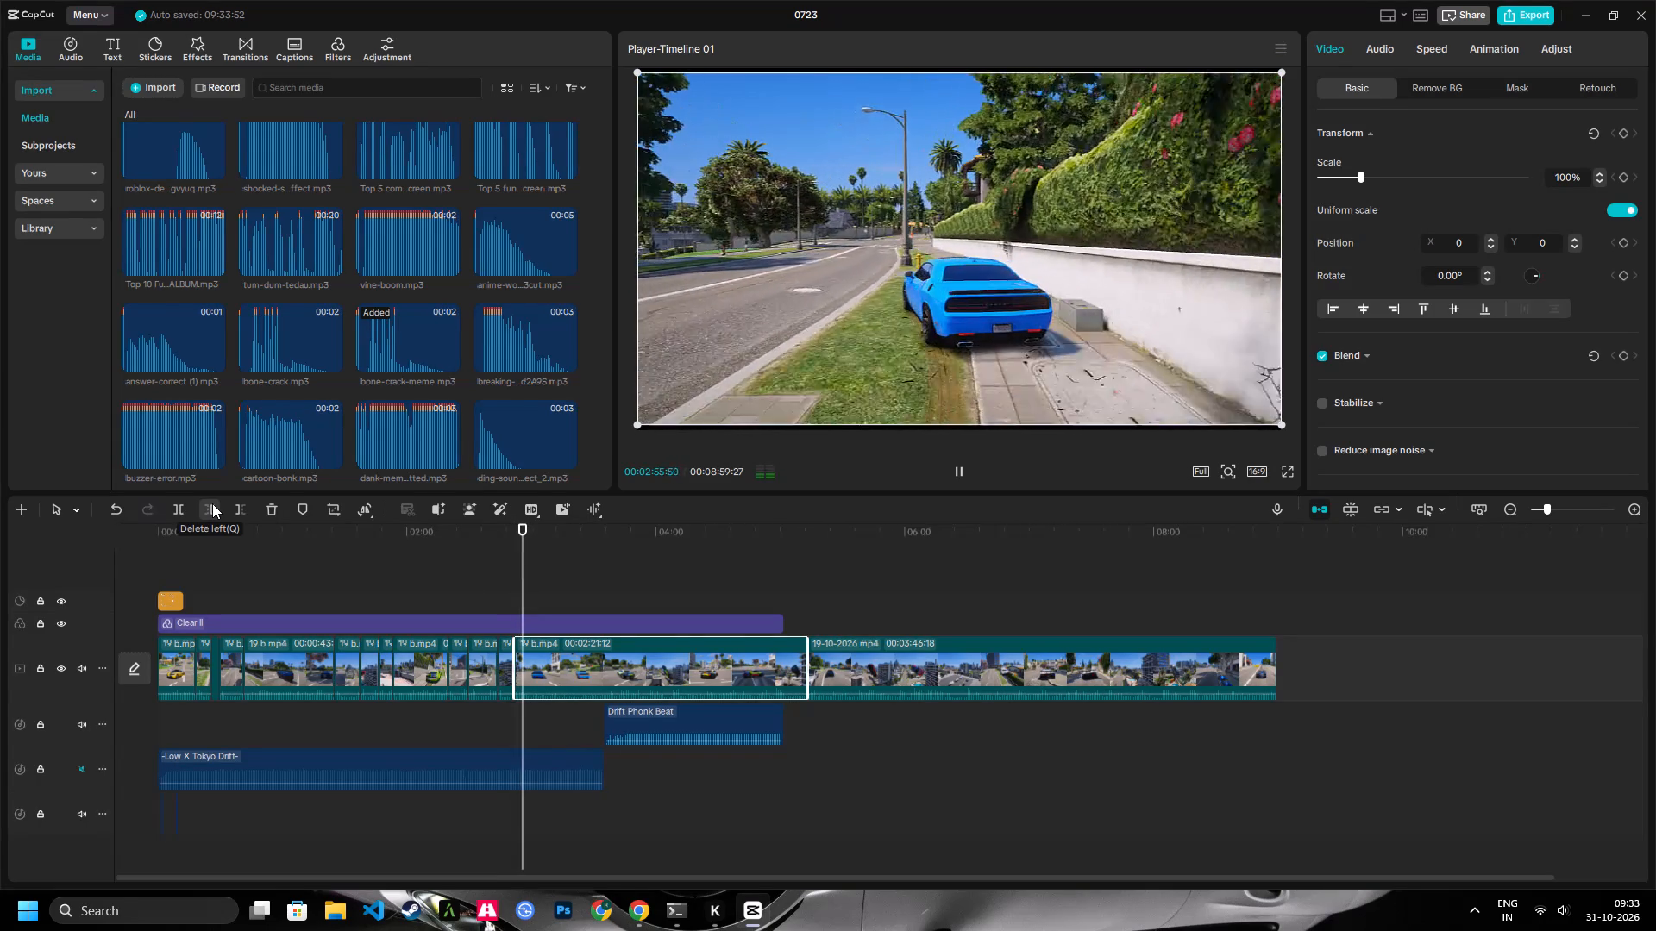
key("space")
key("space")
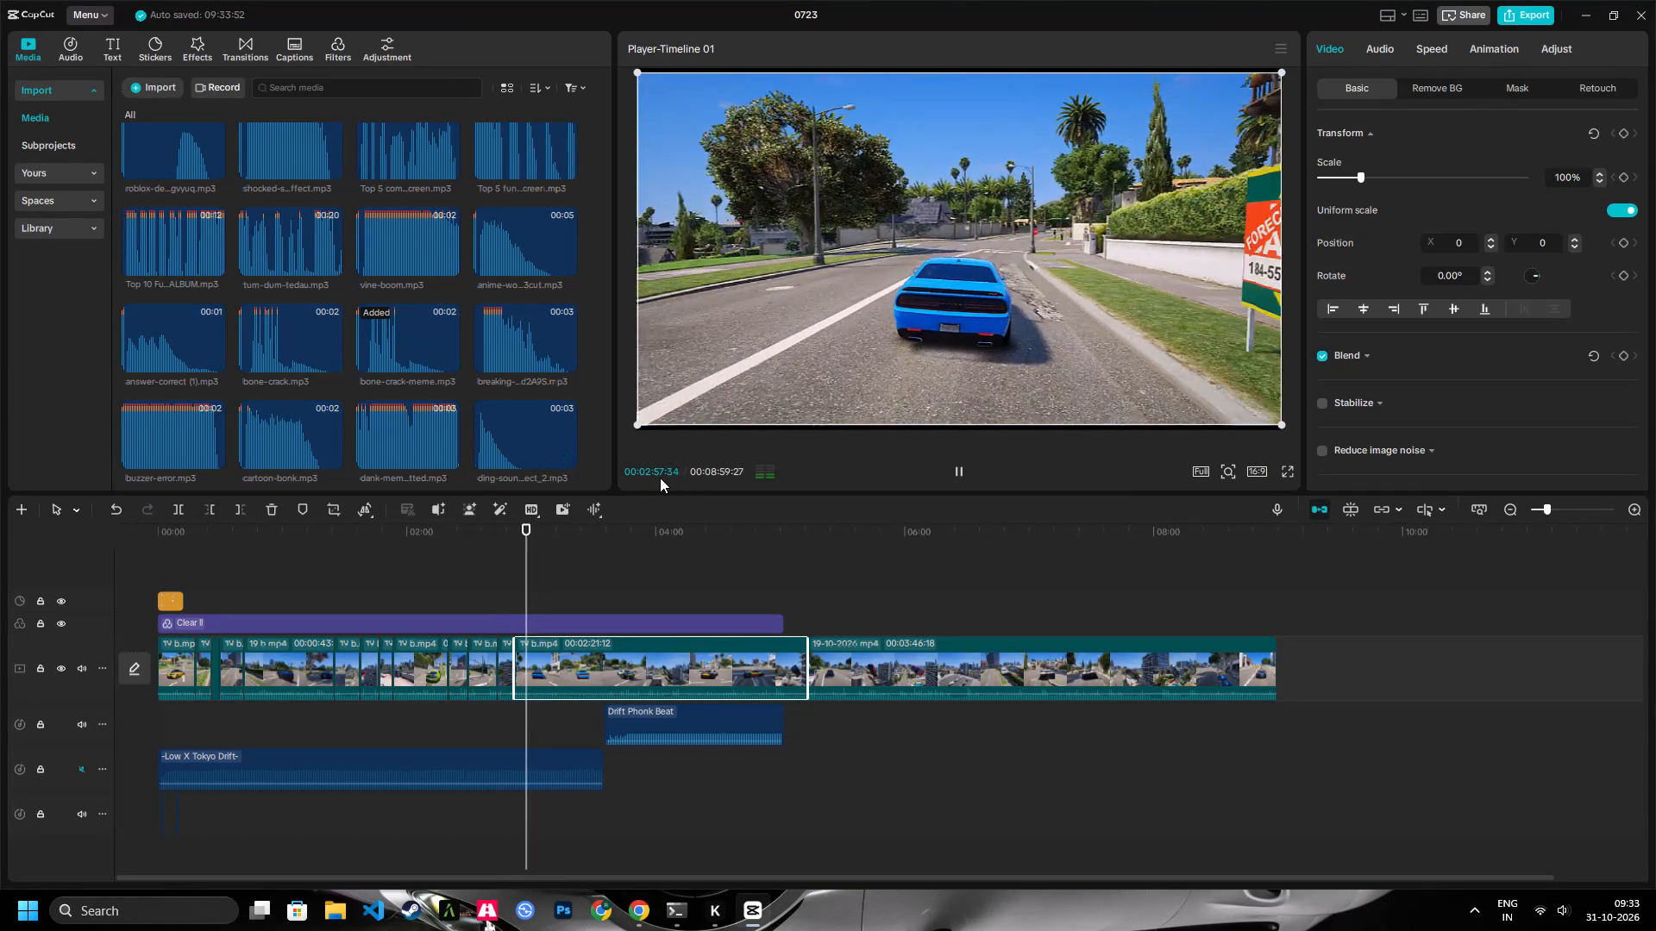
key("space")
key("space")
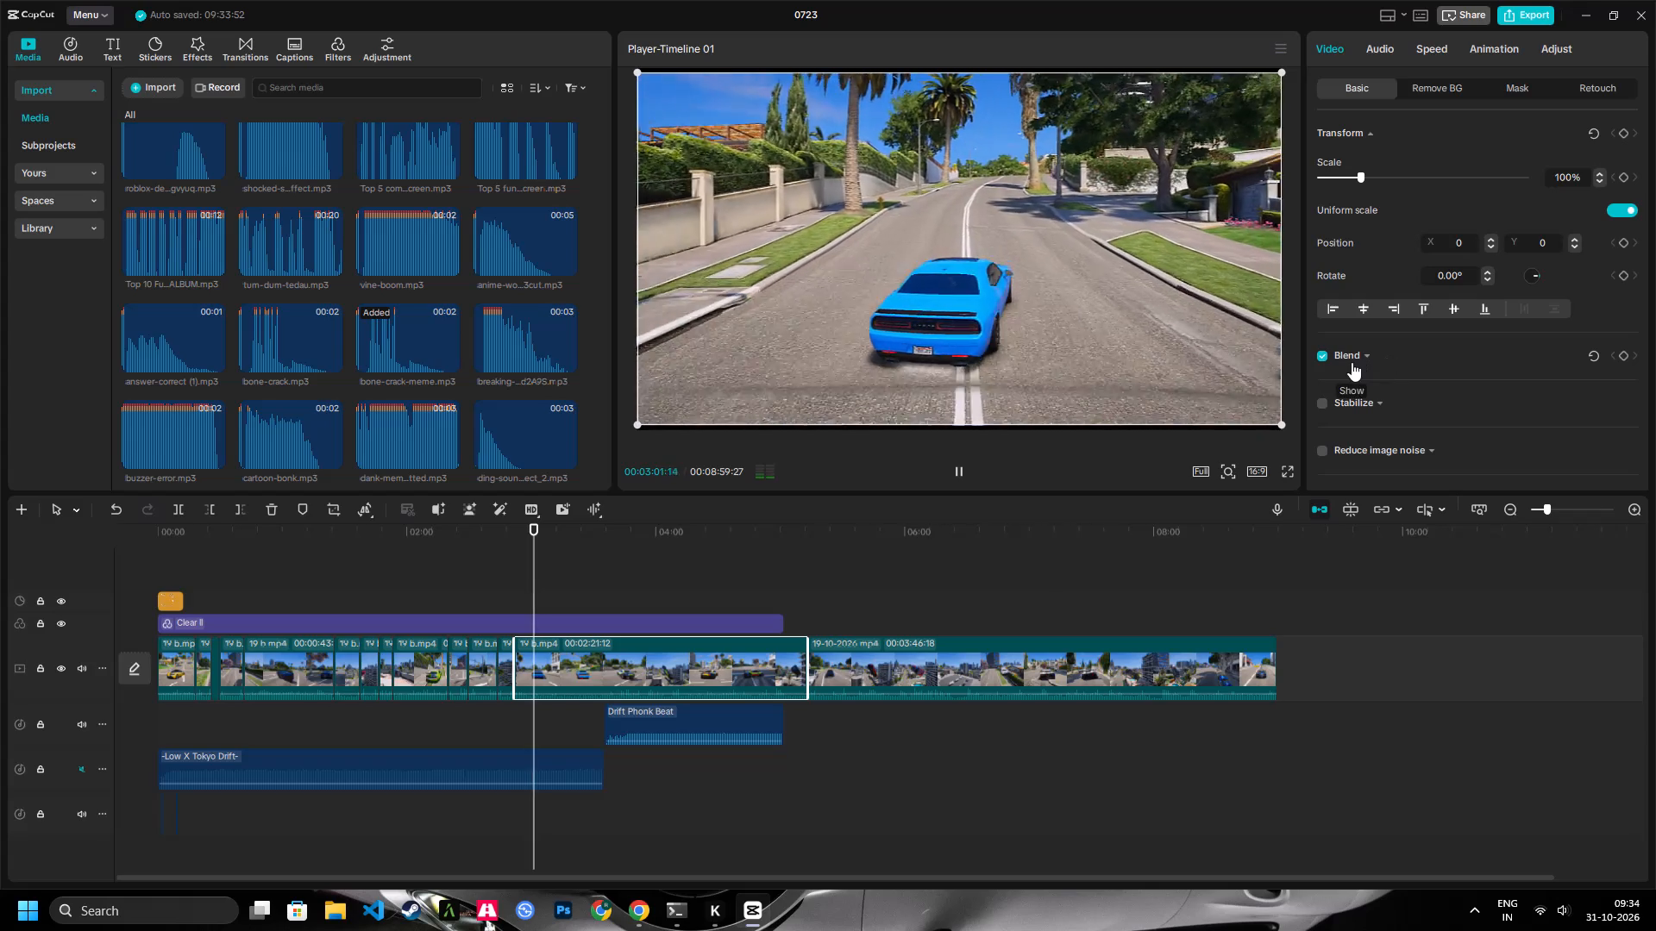
left_click(1551, 45)
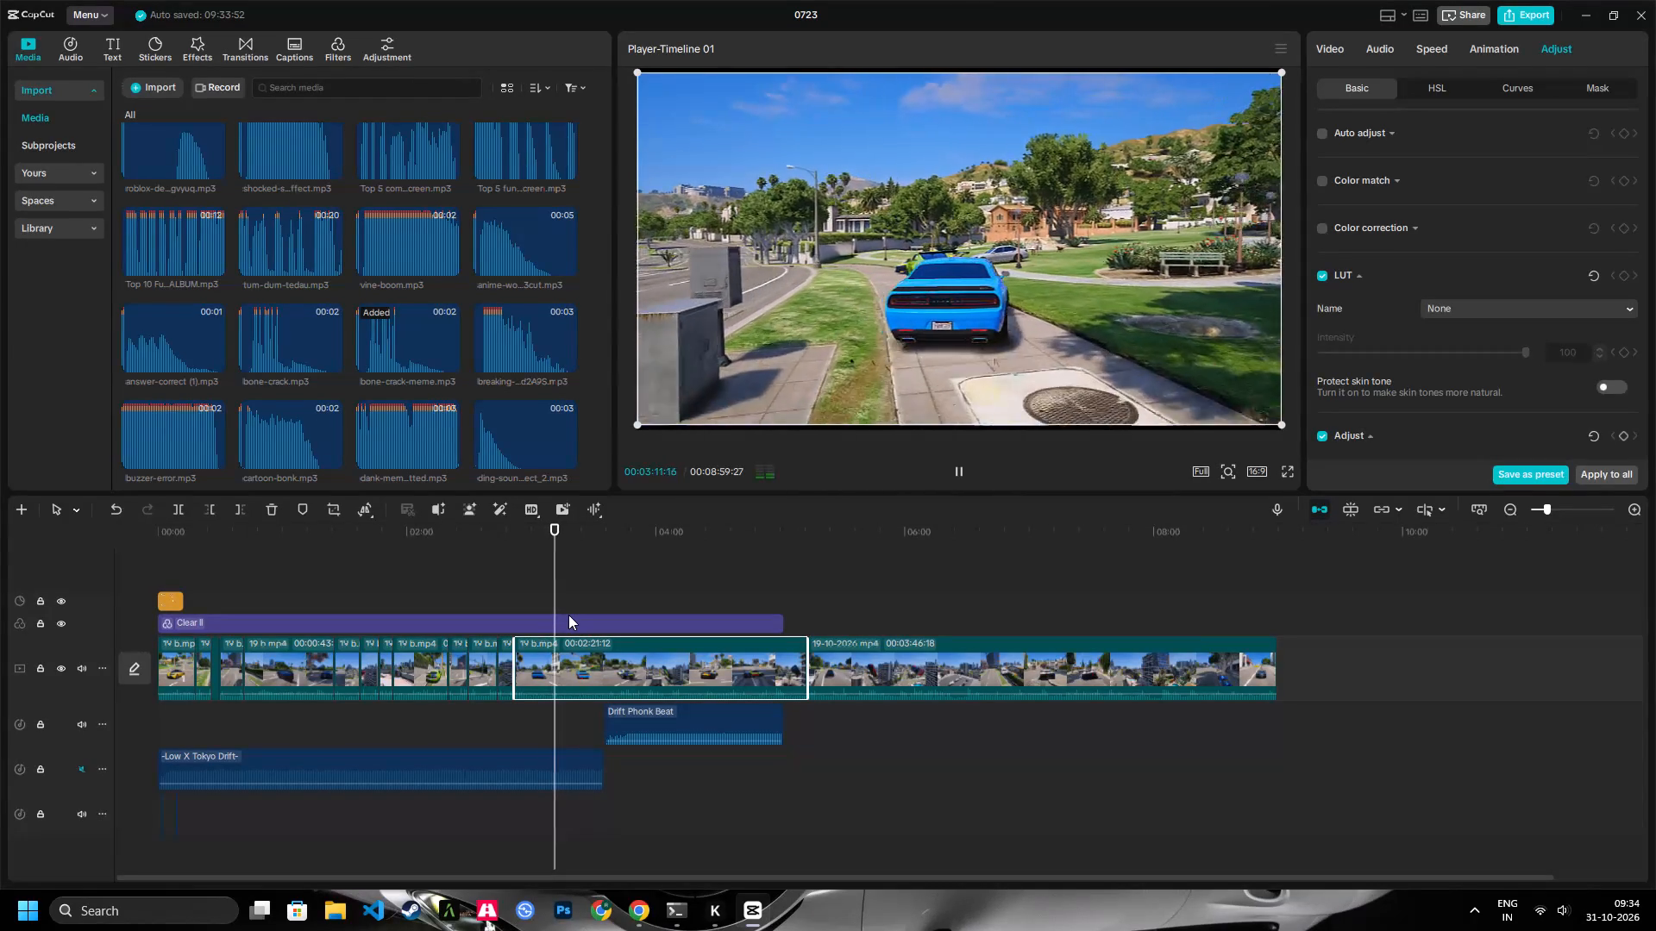
key("space")
key("space")
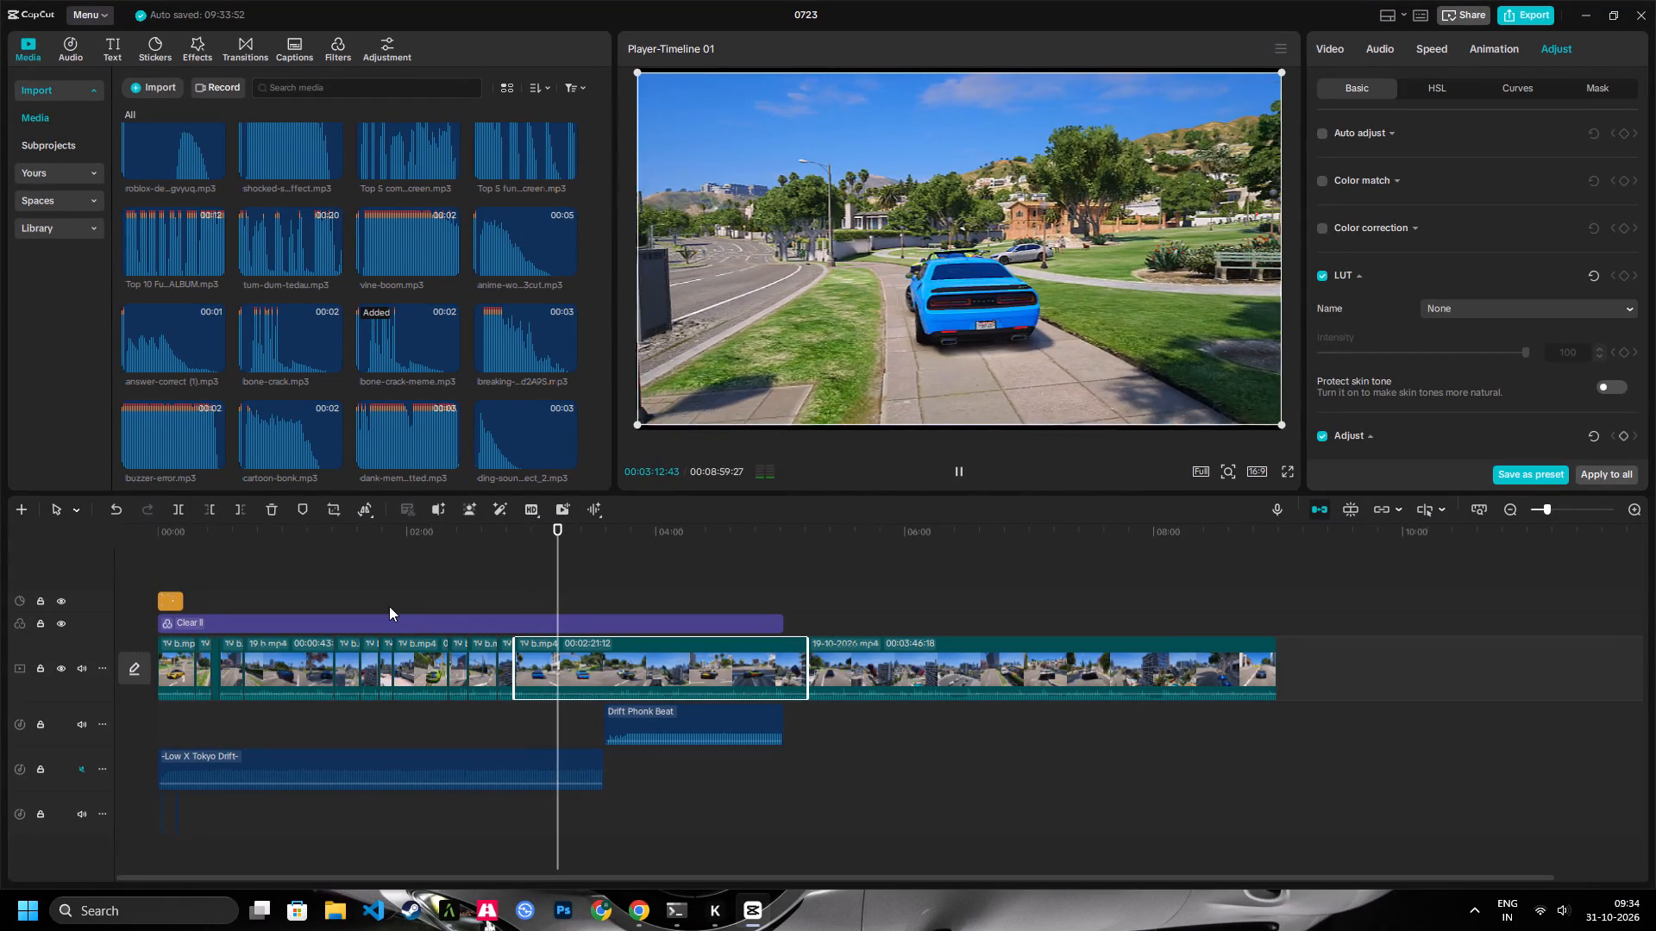
key("space")
key("space")
key("space")
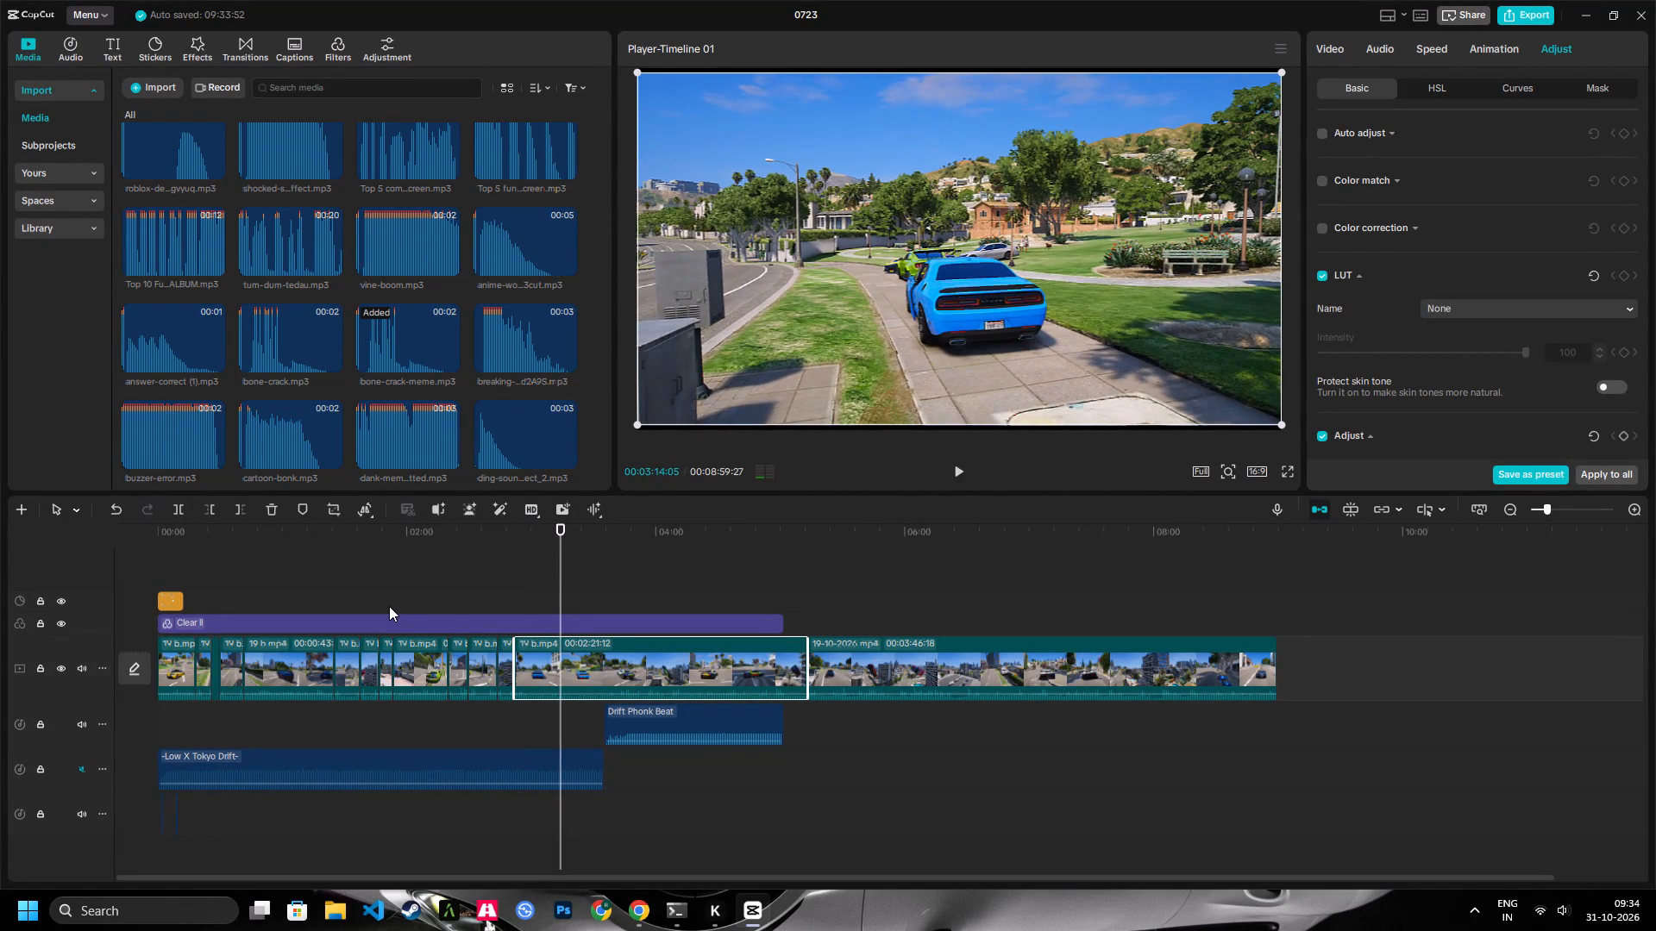
key("space")
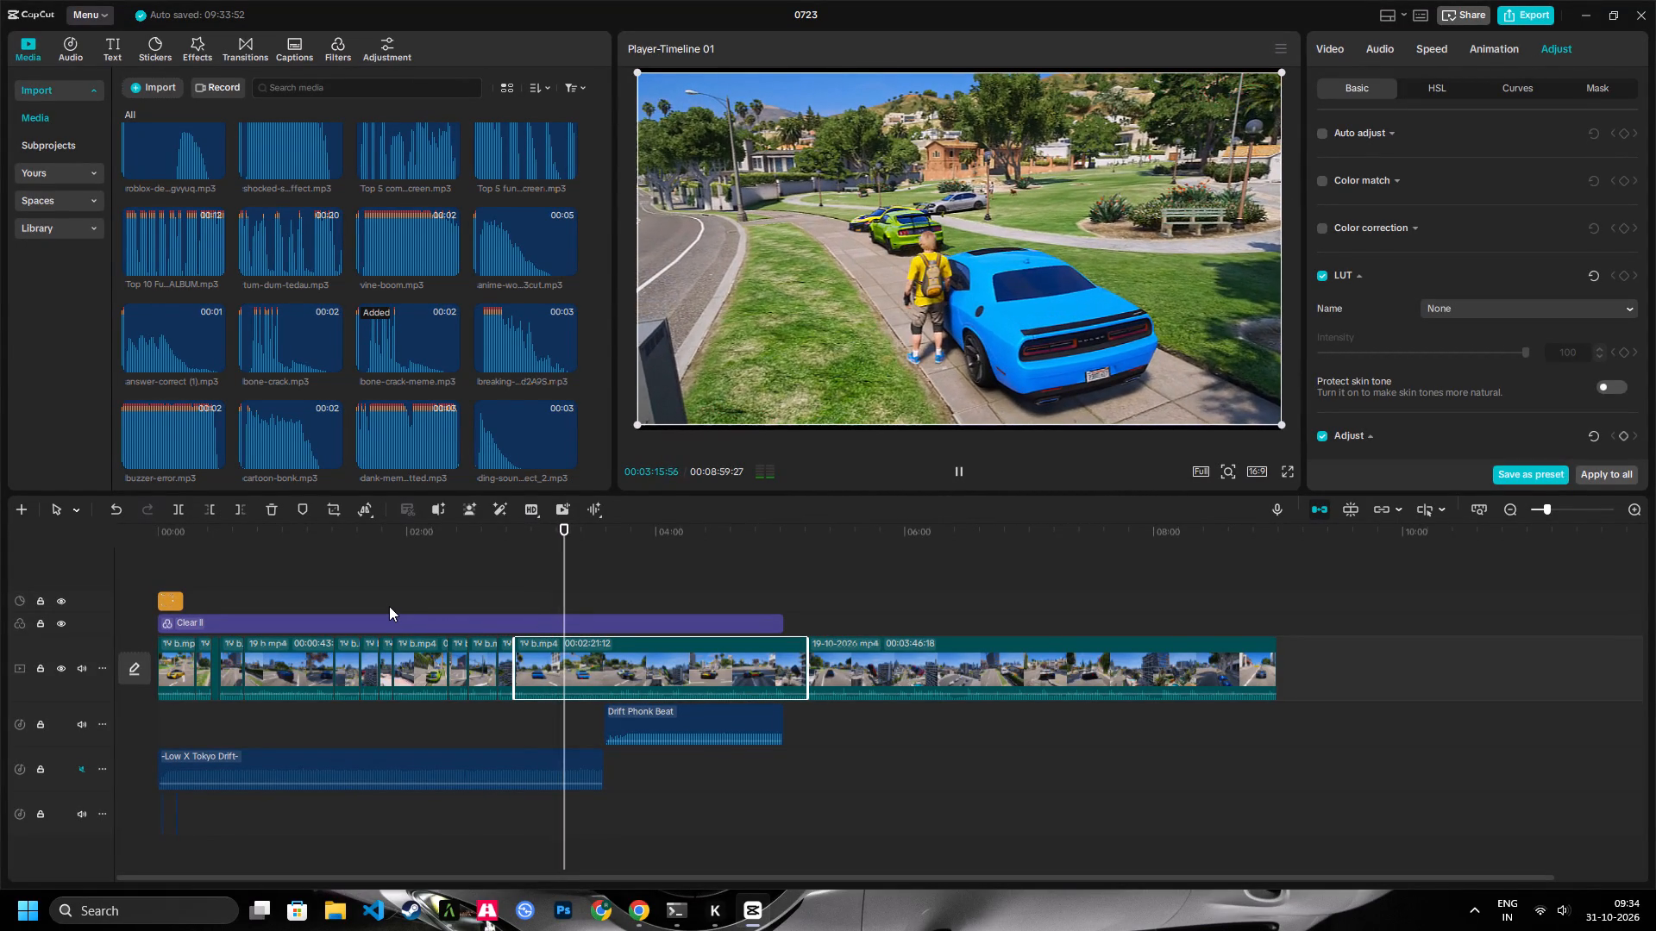
key("space")
left_click(181, 508)
Split the yellow race car's piece at 00:03:47:26, where the car is tipped up against the wall.
key("space")
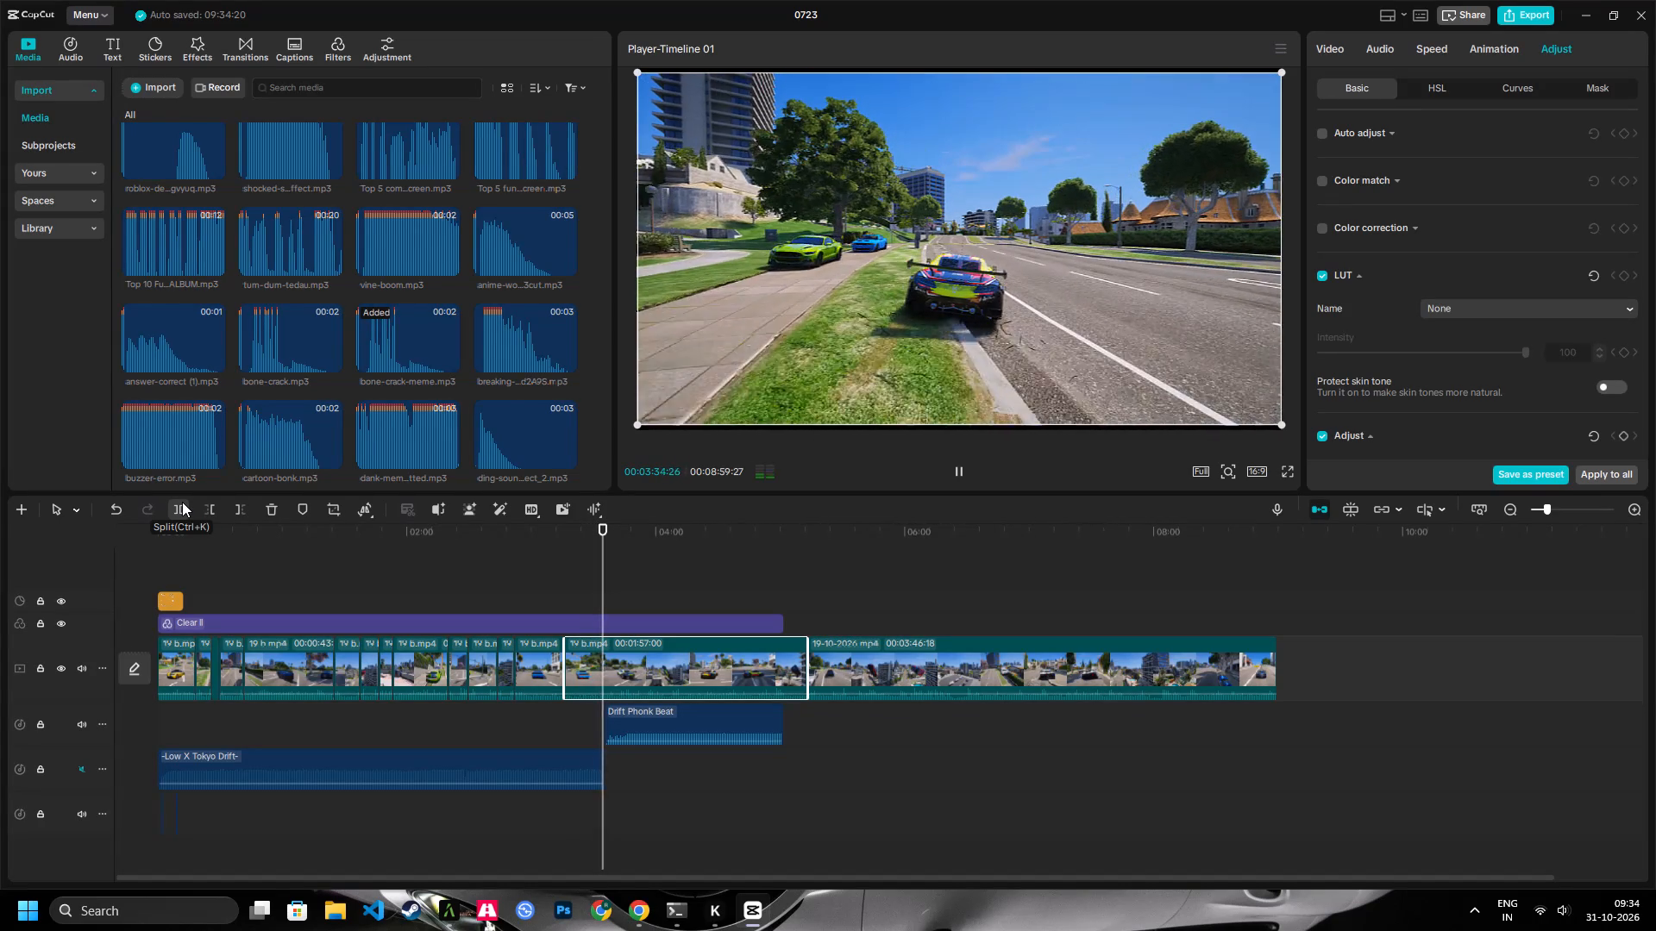
key("space")
key("space")
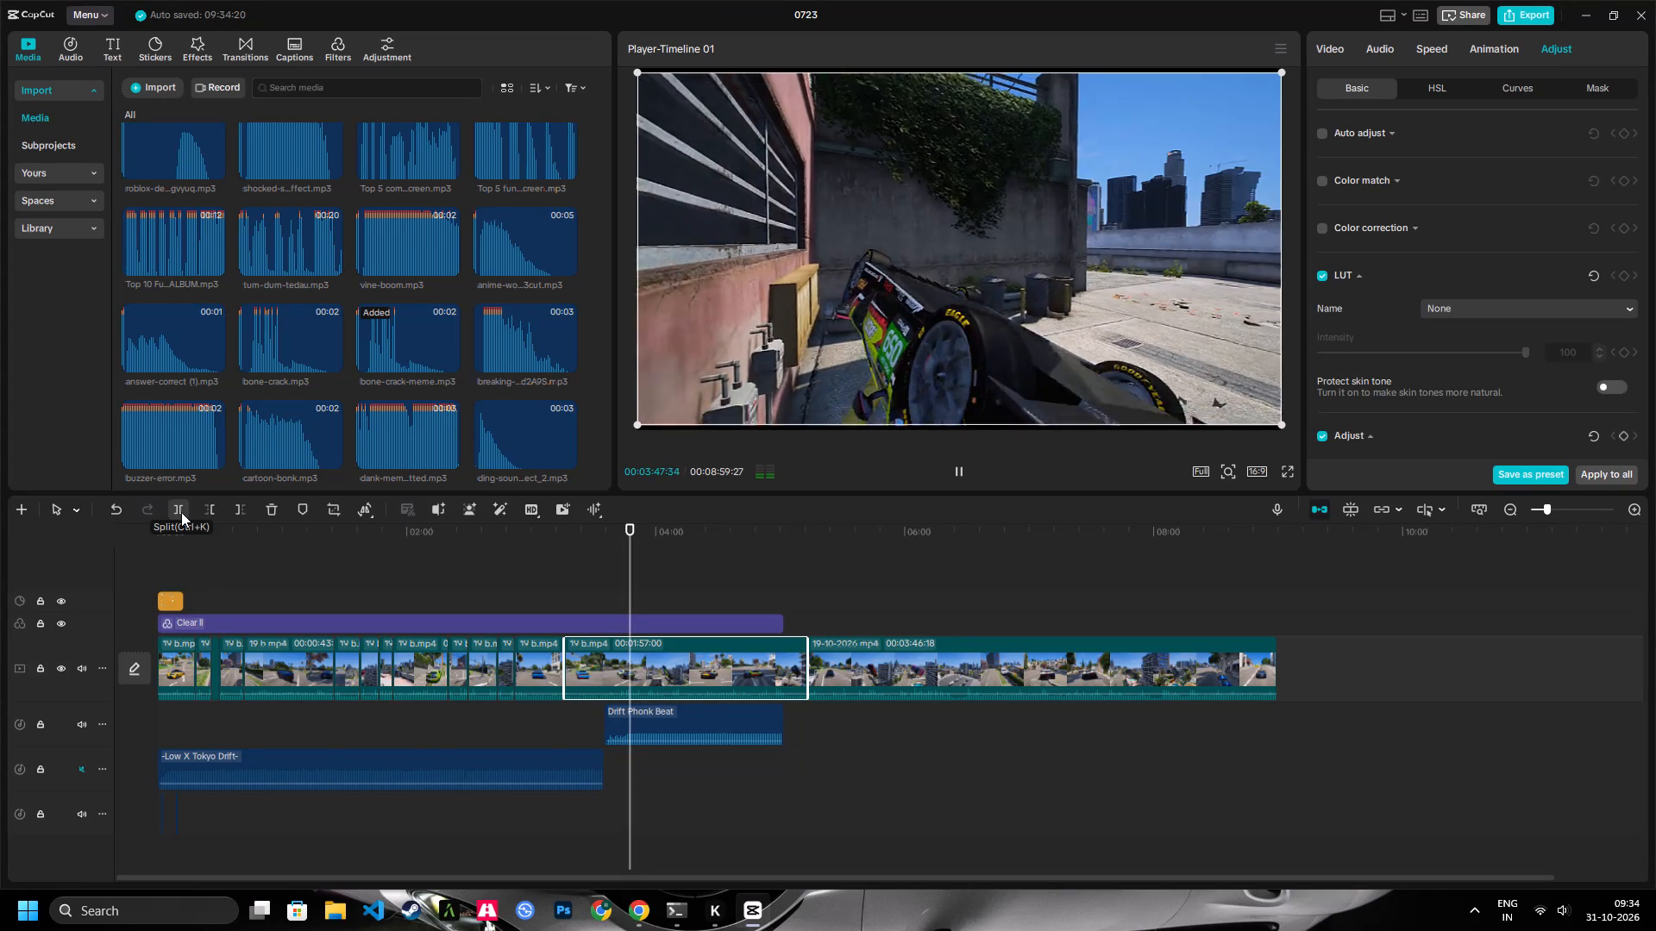
key("space")
key("Left")
key("Left")
key("Left")
key("Left")
key("Left")
key("Left")
key("Left")
key("Left")
key("Left")
key("Left")
key("Left")
key("Left")
key("Left")
key("Left")
key("Left")
key("Left")
key("Left")
key("Left")
key("Left")
key("Left")
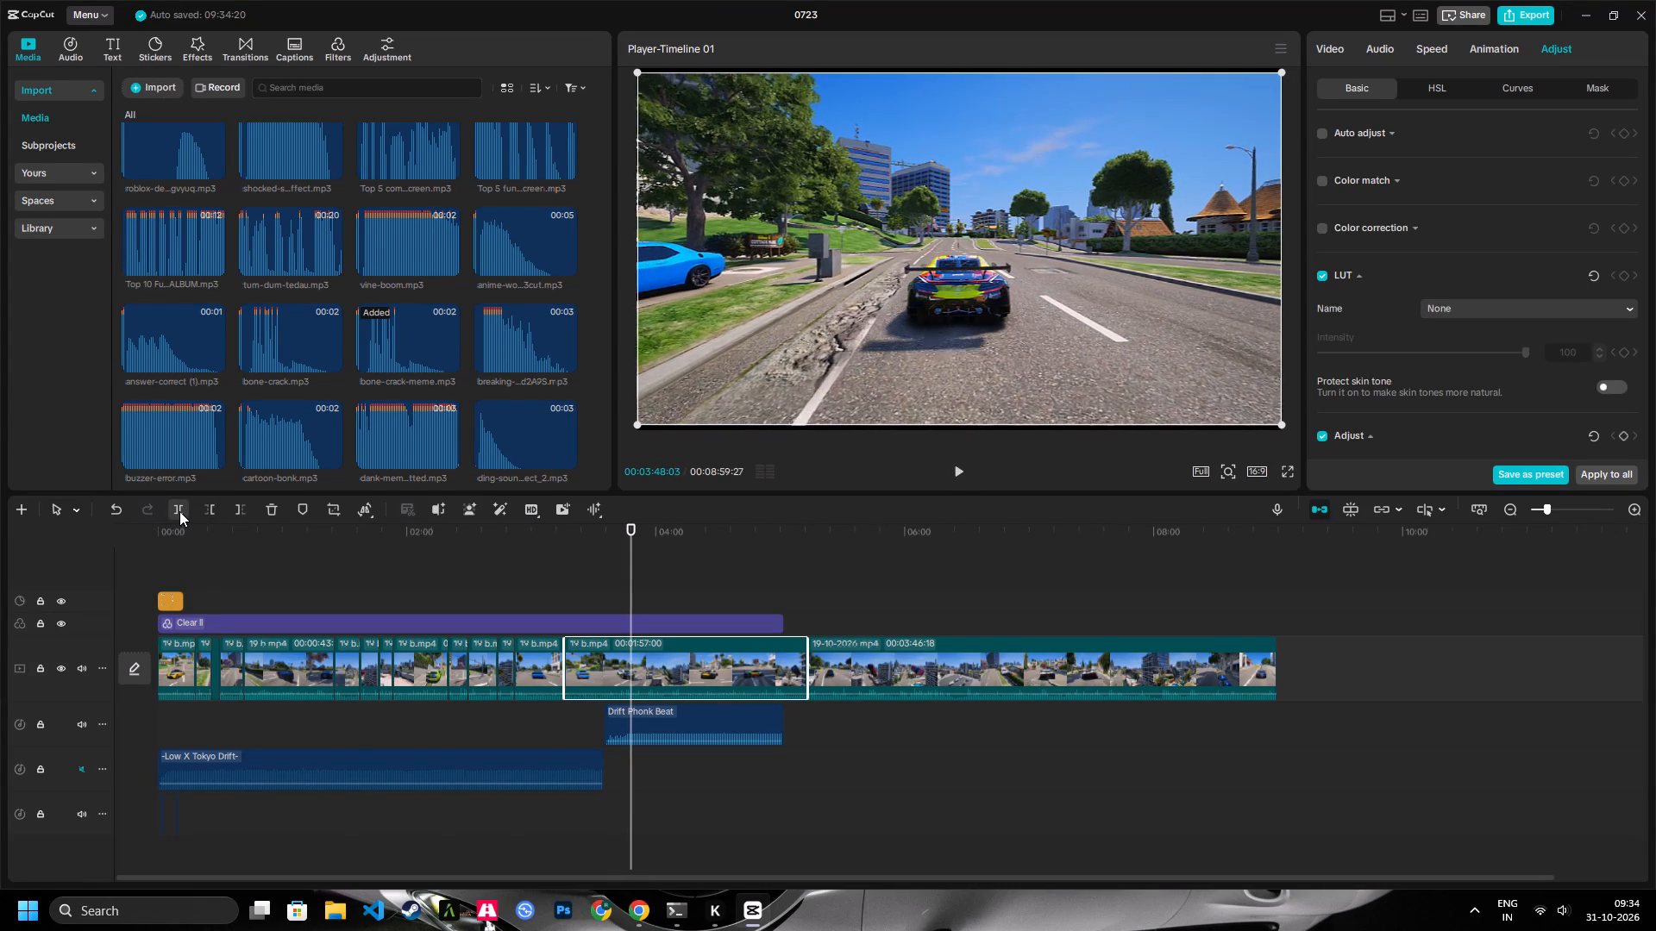
left_click(179, 511)
Trim about 2.1 seconds in total off the start of the piece following the 00:03:47:26 cut.
key("space")
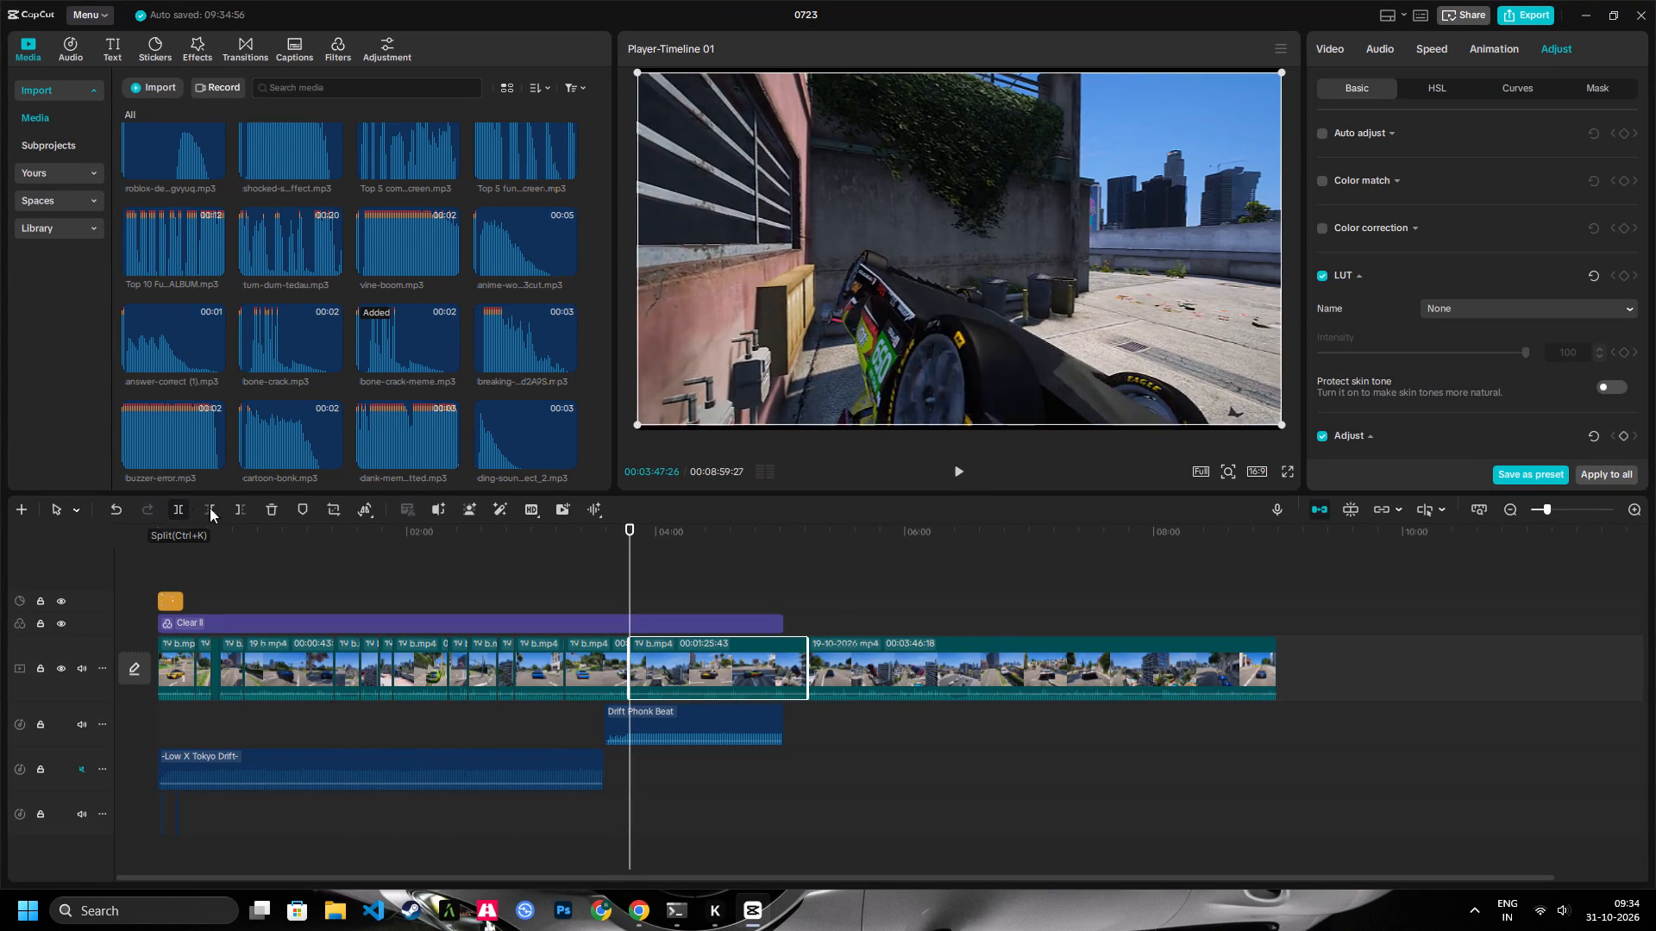
key("space")
left_click(218, 508)
key("space")
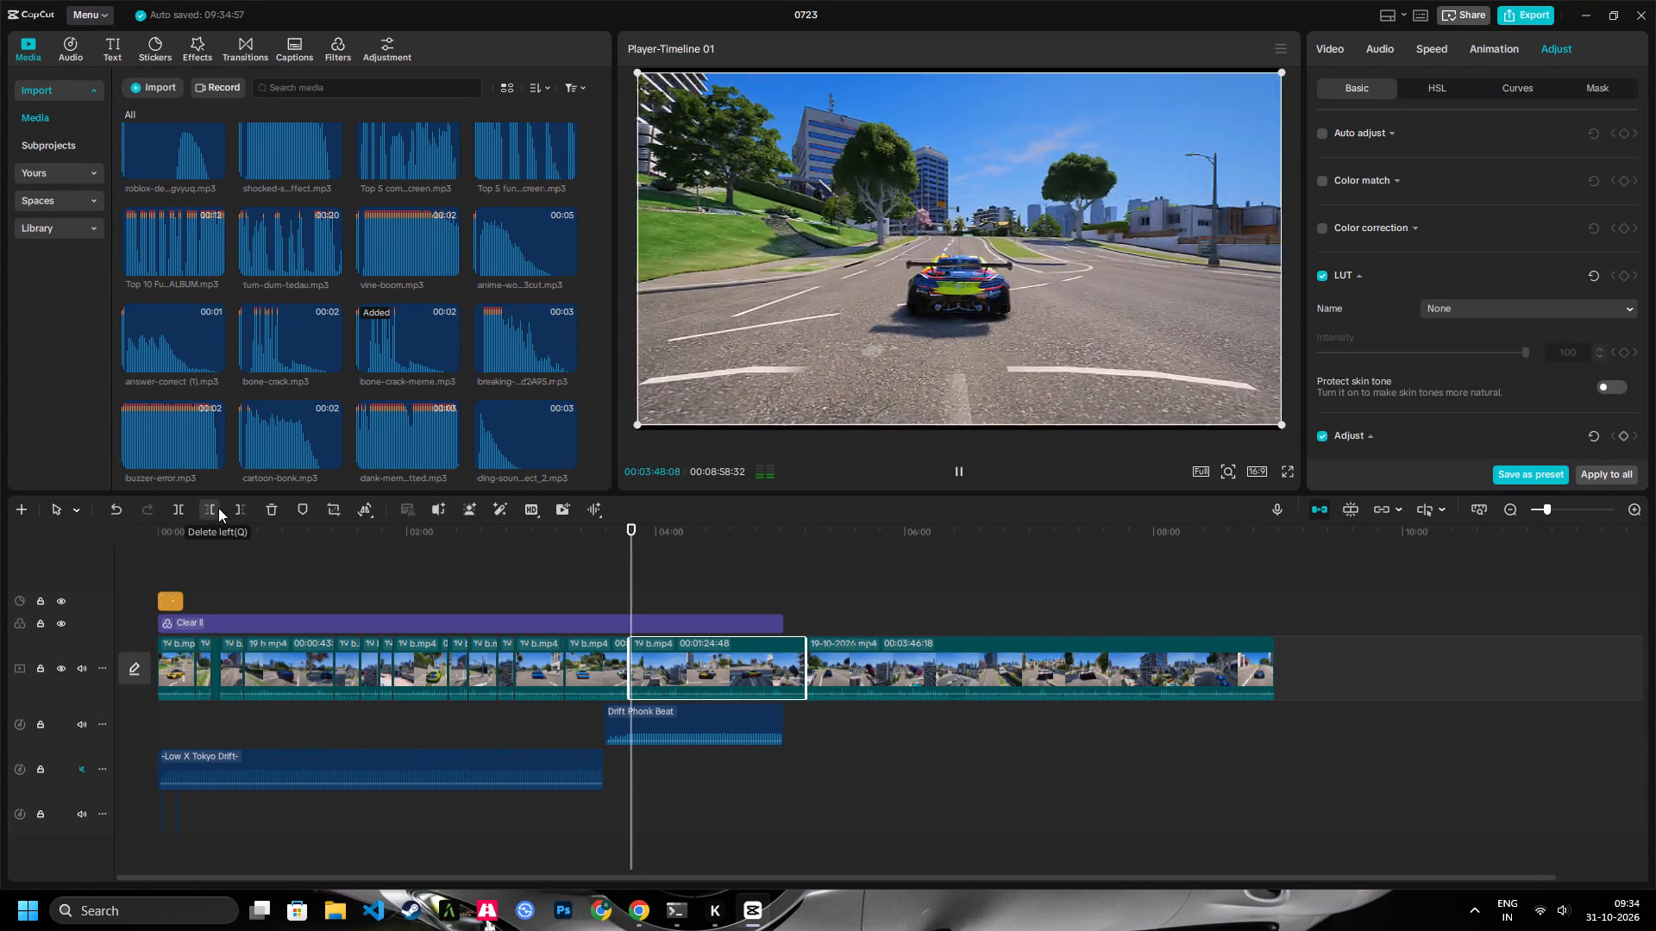
left_click(218, 508)
Split the yellow race car's piece at about 00:03:55, where it is on the sidewalk beside the low dark wall.
key("space")
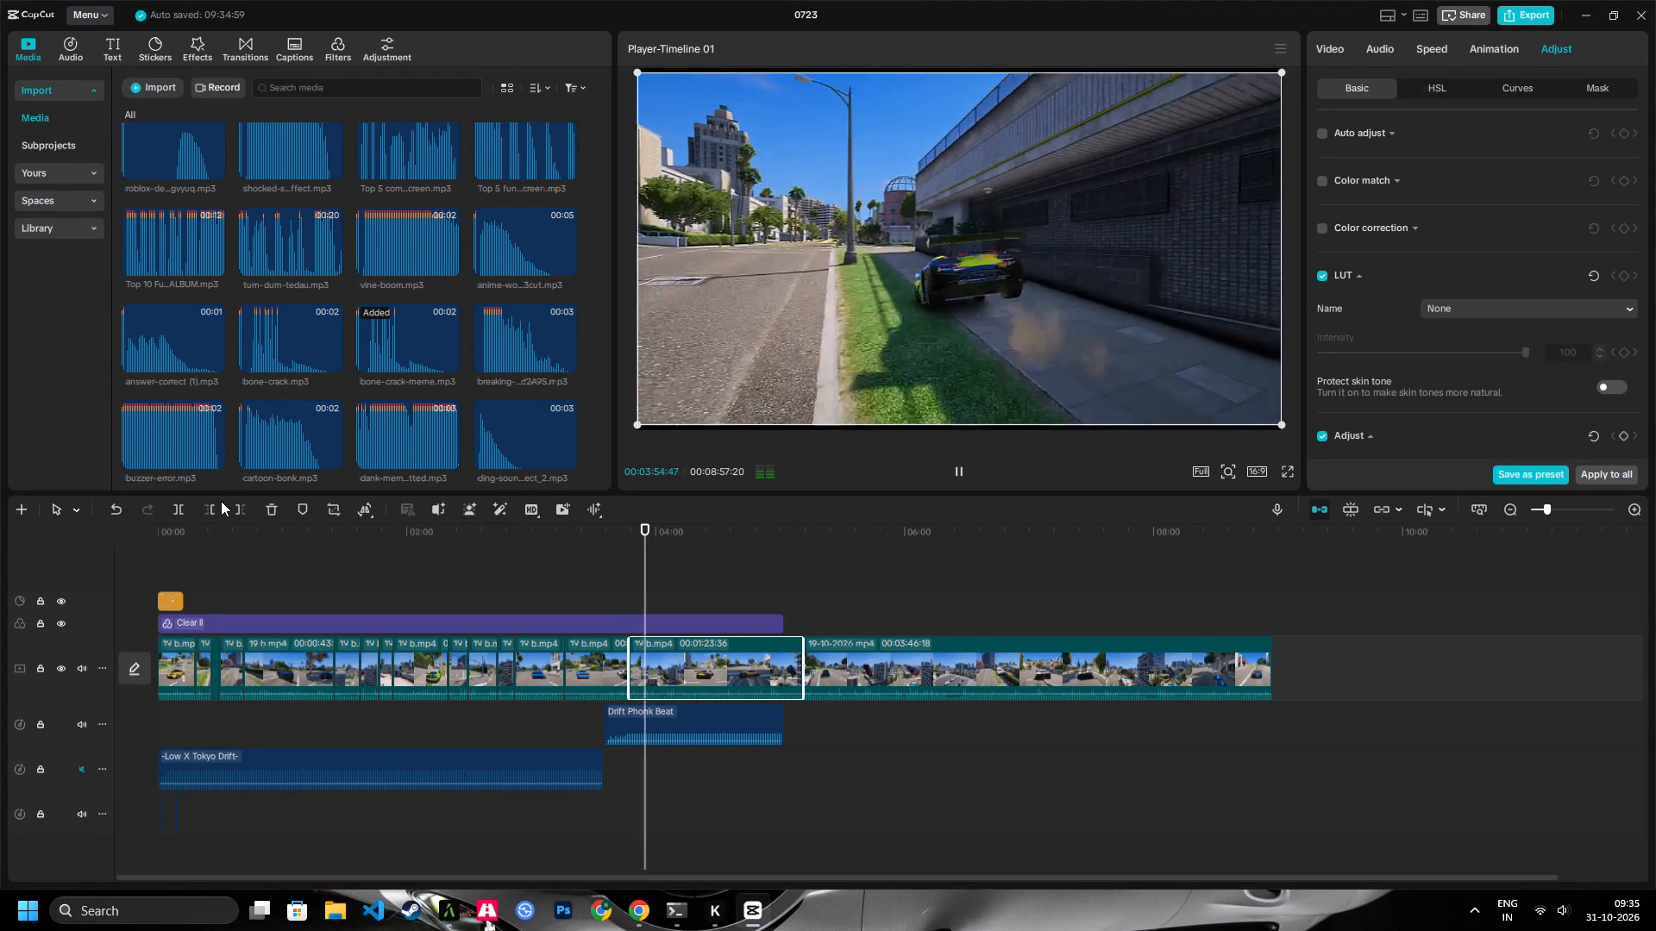
key("space")
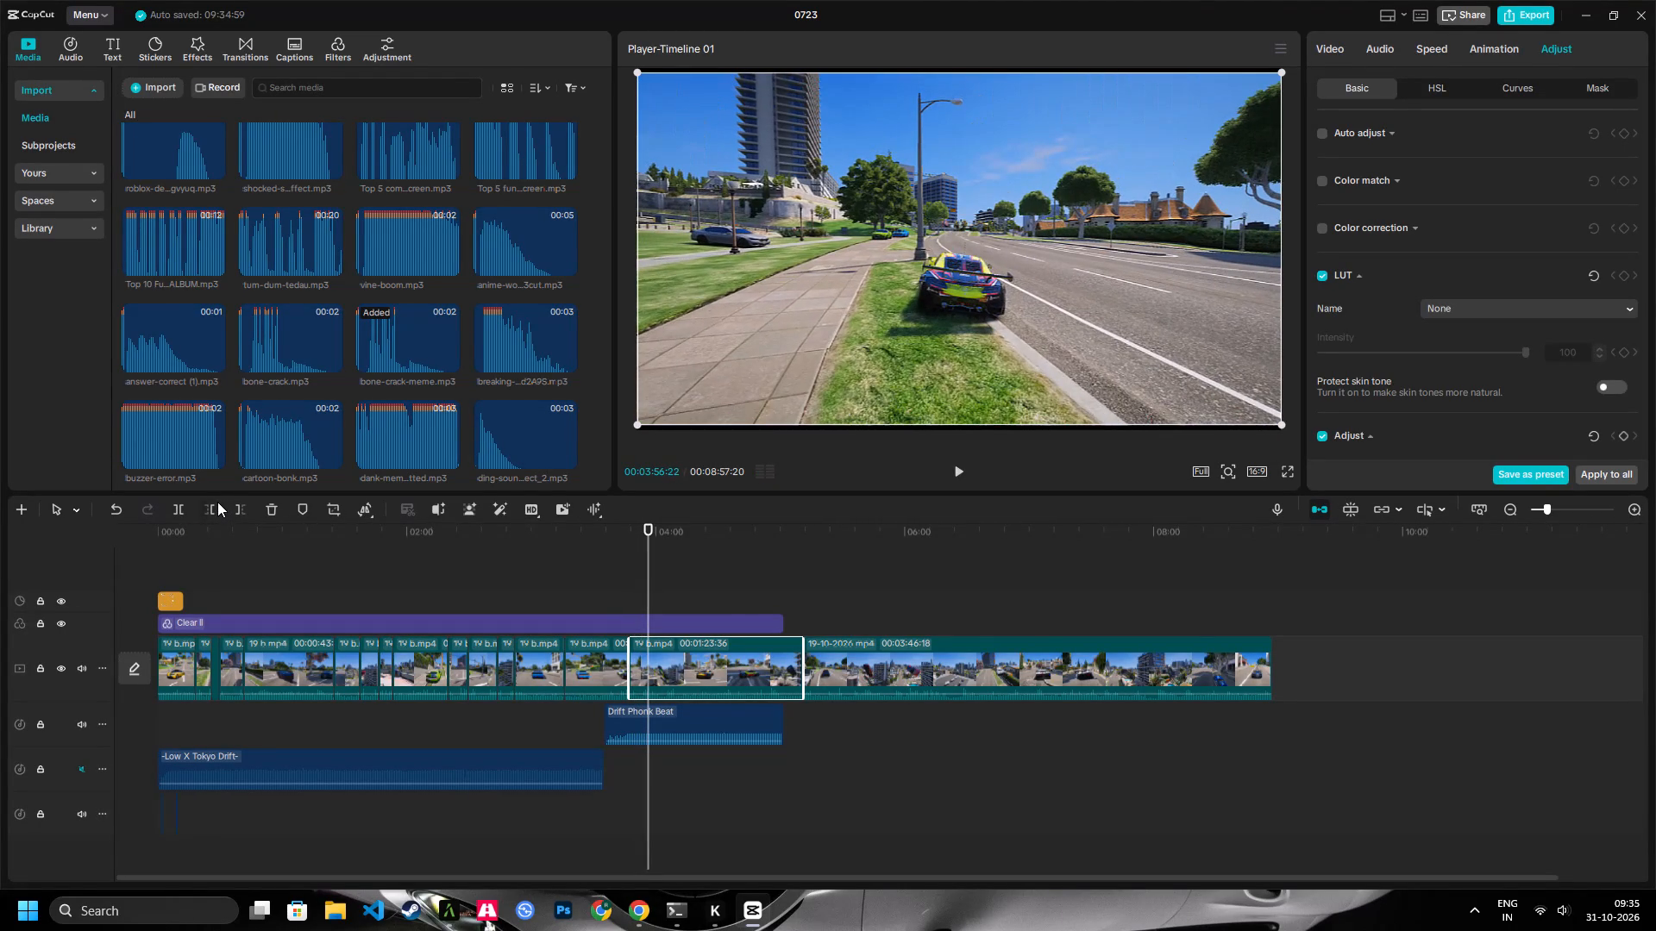
key("Left")
key("Left")
key("Left")
key("Left")
key("Left")
key("Left")
key("Left")
key("Left")
key("Left")
key("Left")
key("Left")
key("Left")
key("Left")
key("Left")
key("Left")
key("Left")
key("Left")
key("Left")
key("Left")
key("Left")
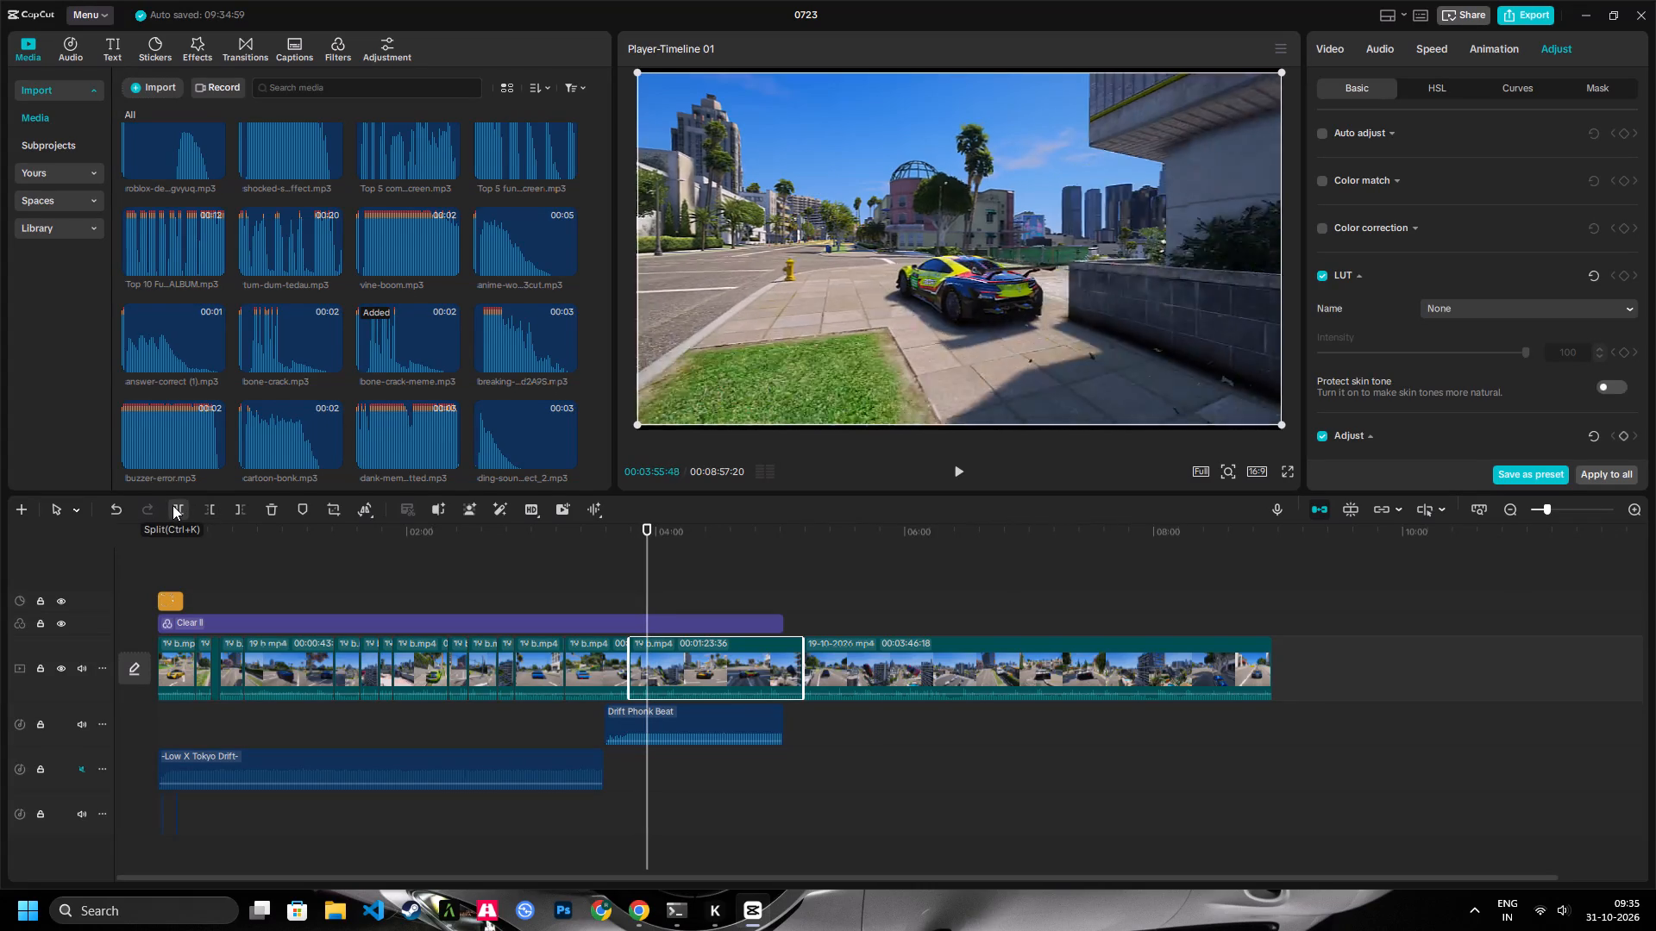
left_click(172, 505)
Trim about 2.6 seconds off the start of the yellow race car's piece following that cut.
key("space")
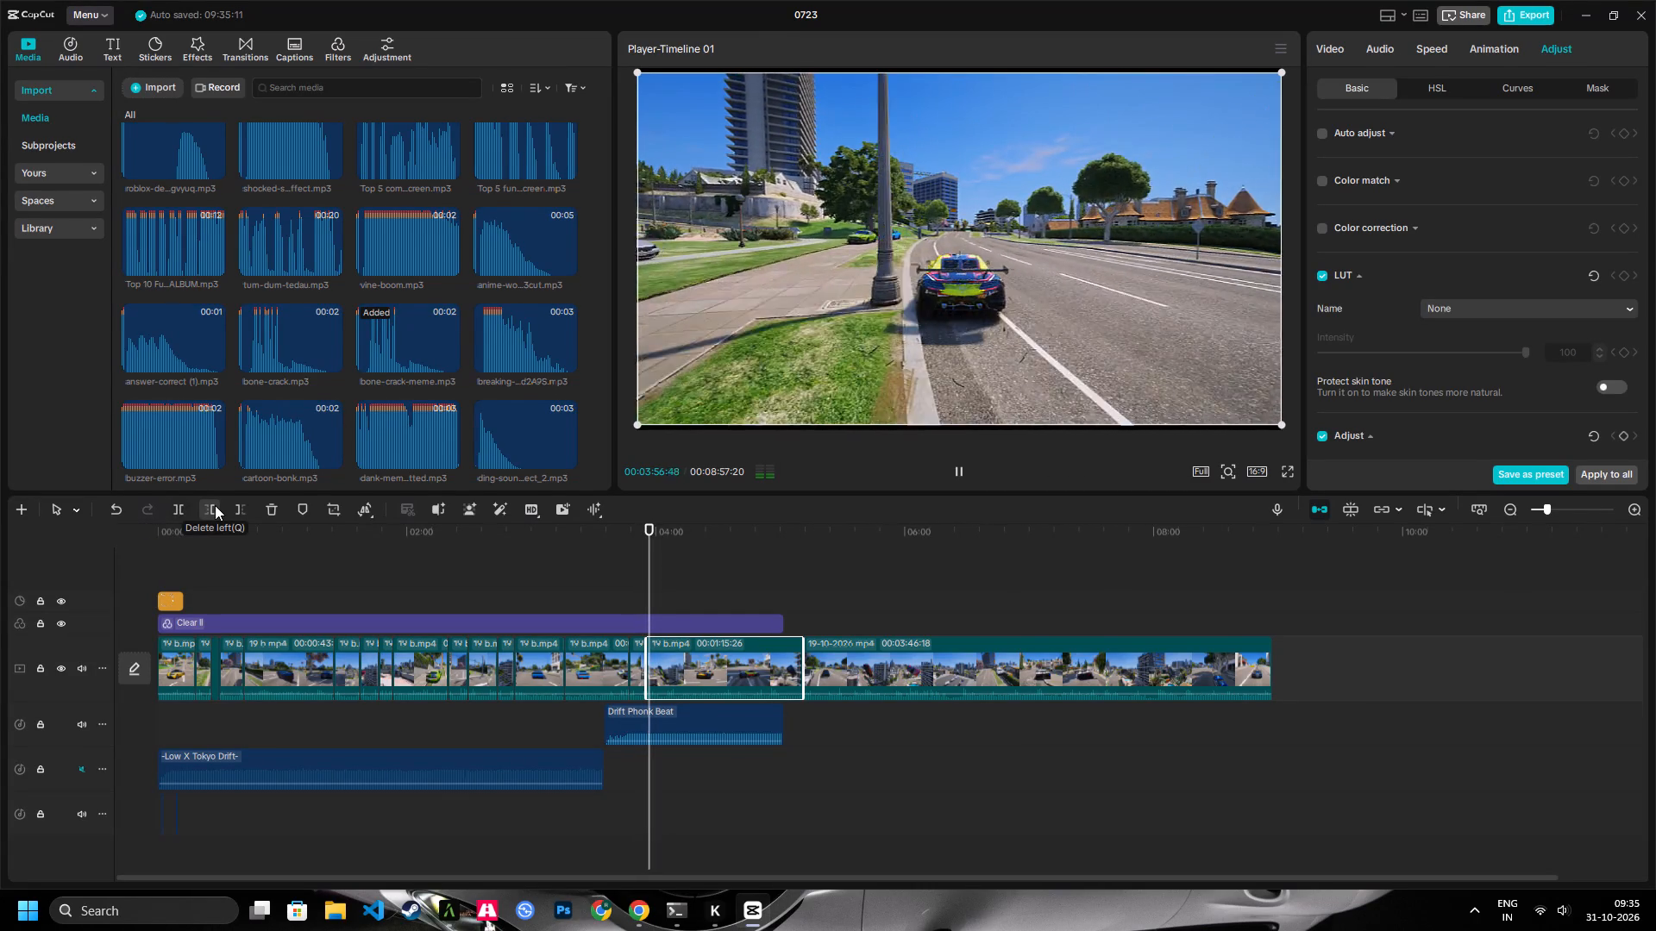
left_click(215, 505)
Split the yellow race car's piece at about 00:04:06 and trim about 1.3 seconds off the following piece's start.
key("space")
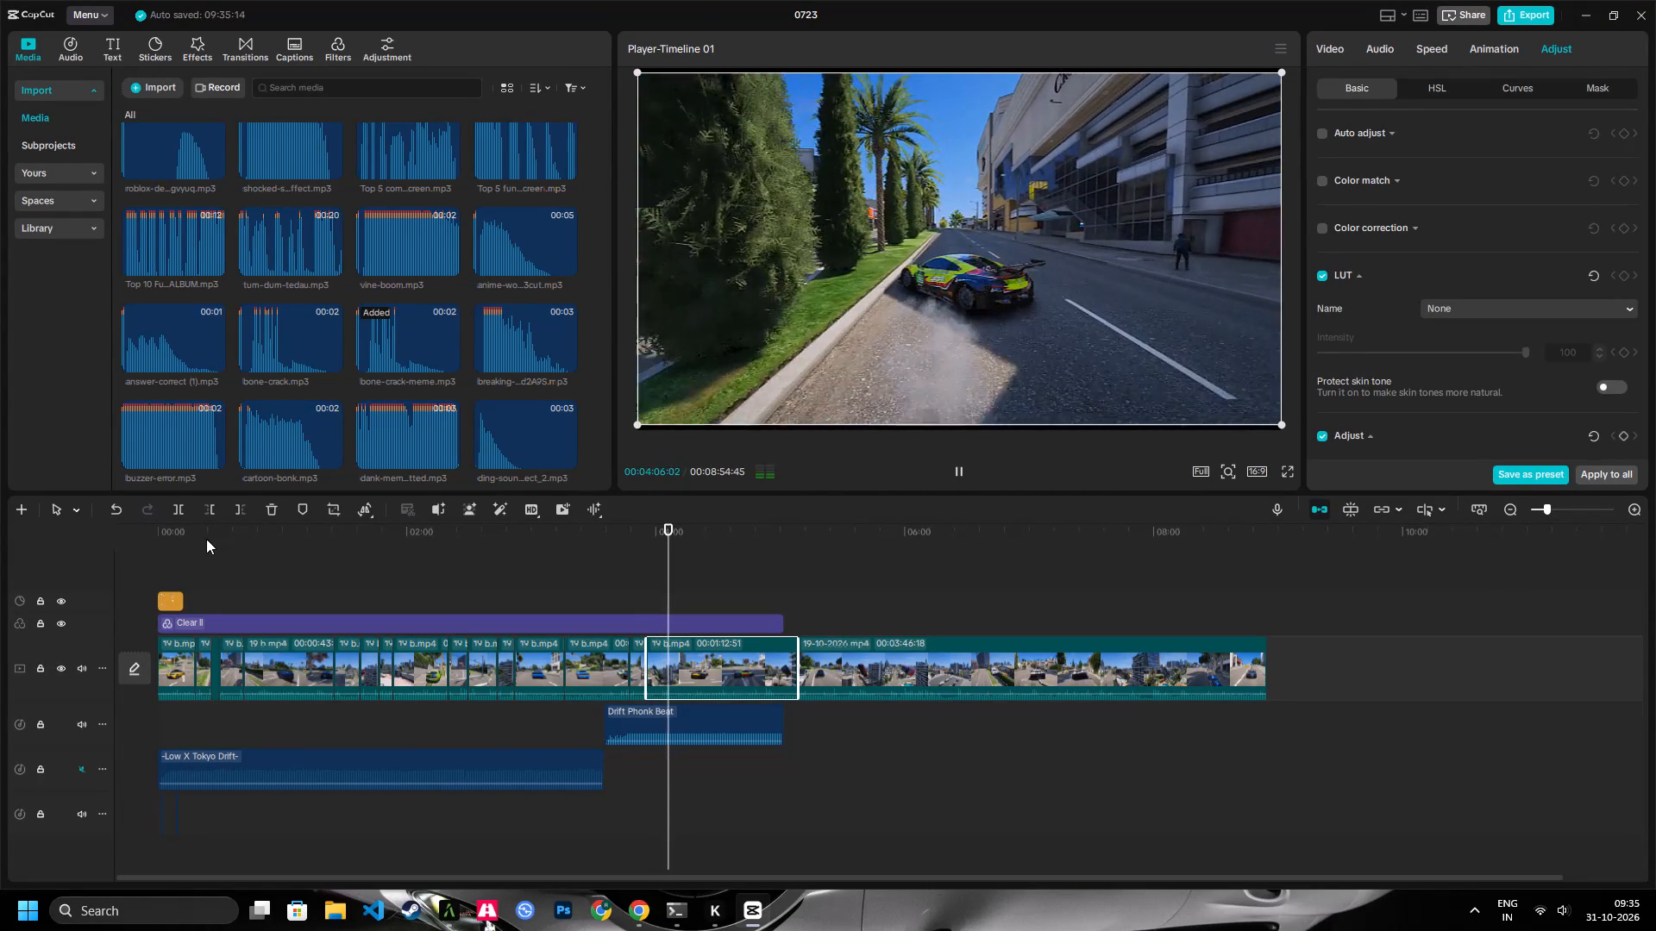
key("space")
key("space")
left_click(182, 513)
key("space")
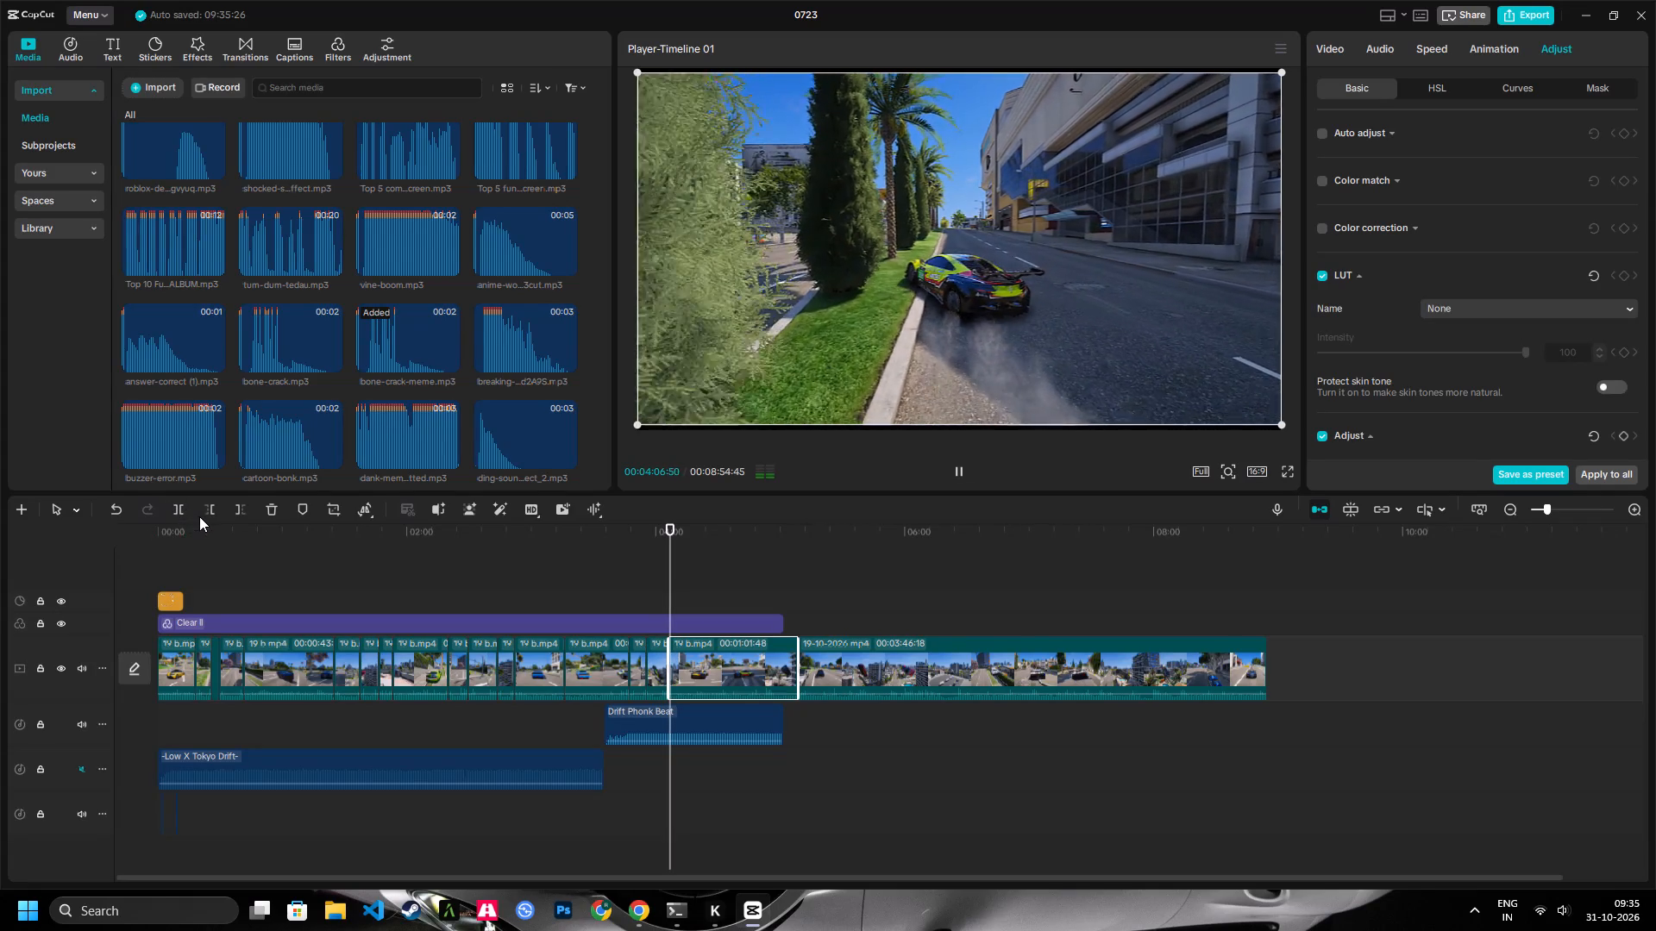
key("space")
left_click(204, 513)
Play the yellow race car's last run through to about 00:04:36 to check for unwanted moments.
key("space")
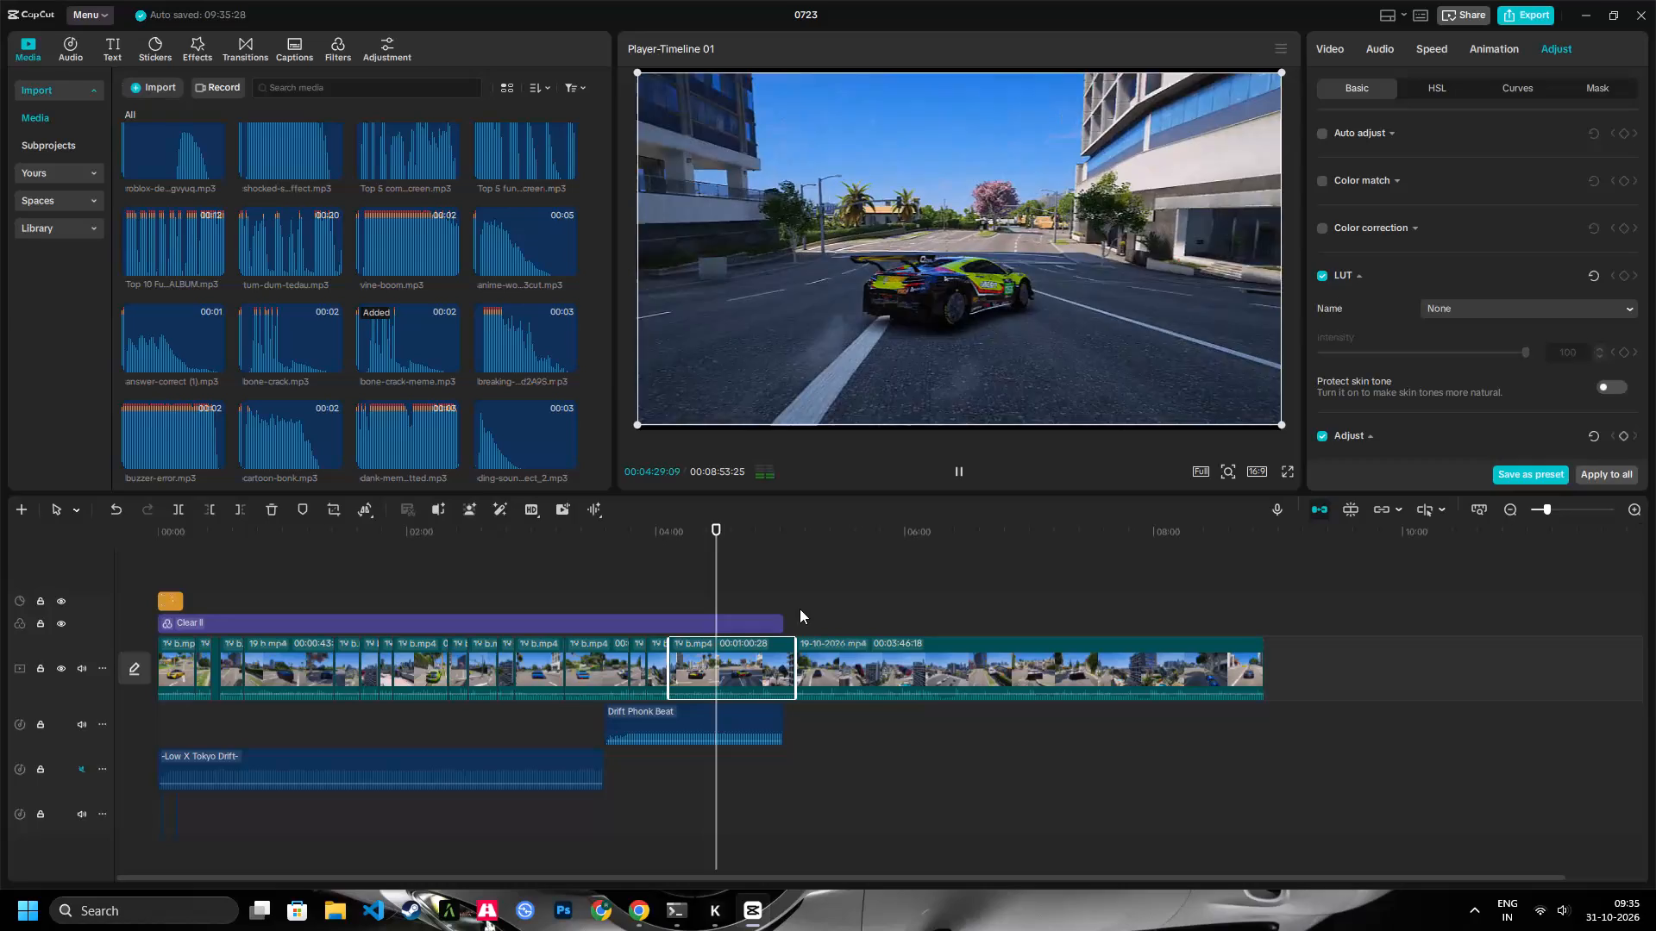
key("space")
key("space")
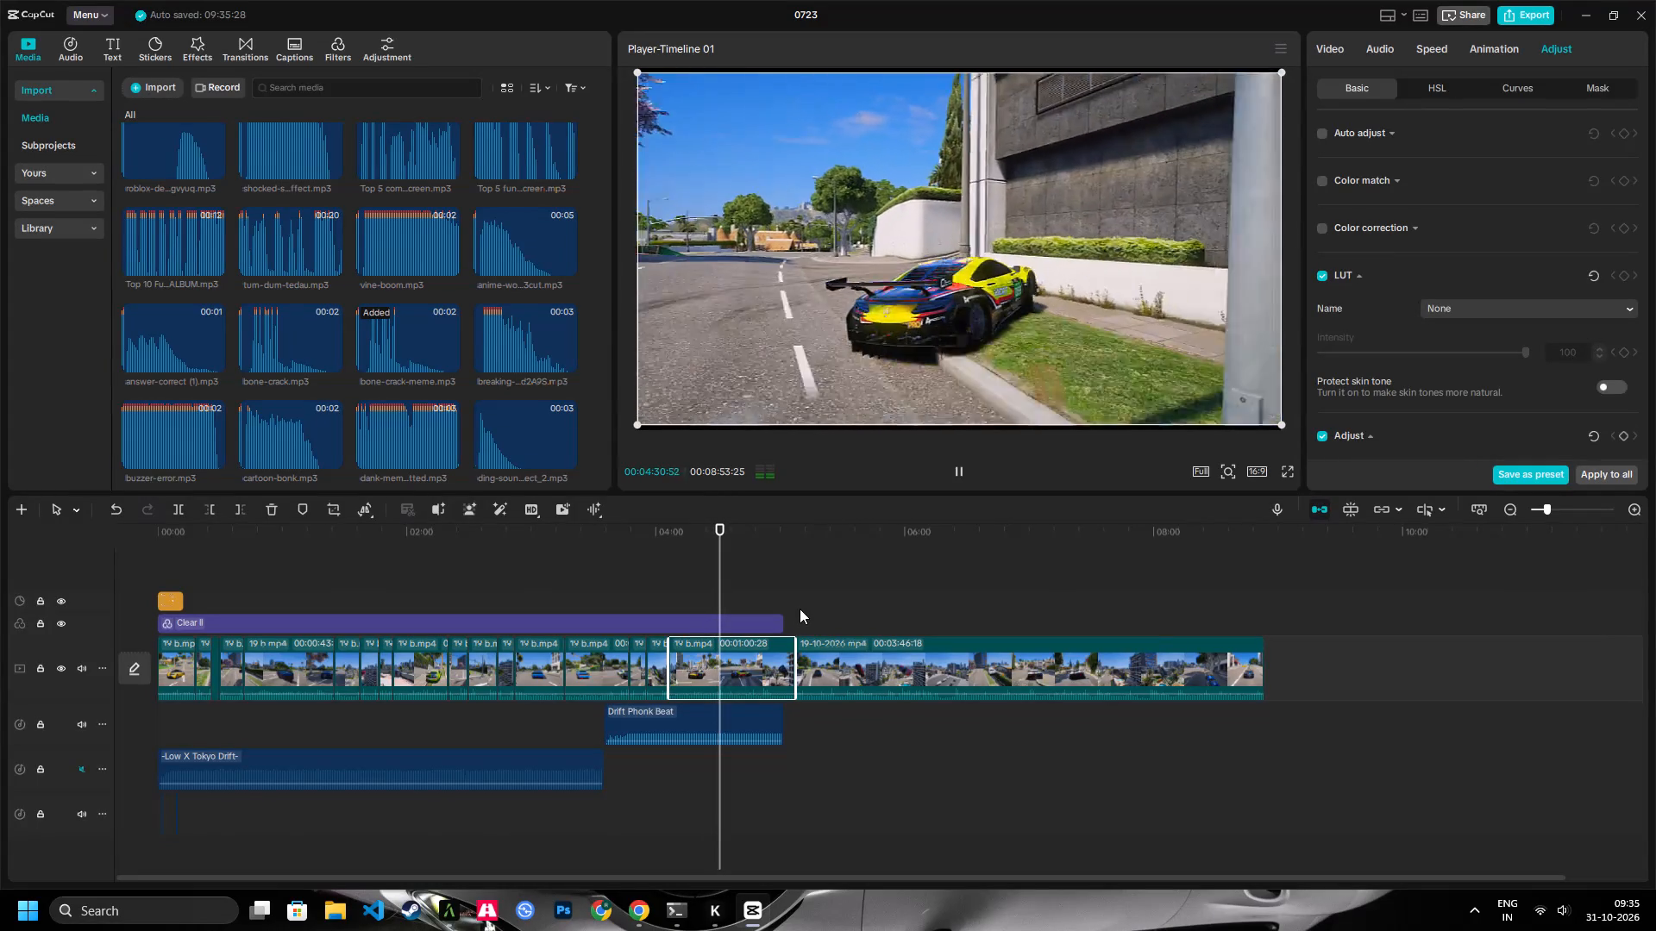
key("space")
key("space")
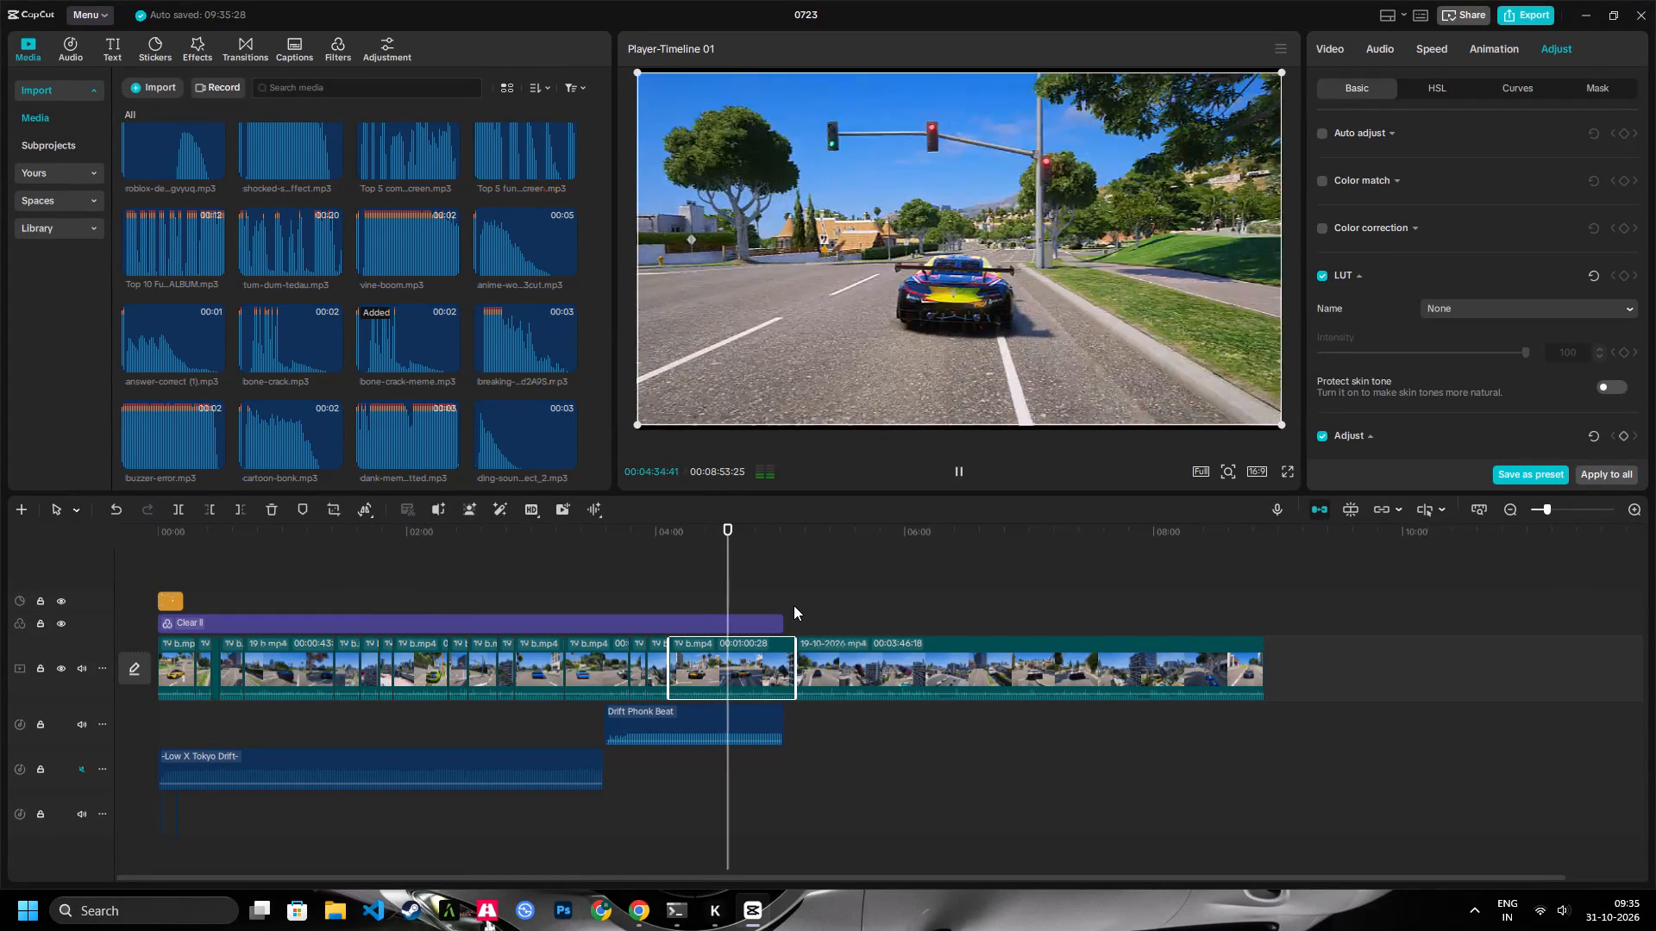
key("space")
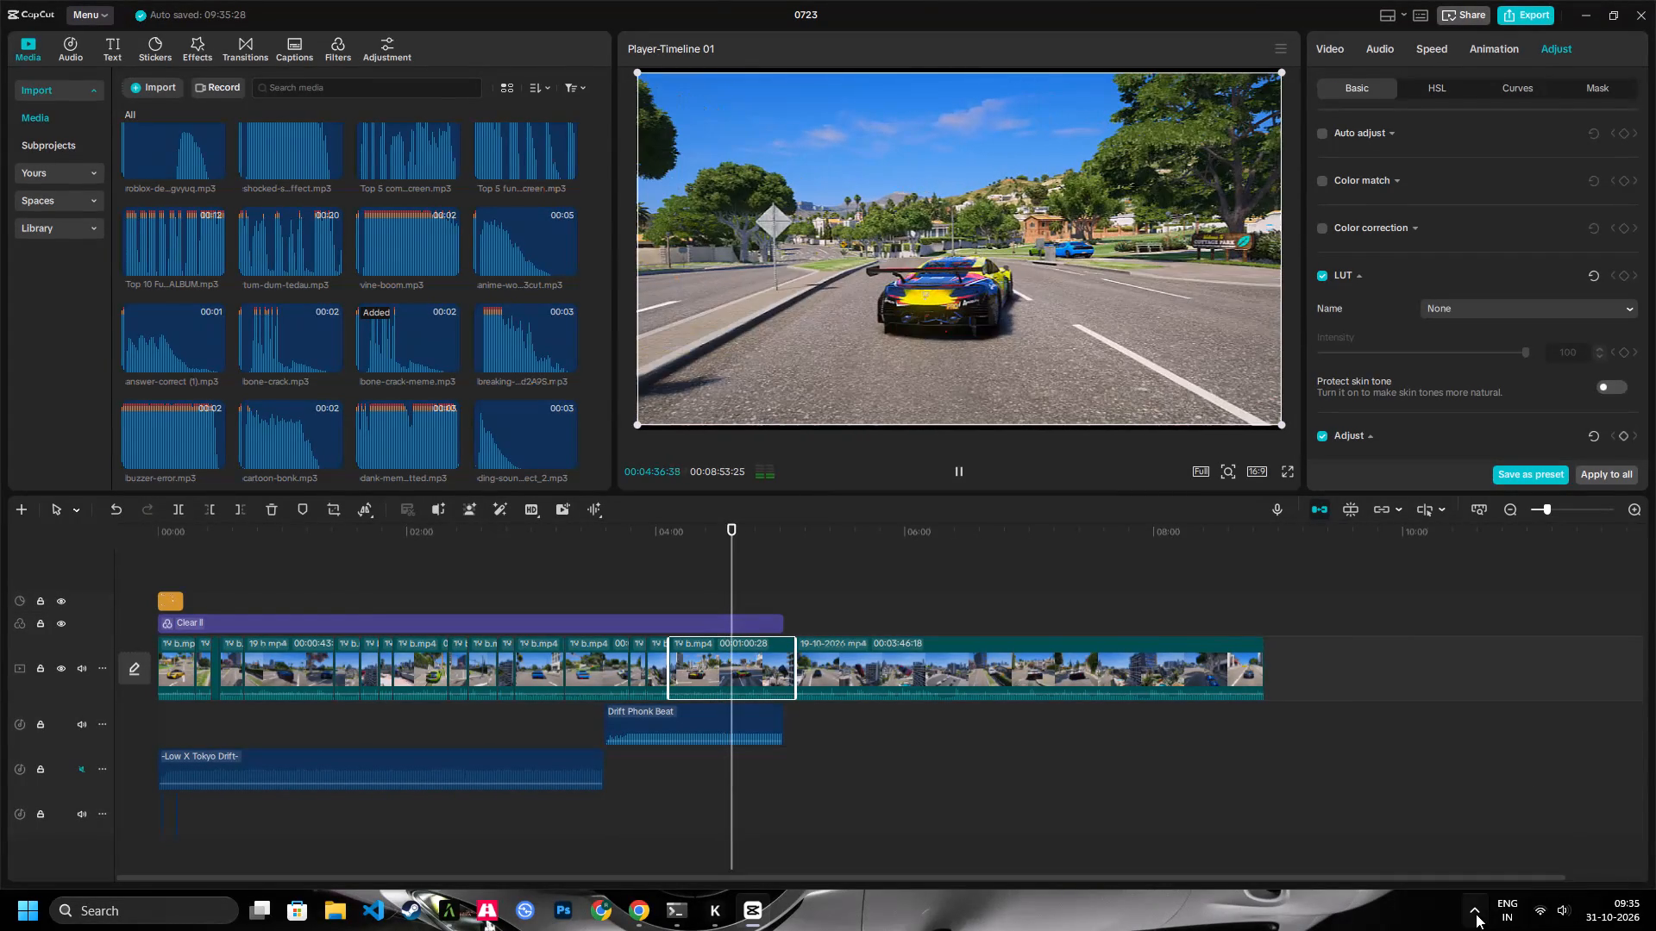
Set the LG TV display's contrast to 72% and brightness to 0% in Display Dimmer, and close it.
left_click(1476, 914)
left_click(1468, 830)
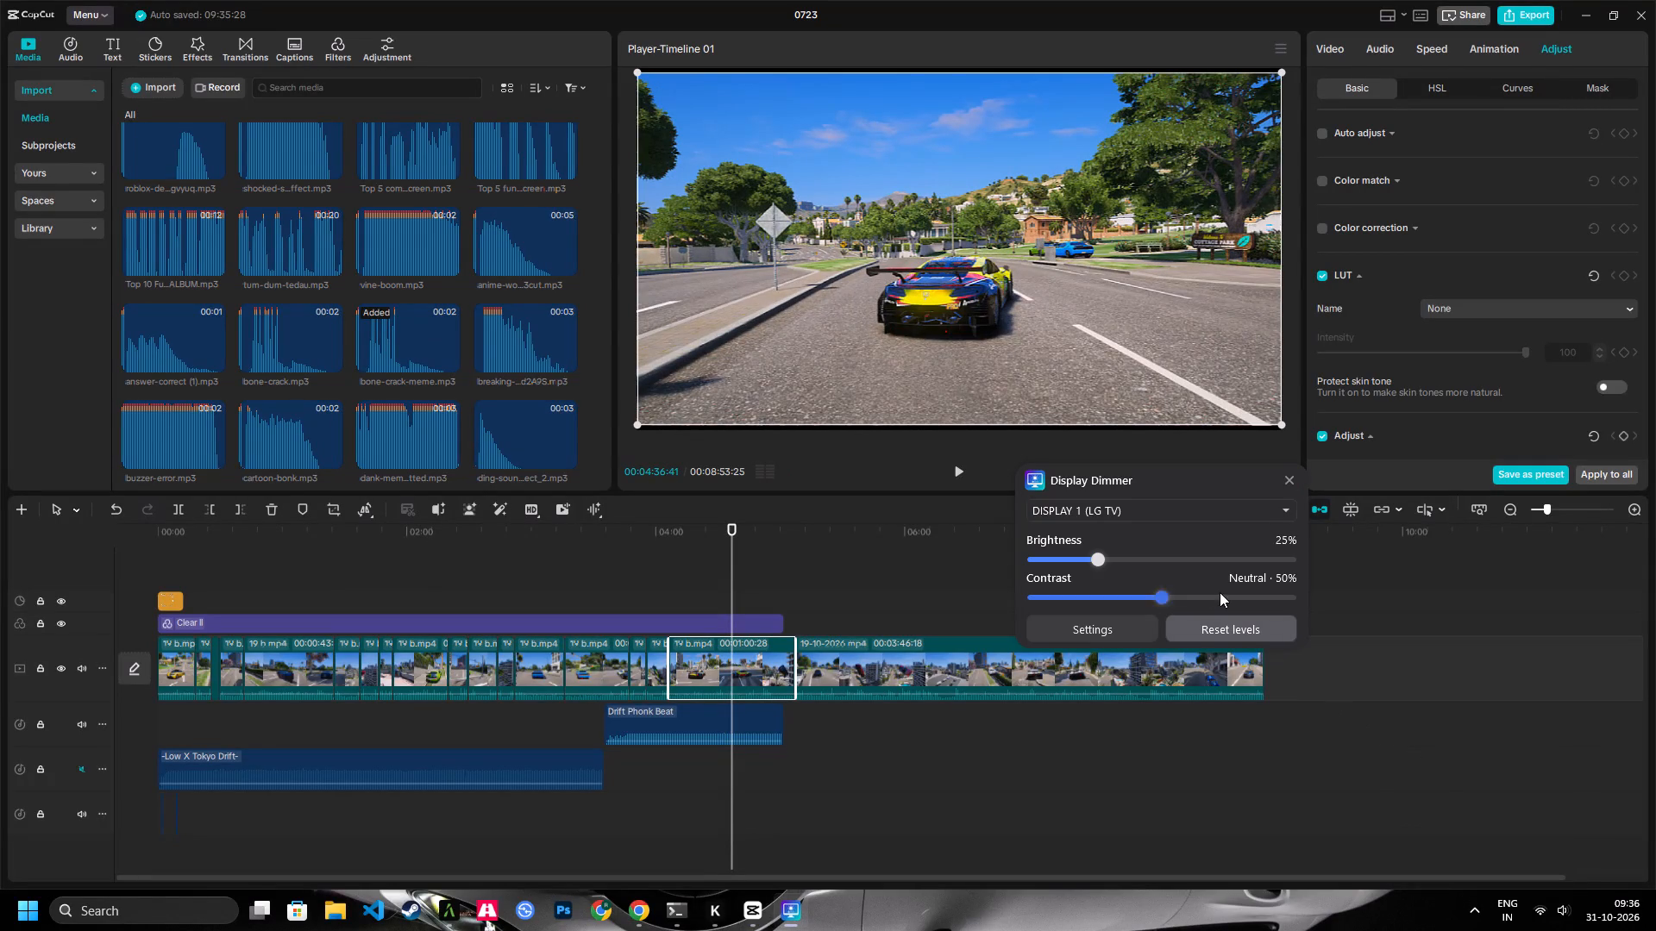
left_click(1220, 592)
left_click_drag(1077, 555, 948, 555)
left_click(1291, 471)
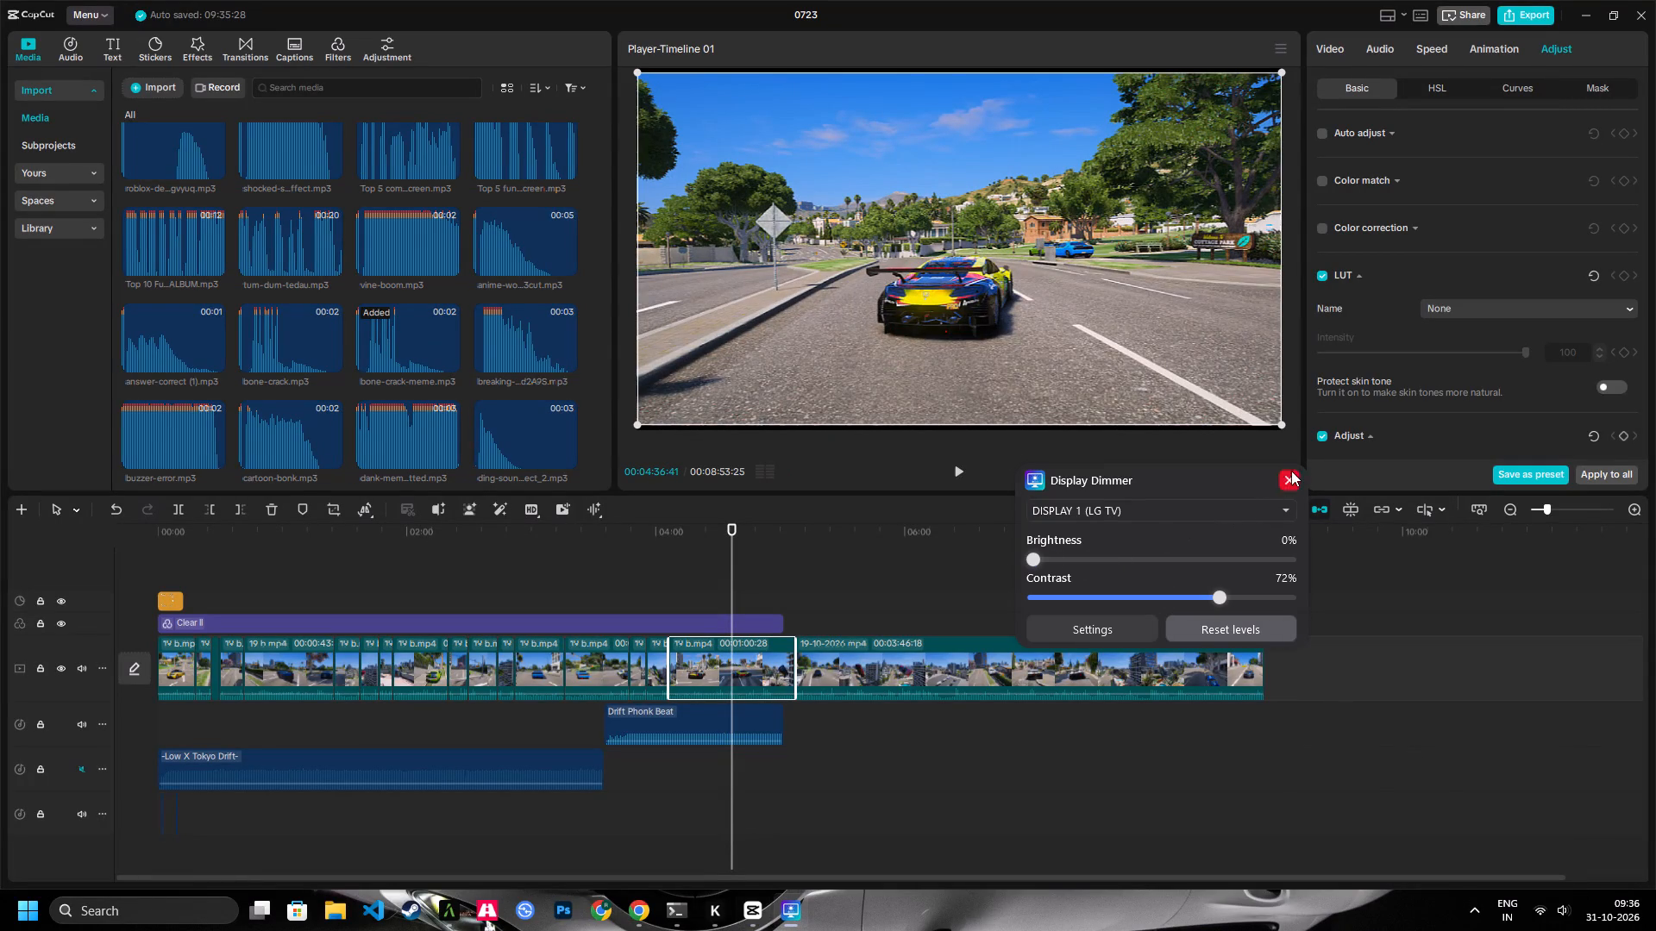
Split the yellow race car's piece at about 00:04:42, where the driver gets out in front of the parked green and blue cars.
key("space")
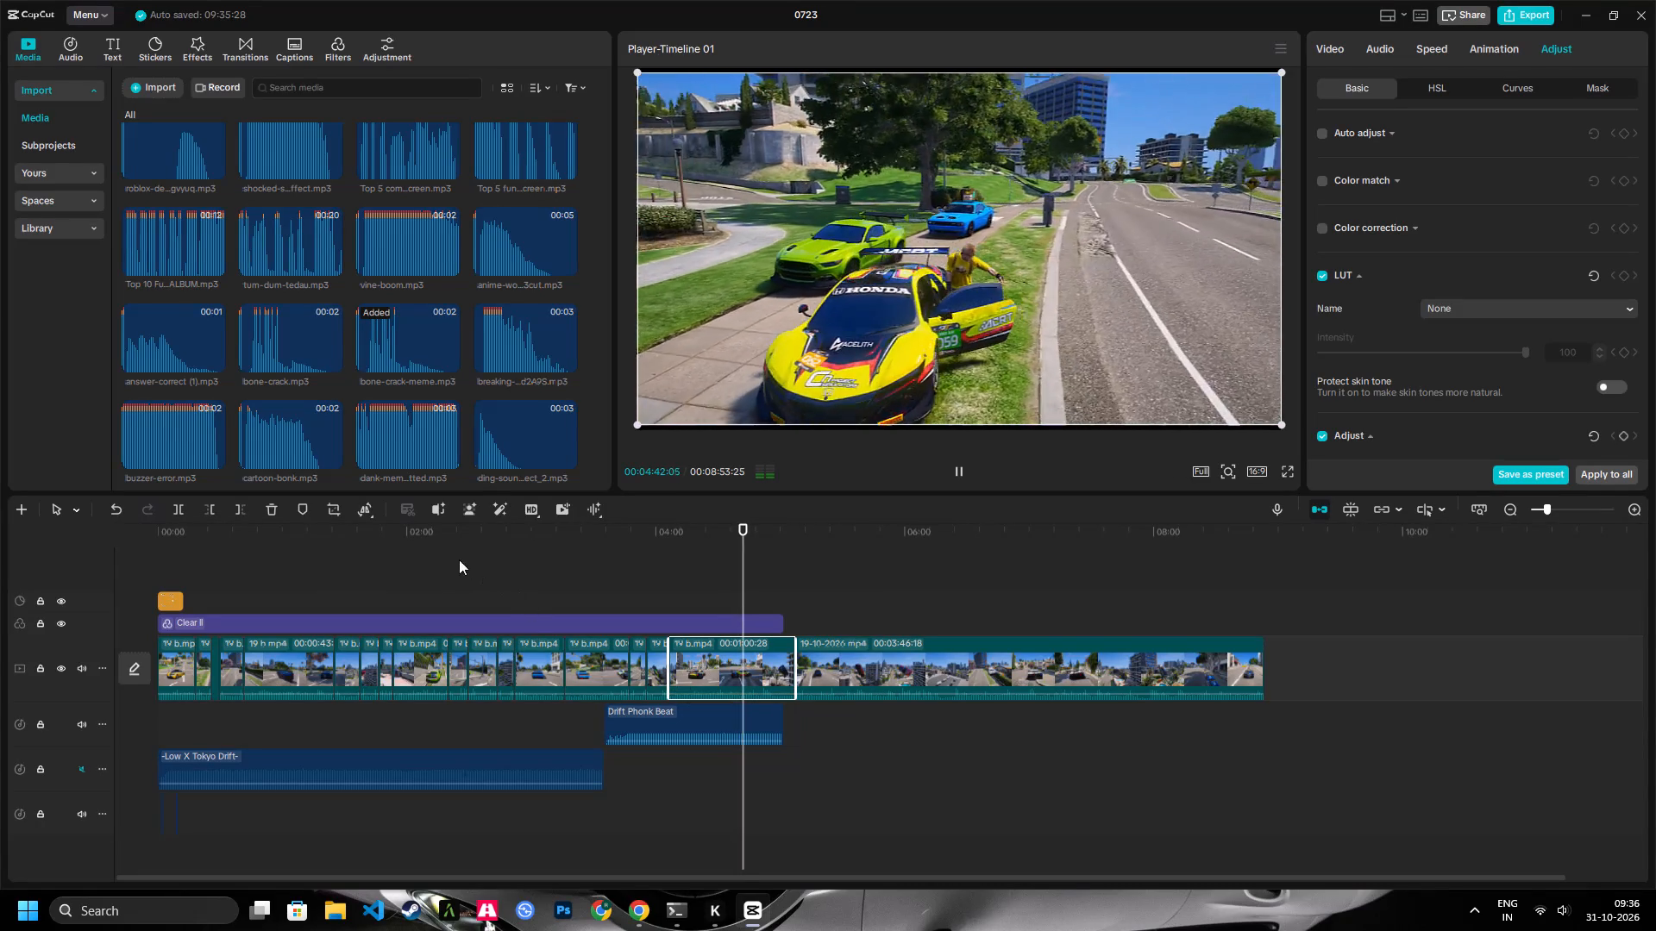
key("space")
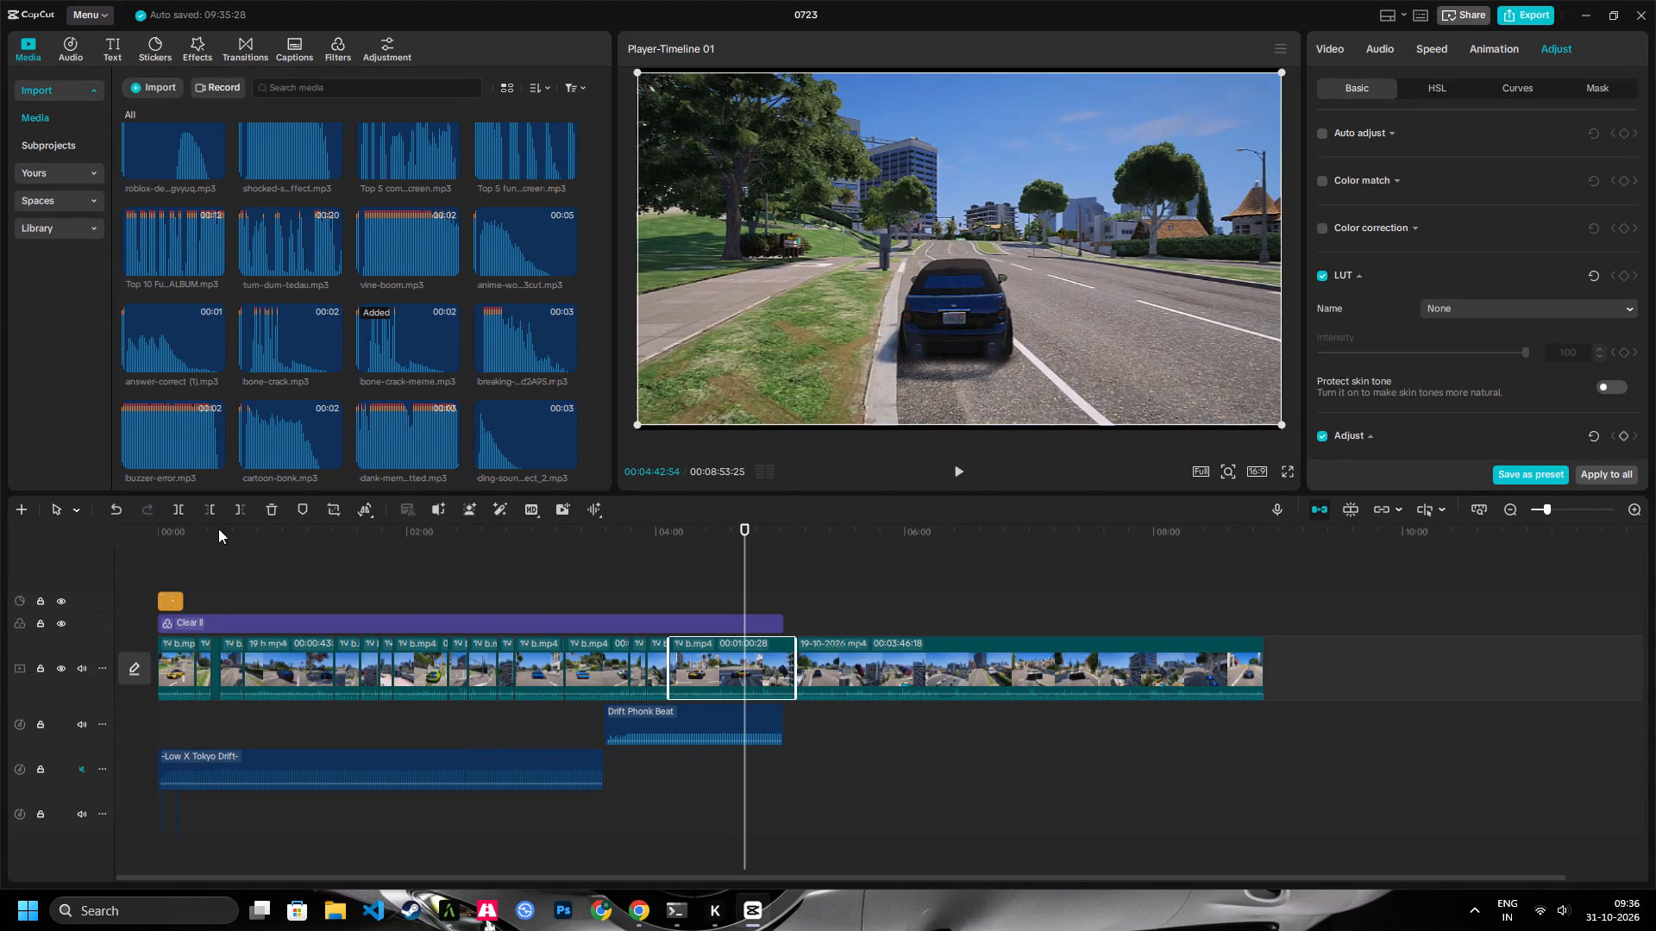
key("Left")
key("Left")
key("Left")
key("Left")
key("Left")
key("Left")
key("Left")
key("Left")
key("Left")
key("Left")
key("Left")
key("Left")
key("Left")
key("Left")
key("Left")
key("Left")
key("Left")
key("Left")
key("Left")
key("Left")
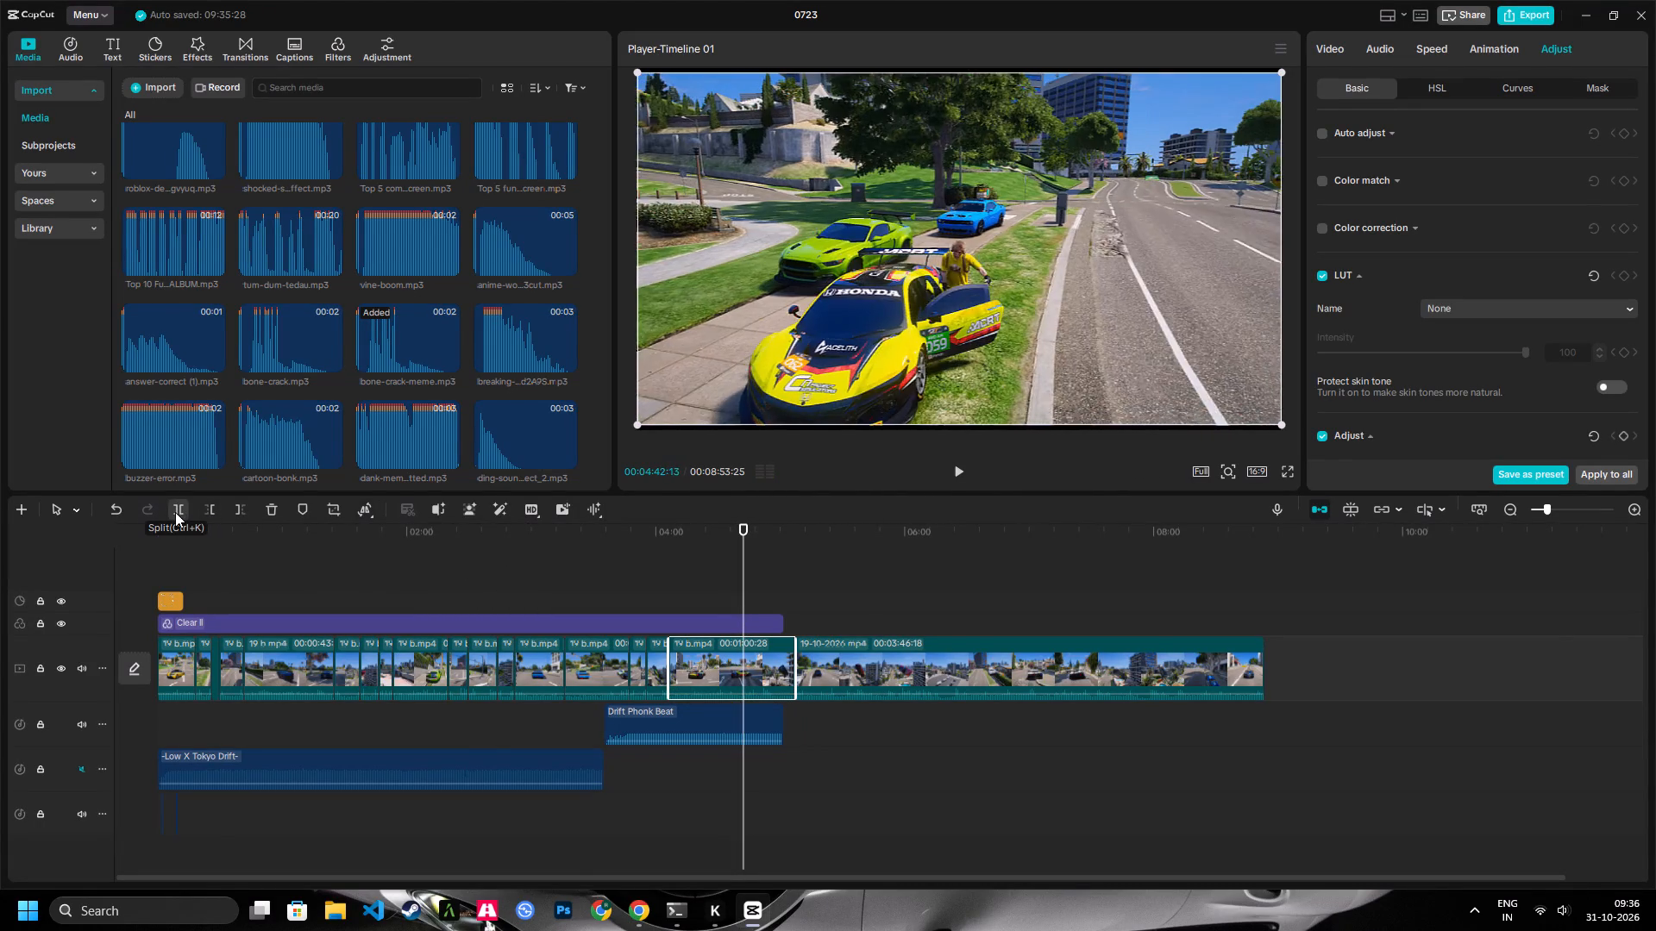
left_click(175, 512)
Trim about 4 seconds off the start of the dark car's piece following the 00:04:42 cut.
key("space")
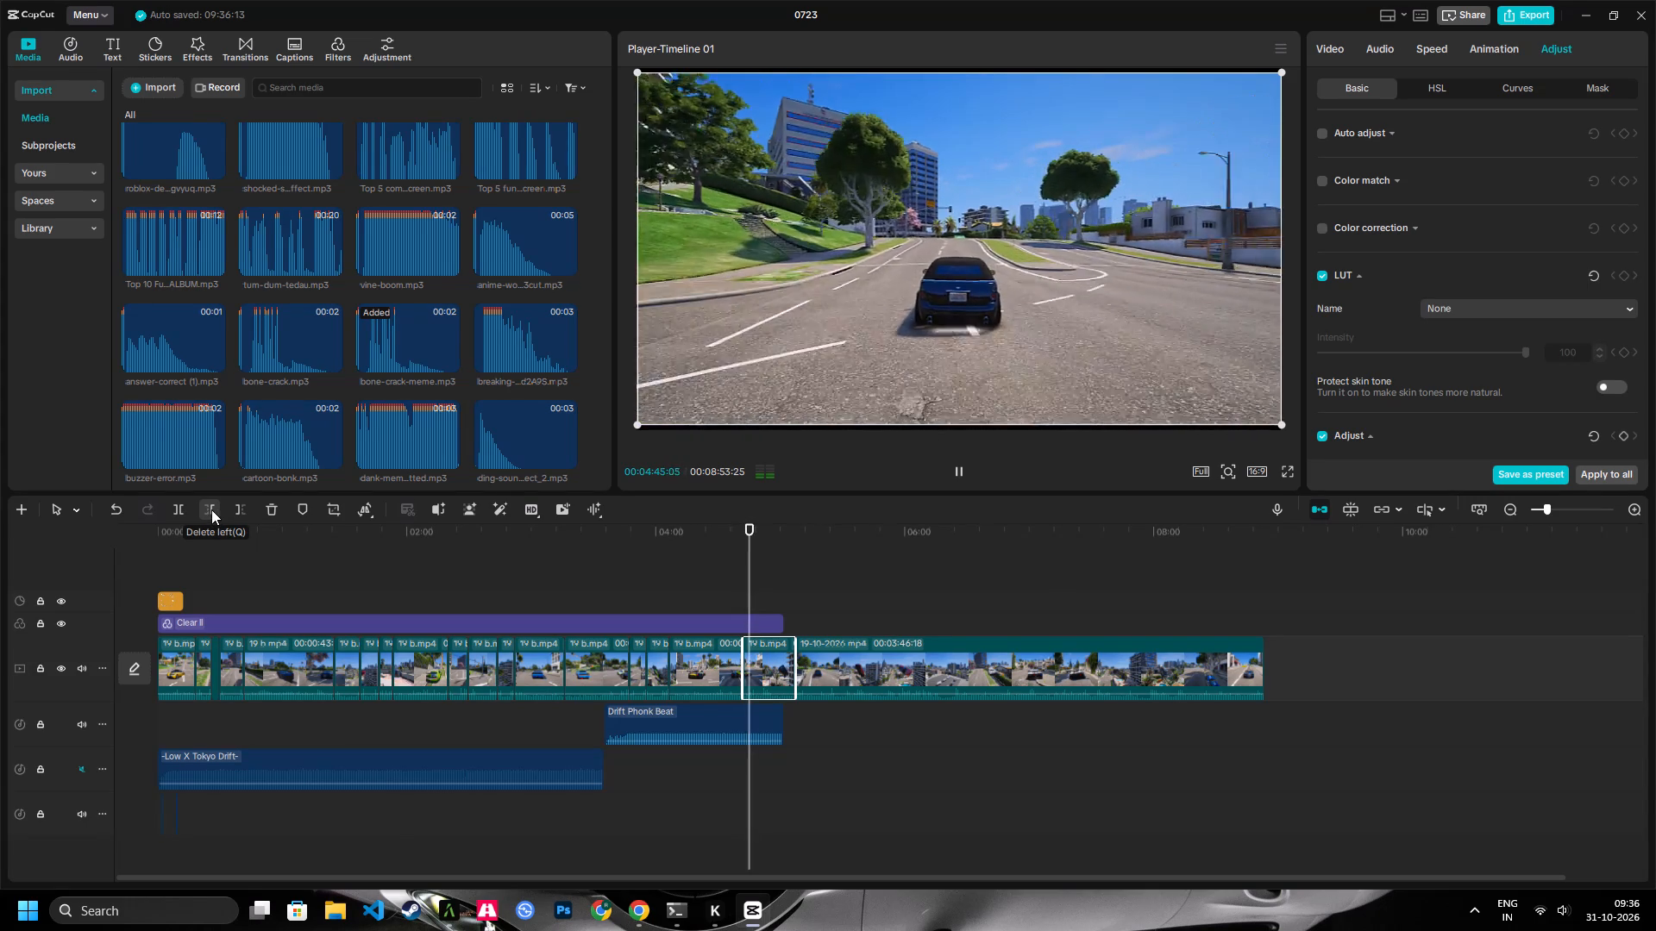
left_click(211, 509)
Trim about 11.7 seconds off the end of the dark car's piece, back to 00:04:51:21, after its crash.
key("space")
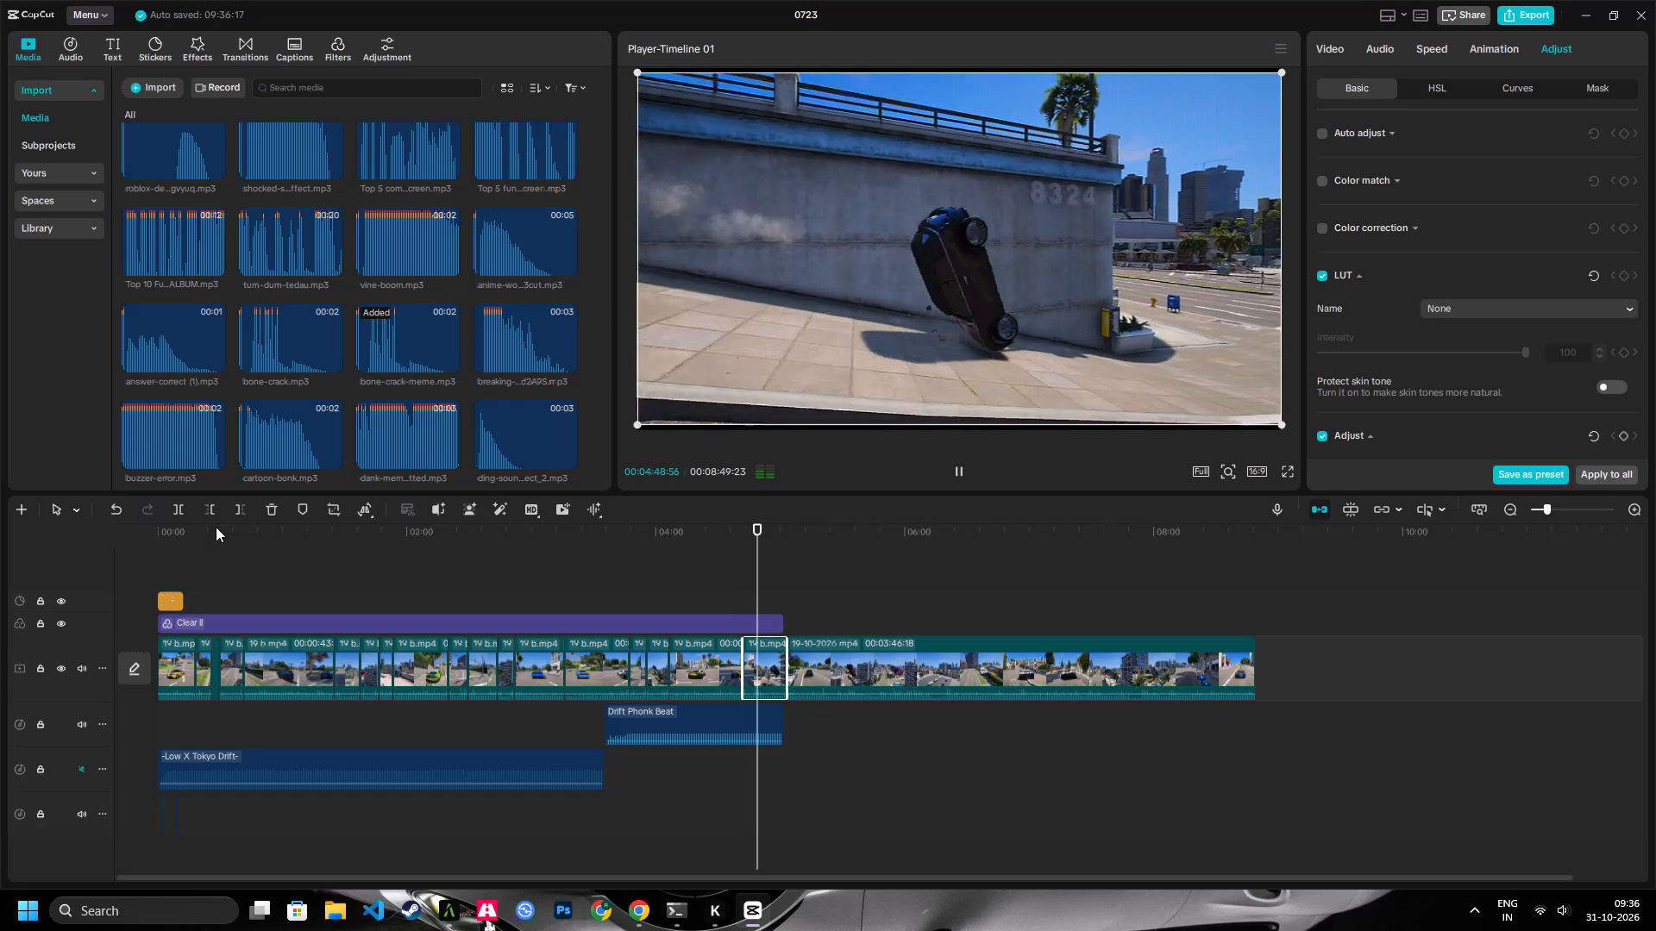
key("space")
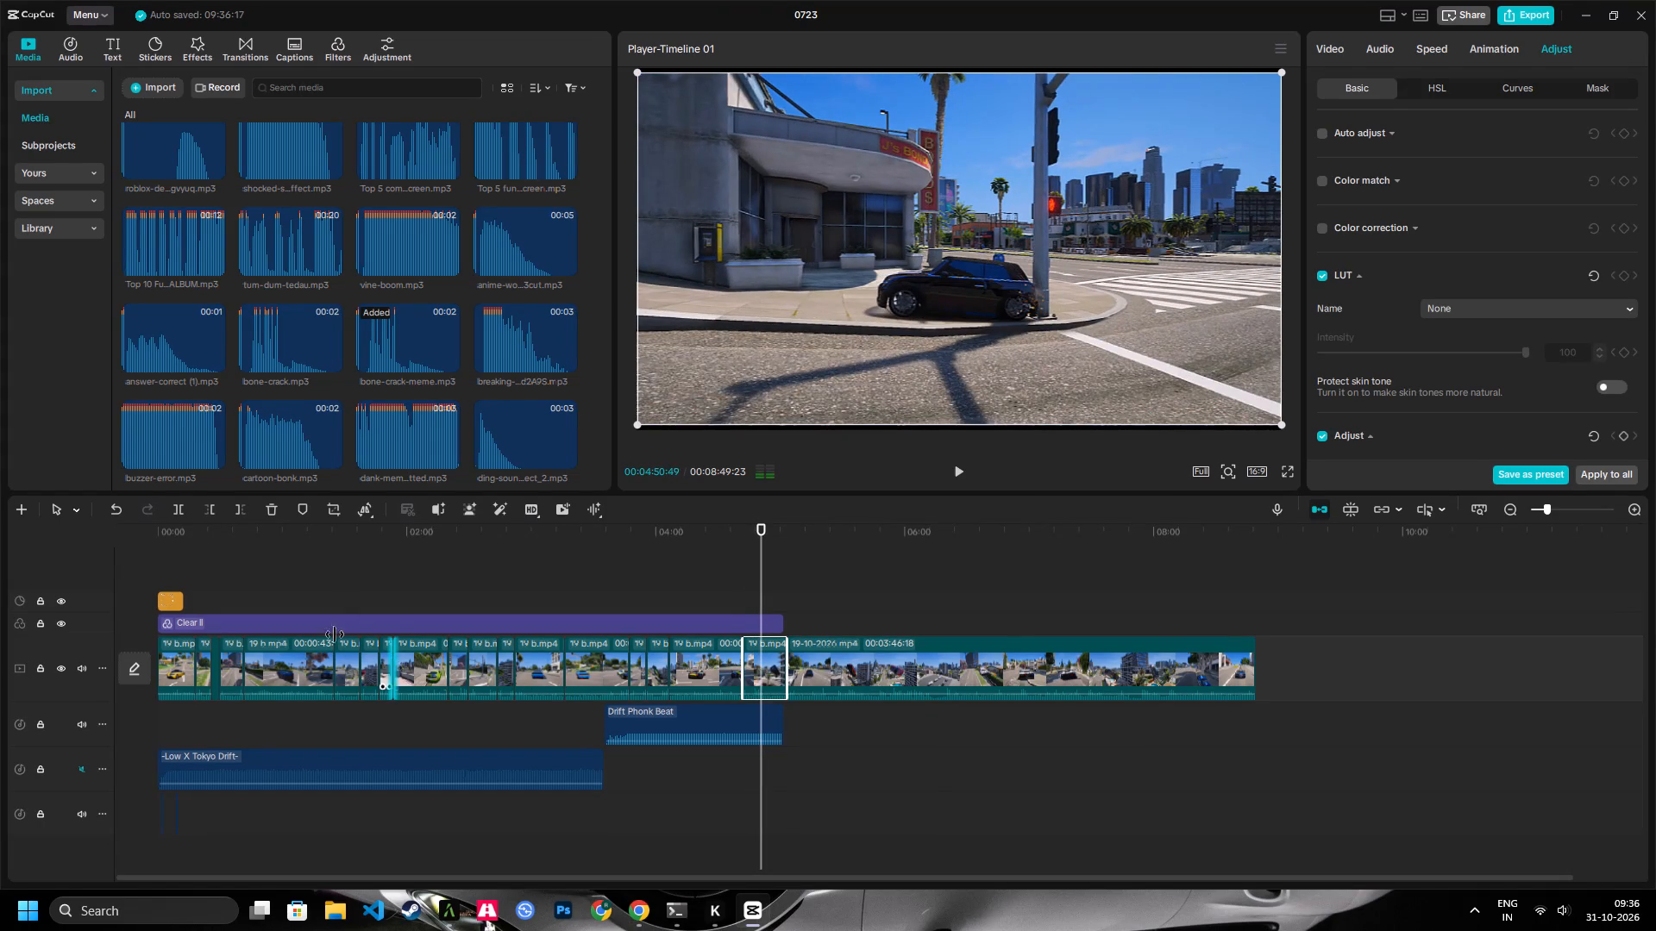
key("space")
key("space")
key("space")
key("space")
left_click(231, 504)
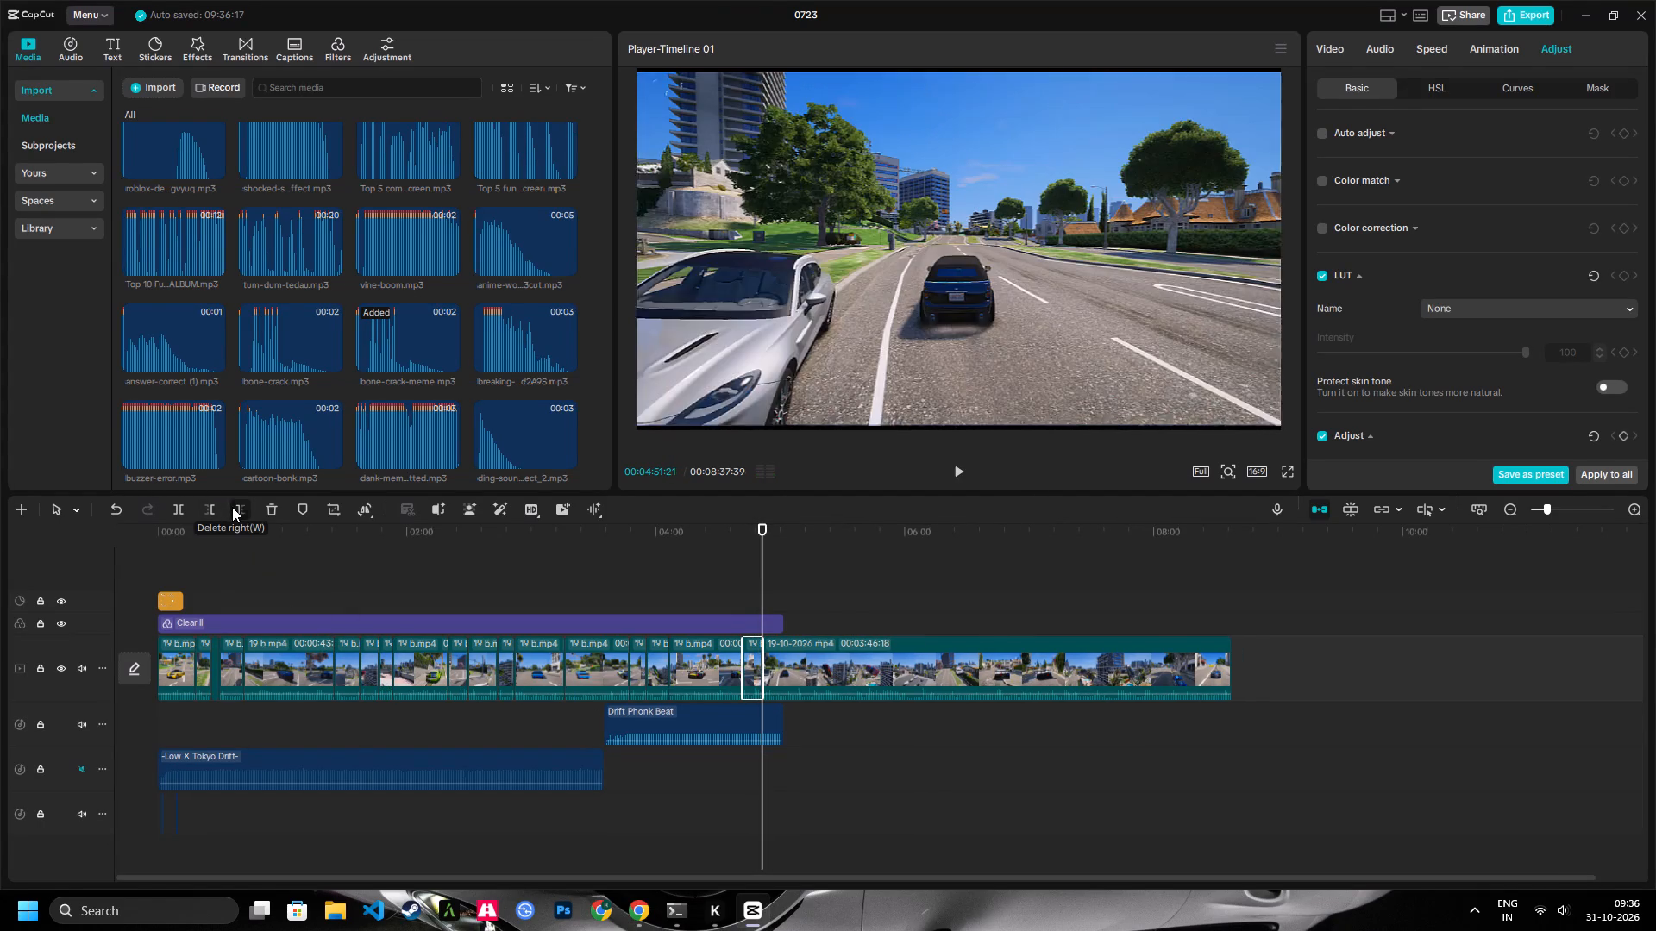
Trim about 4 seconds off the start of the long footage piece following the 00:04:51:21 cut, before the dark SUV's next run.
key("space")
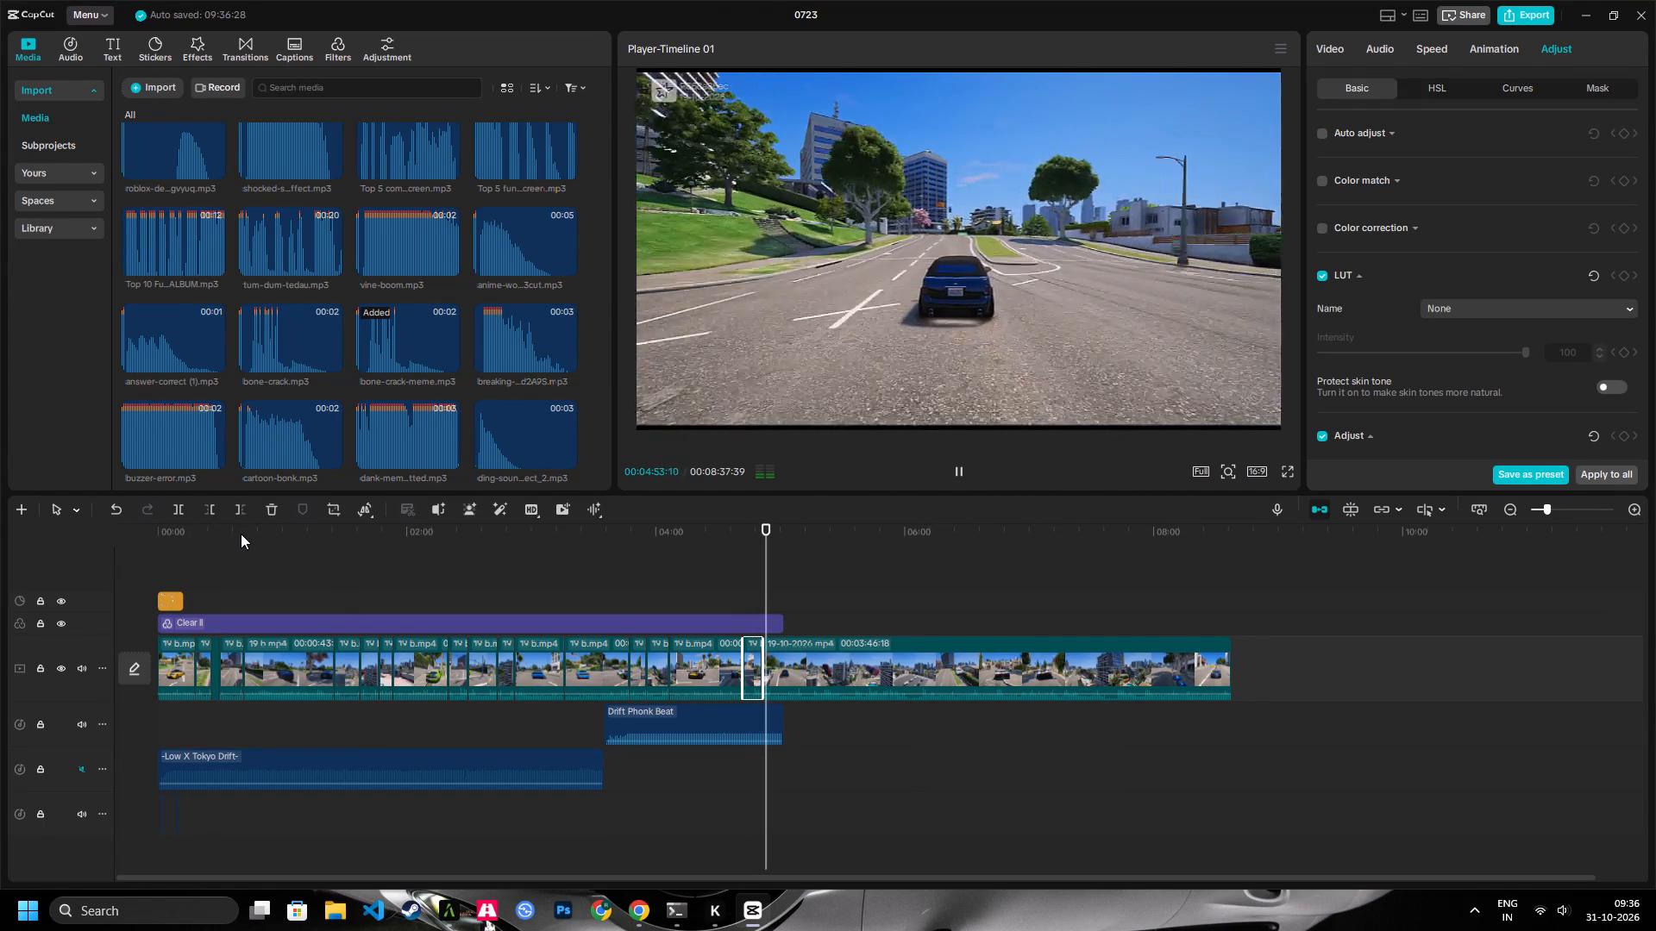
left_click(858, 674)
key("space")
key("space")
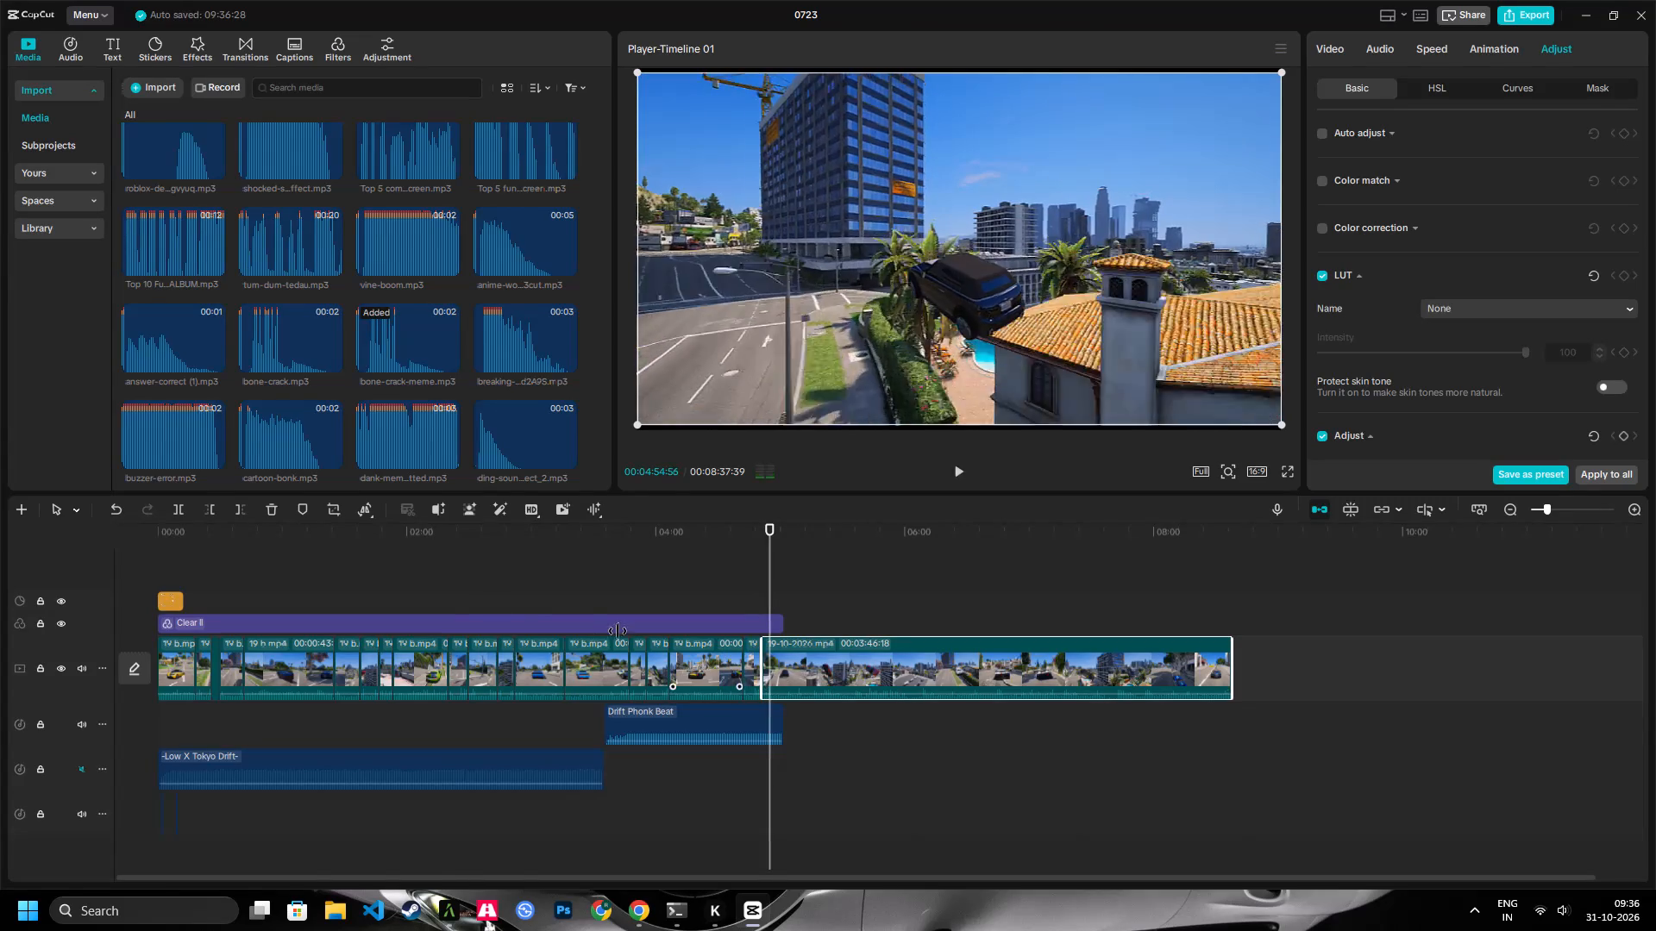
key("space")
left_click(216, 505)
Split the footage at 00:05:02:02, ending the dark SUV's run, and trim about 2.3 seconds off the start of the red car's piece.
key("space")
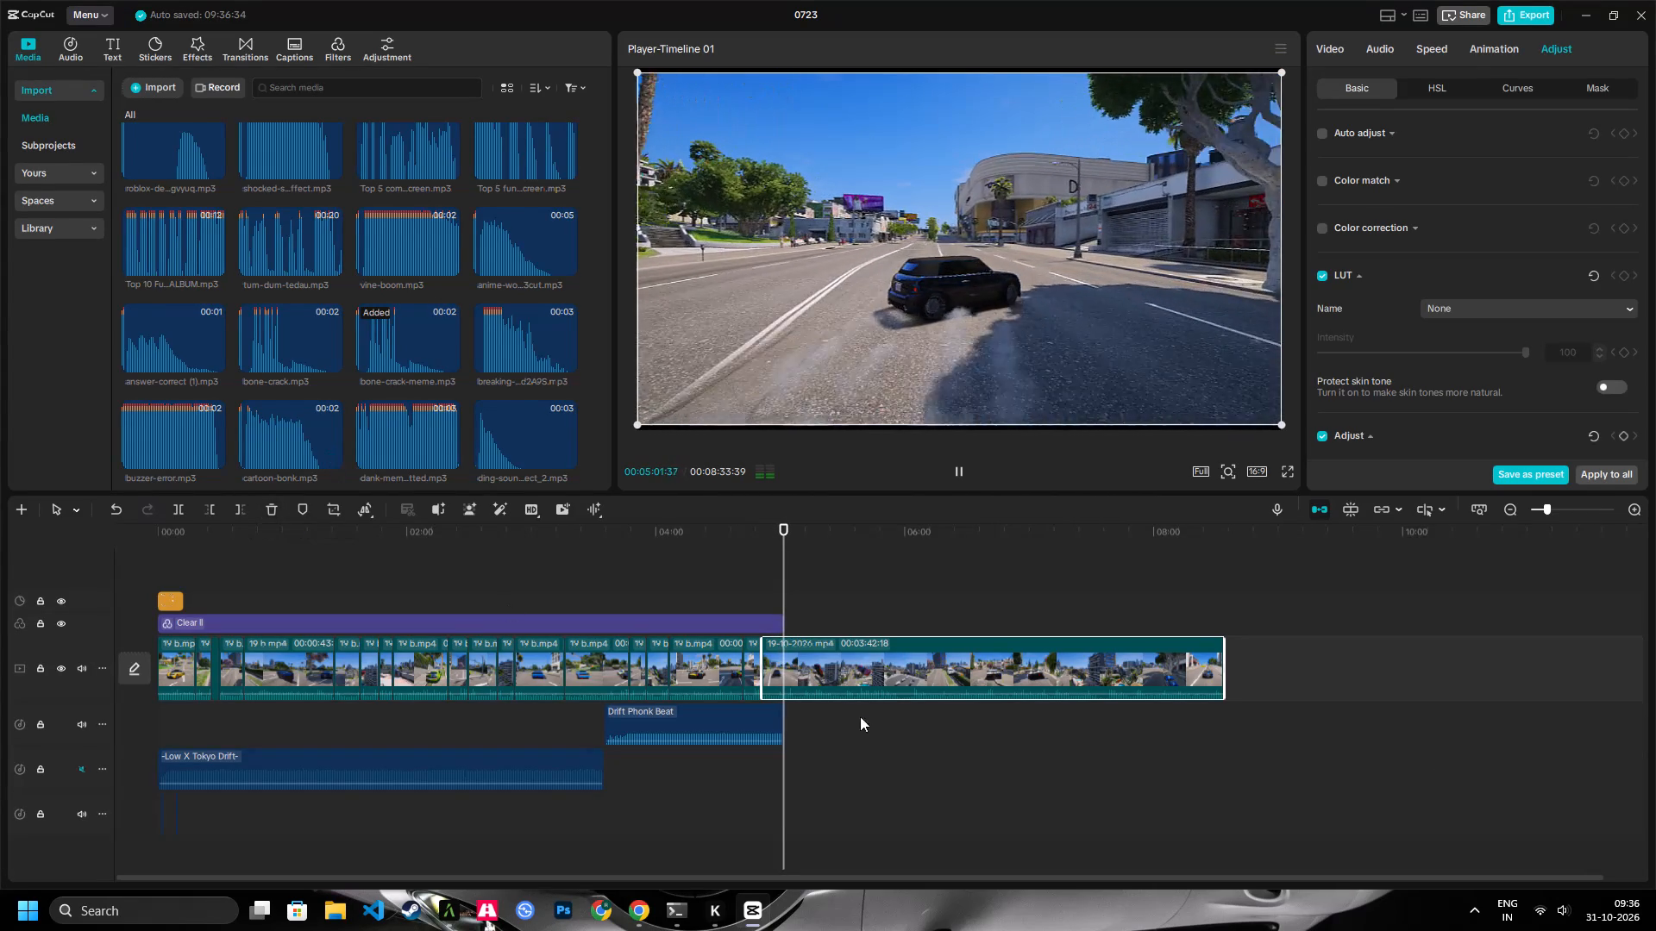
key("space")
left_click(183, 509)
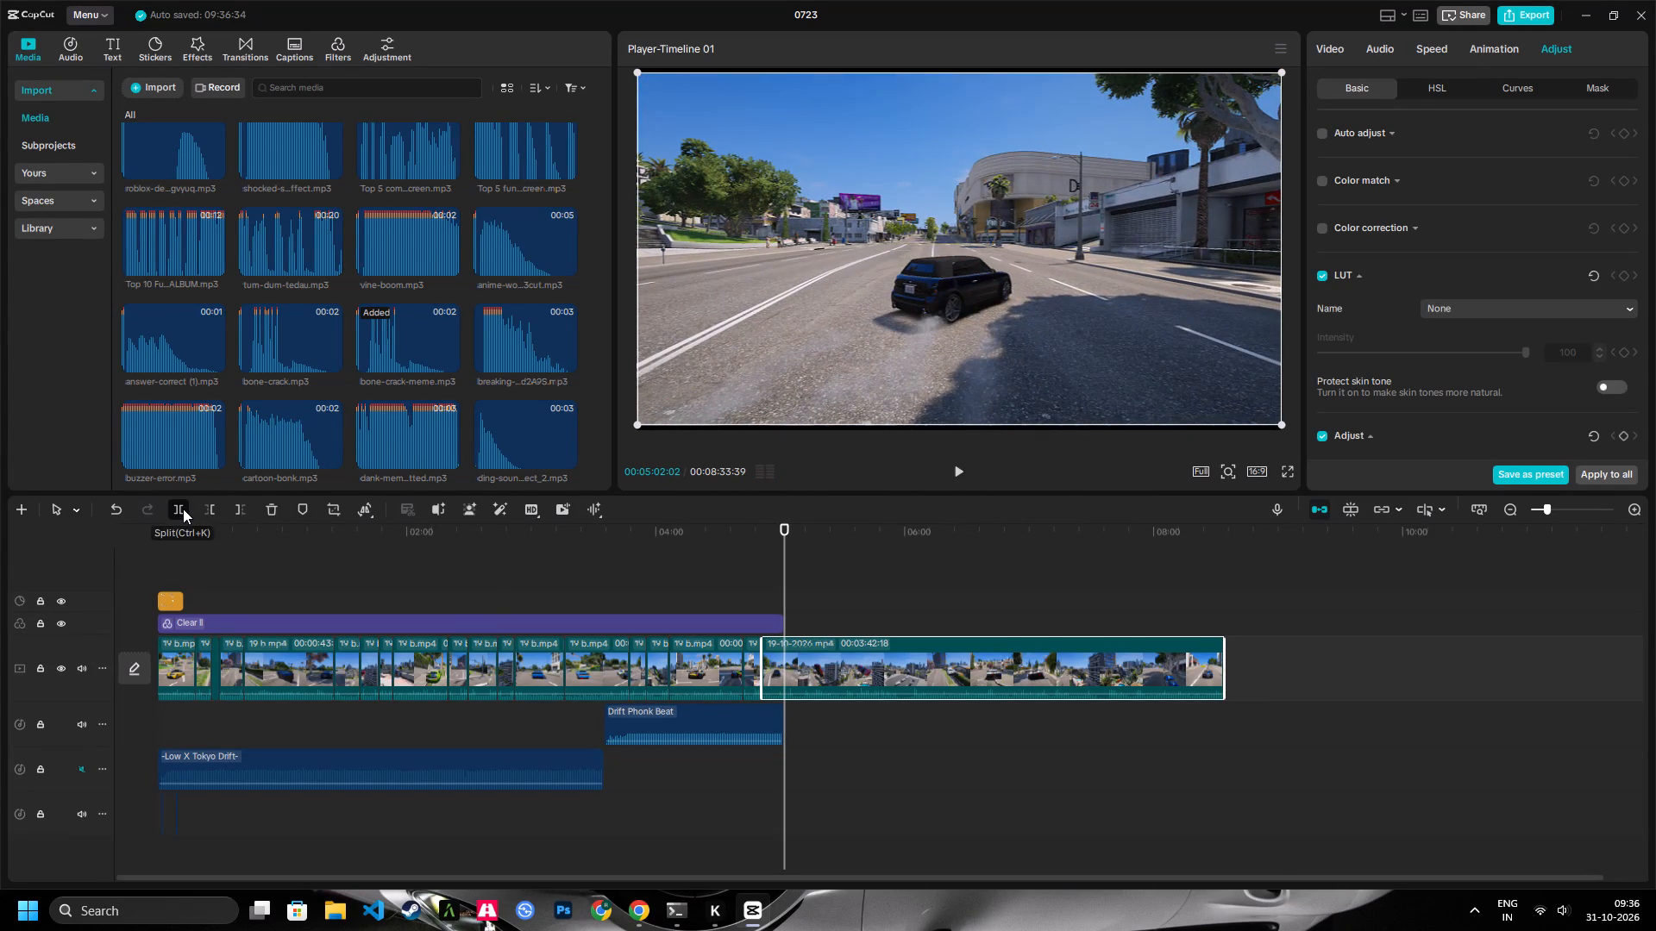
key("space")
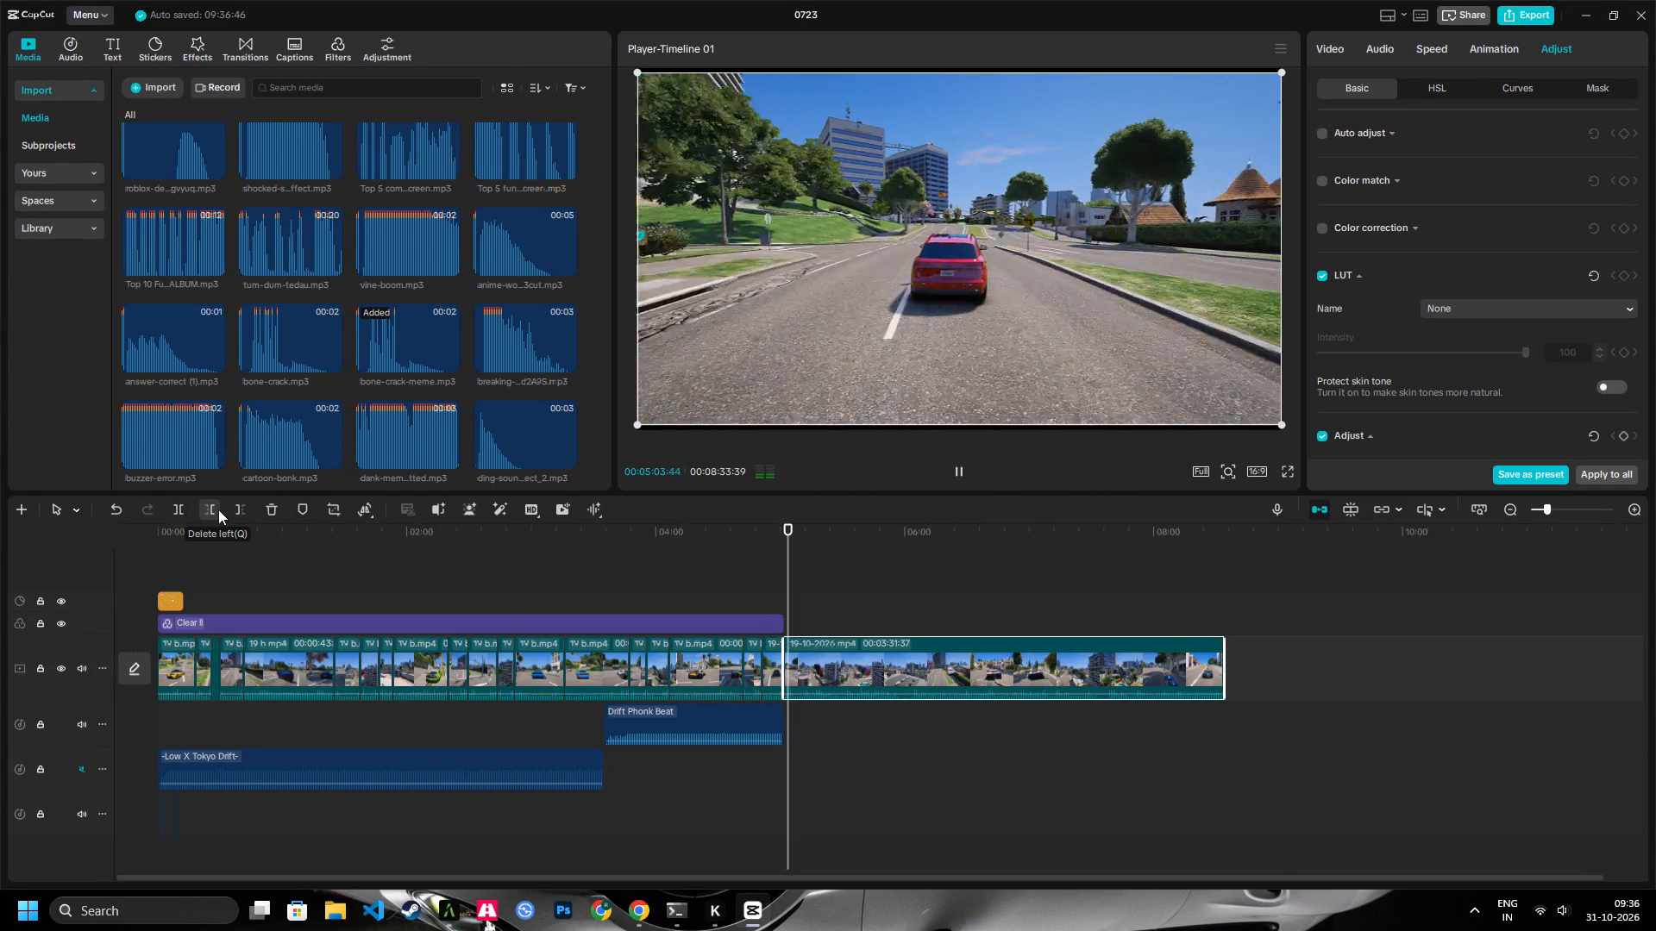
left_click(218, 509)
Split at 00:05:11:16, with the red car on the rooftop, and trim about 2.6 seconds off the start of the following piece.
key("space")
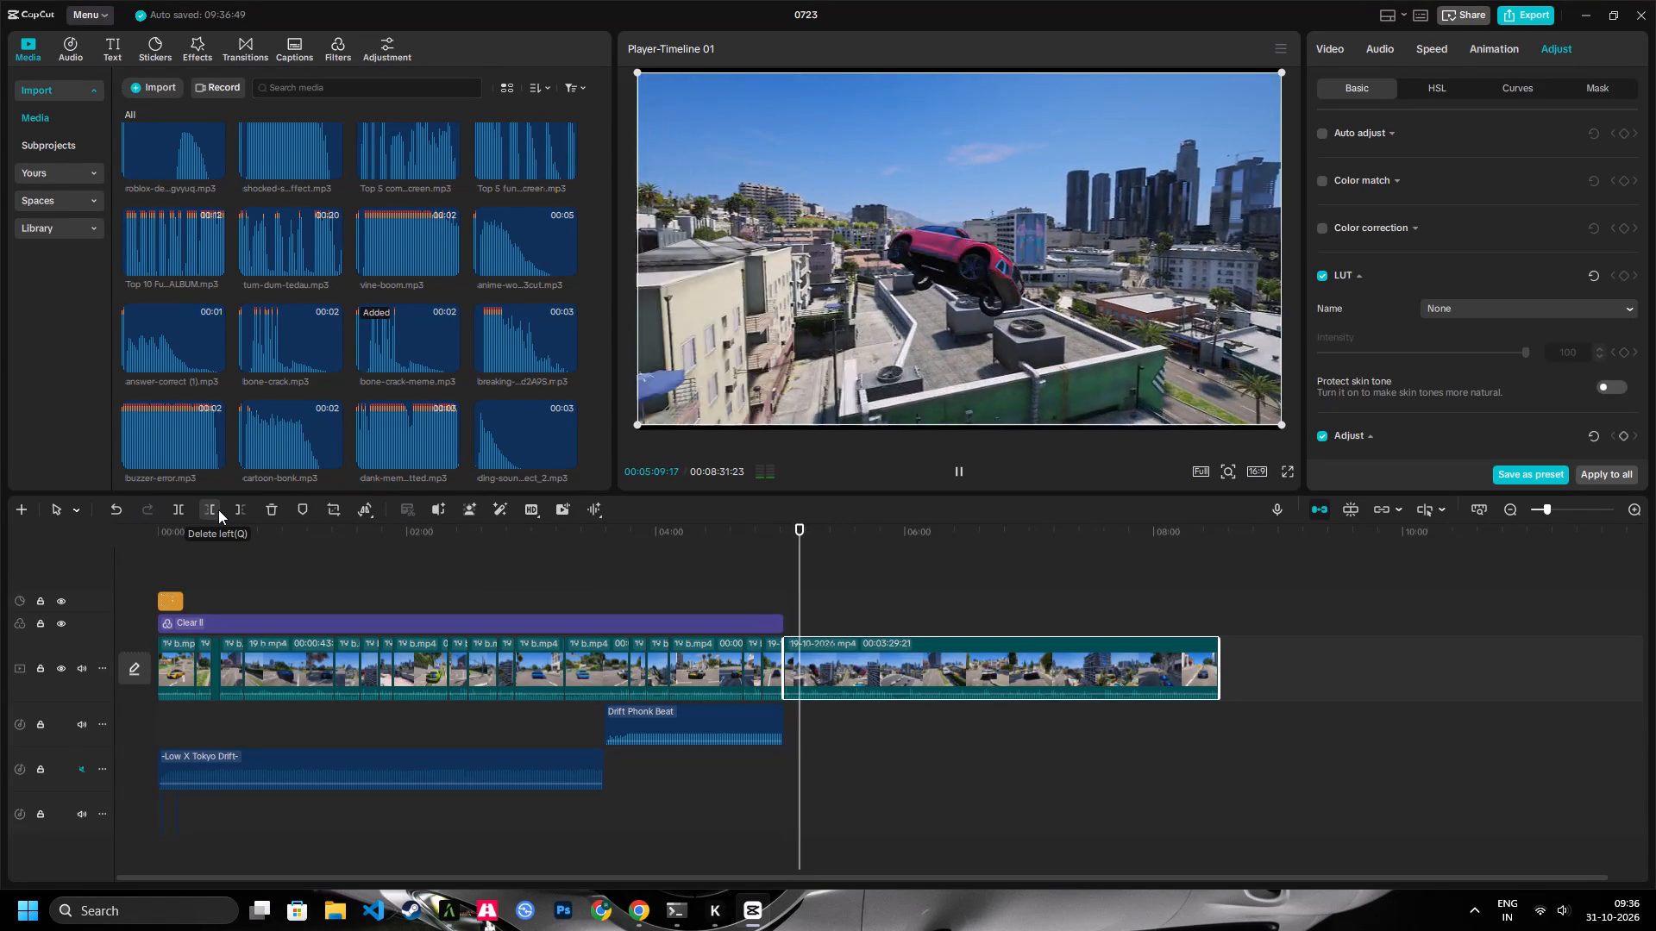
key("space")
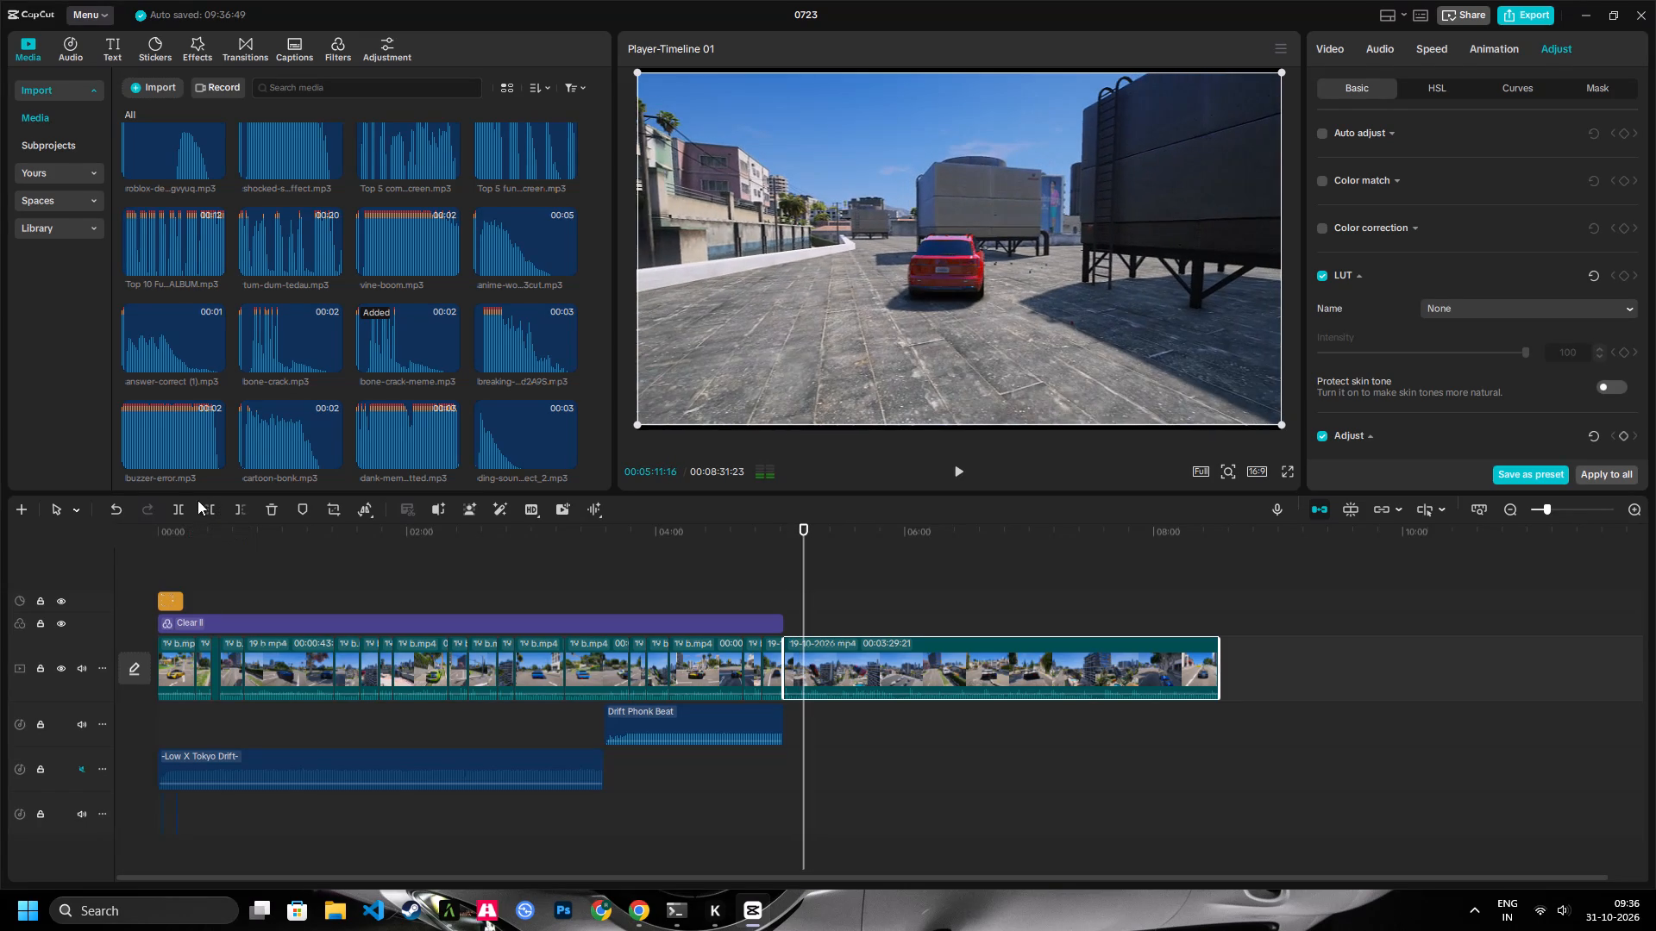
left_click(172, 508)
key("space")
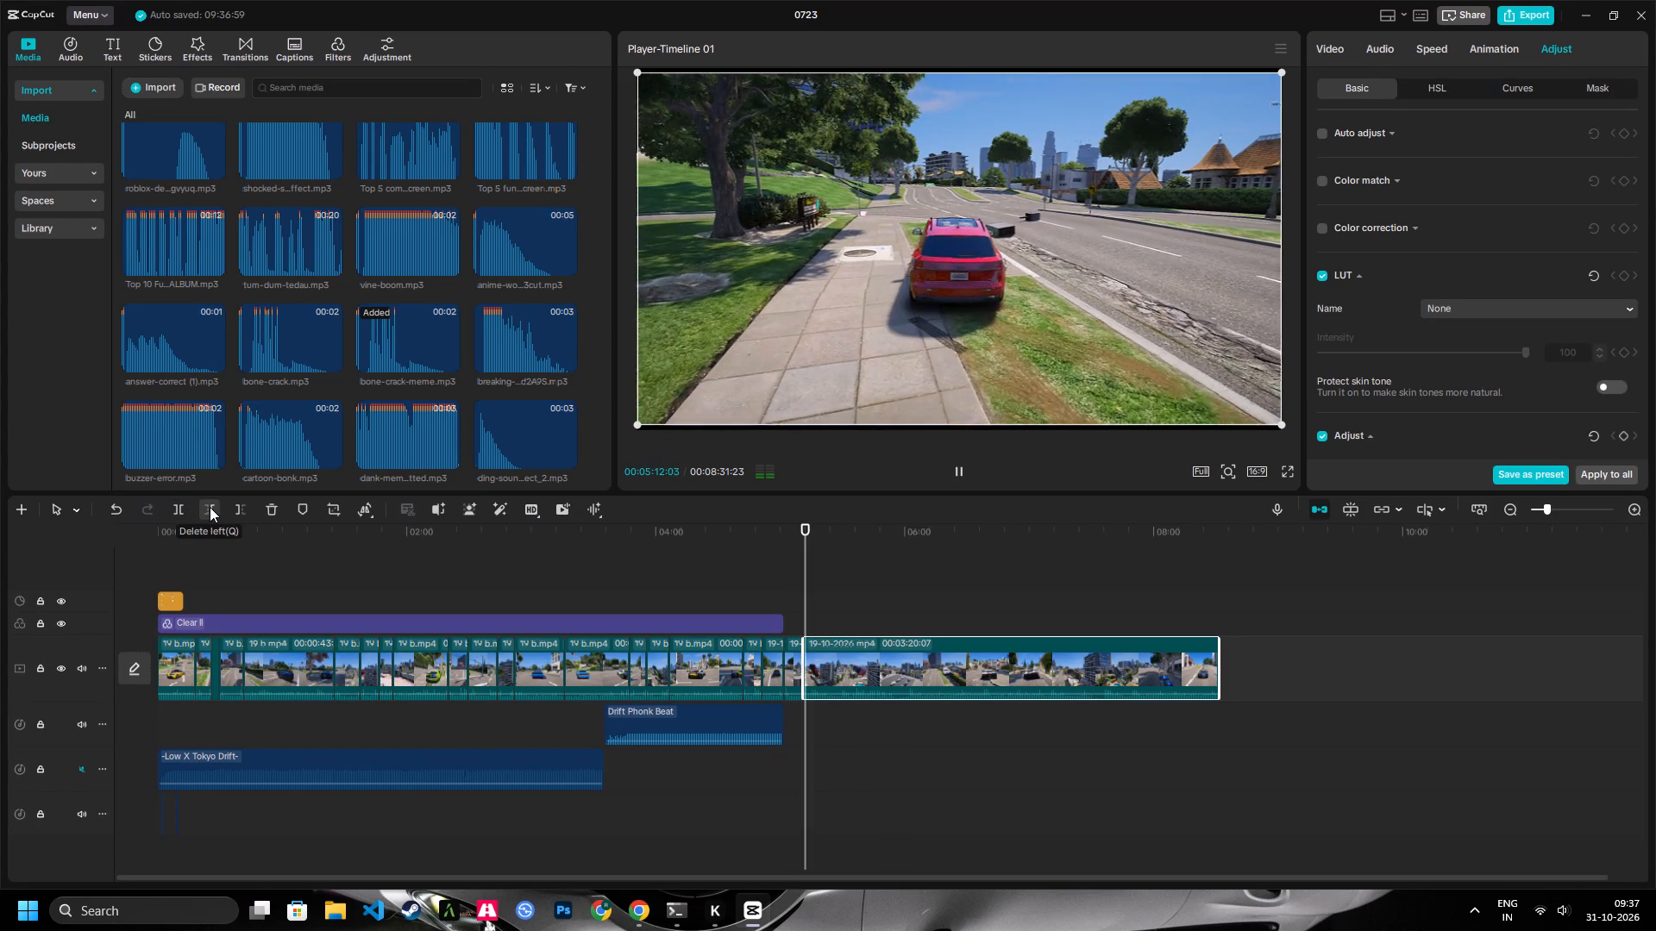
left_click(210, 507)
Split at about 00:05:16, after the red car hits the traffic light, and trim about 2.6 seconds off the following piece's start.
key("space")
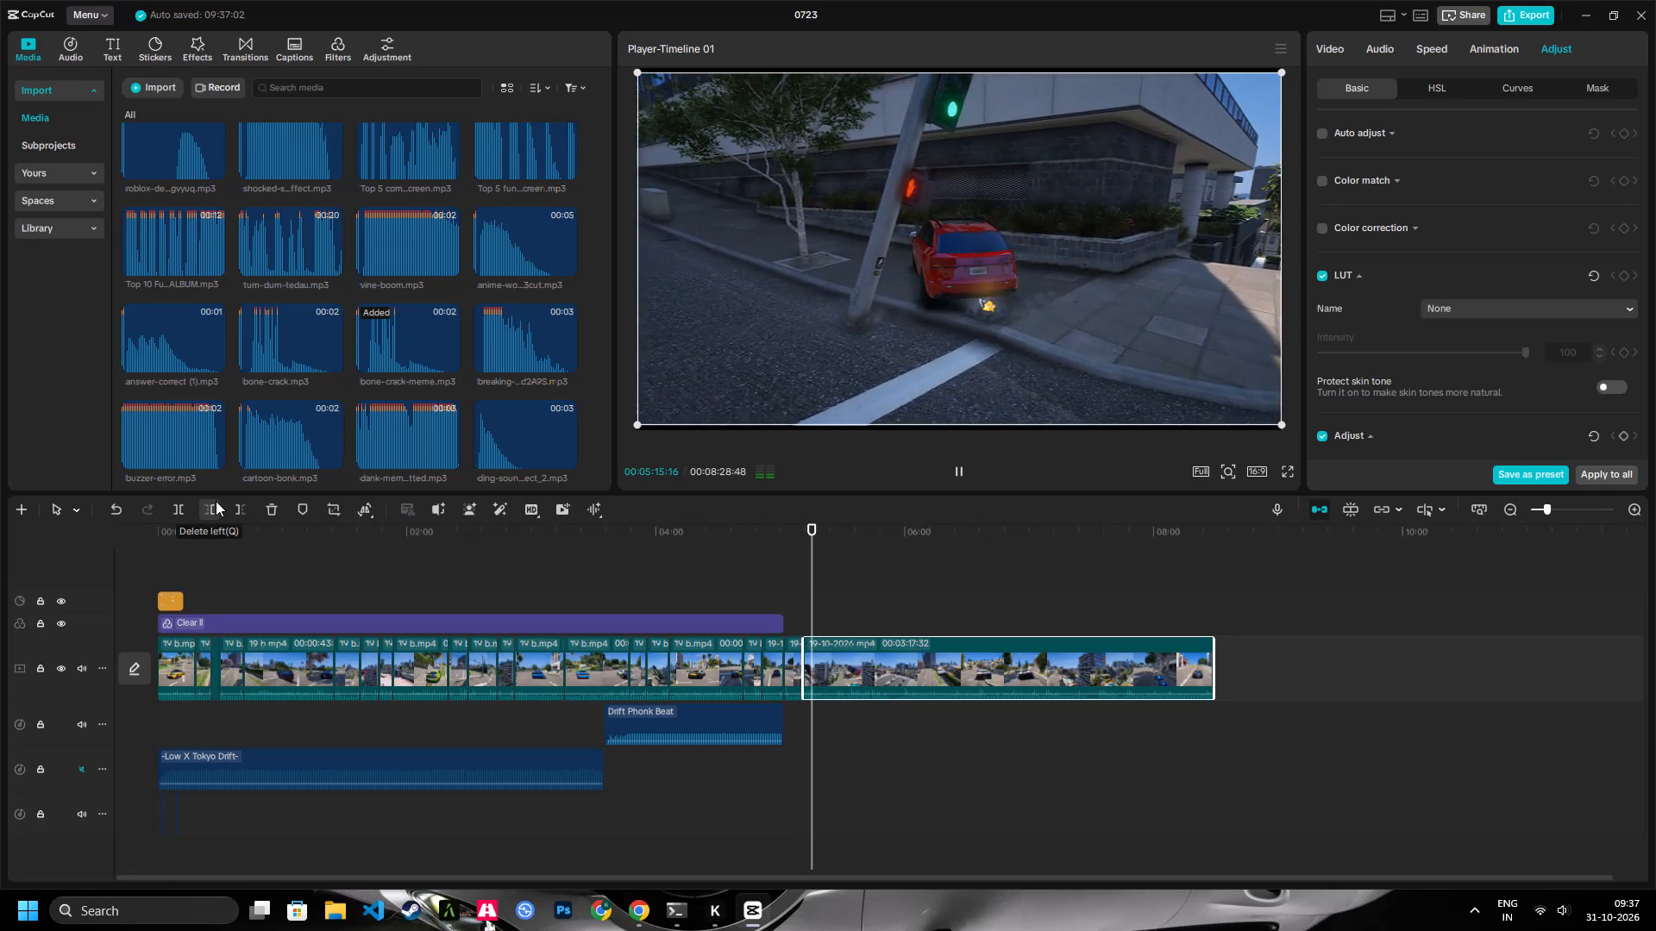
key("space")
key("space")
left_click(176, 509)
key("space")
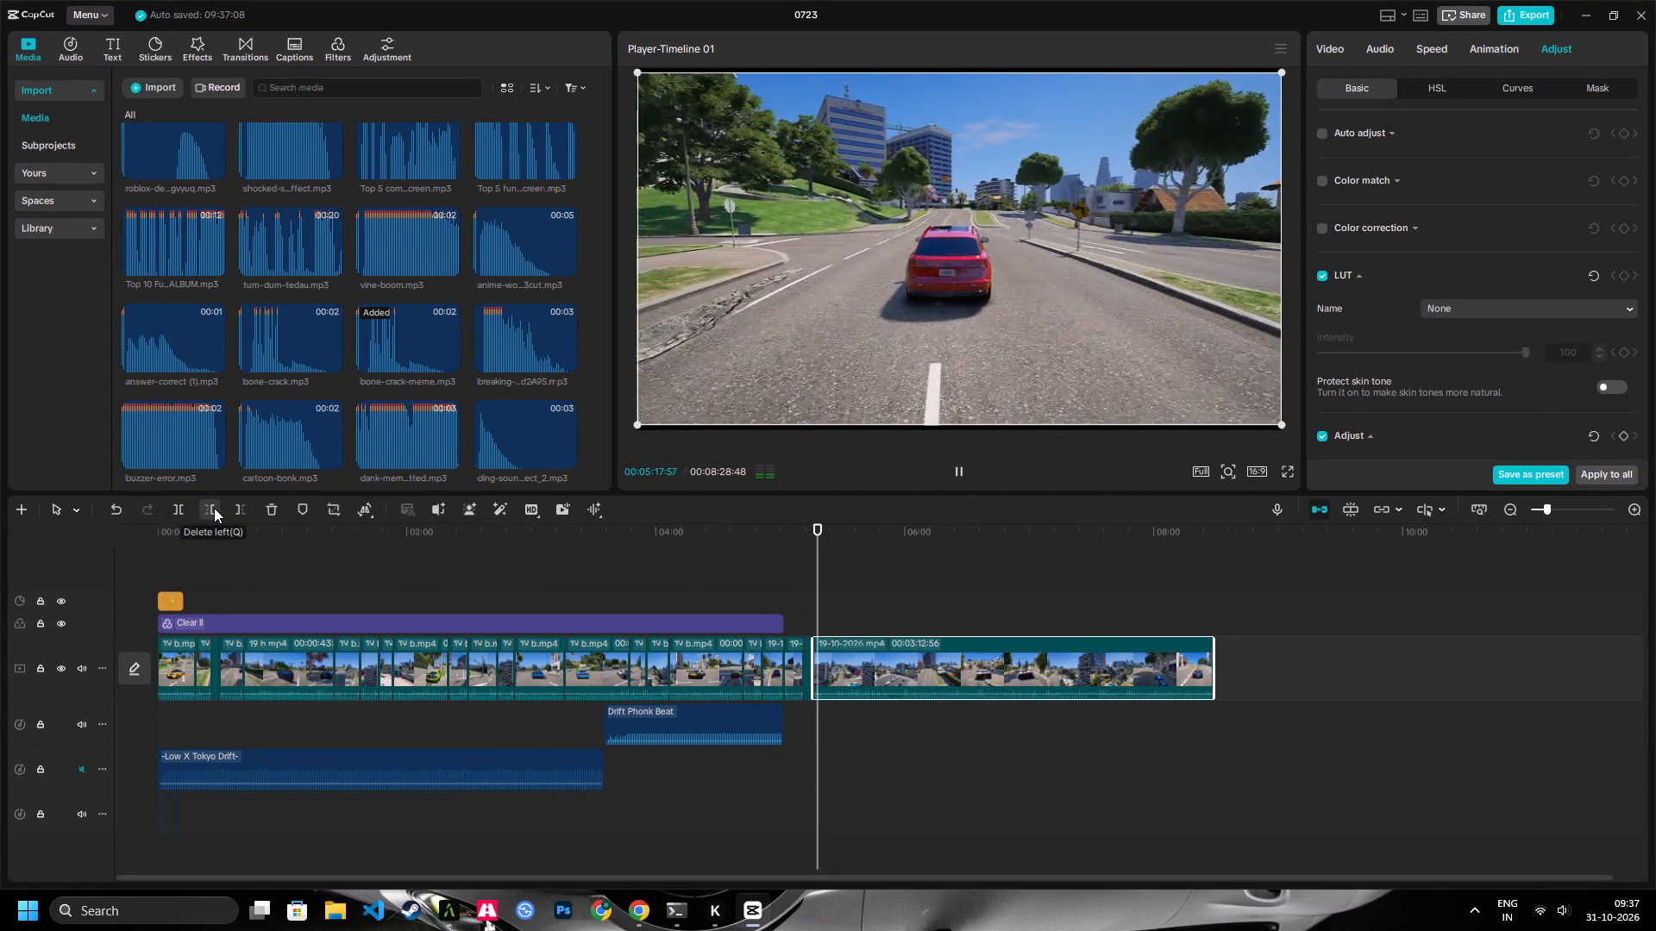
left_click(214, 507)
Split at 00:05:27:17, with the red car overturned, and trim about 1.9 seconds off the start of the silver car's piece.
key("space")
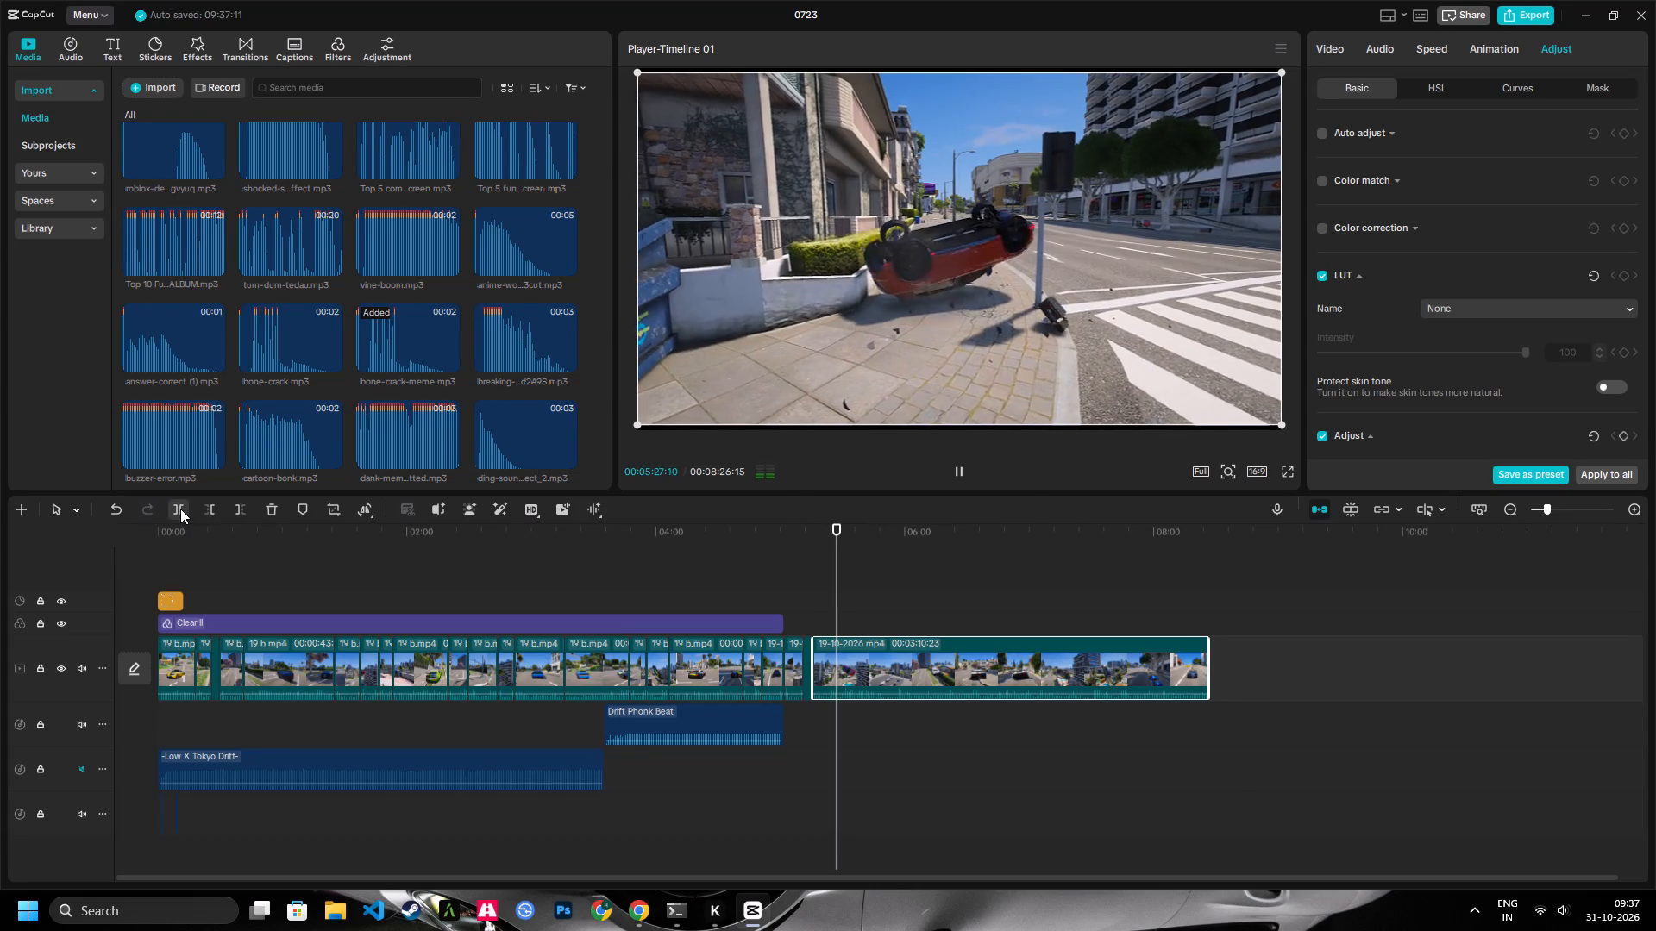
key("space")
key("Left")
key("Left")
key("Left")
key("Left")
key("Left")
key("Left")
key("Left")
key("Left")
key("Left")
key("Left")
key("Left")
key("Left")
key("Left")
key("Left")
key("Left")
key("Left")
key("Left")
key("Left")
key("Left")
key("Left")
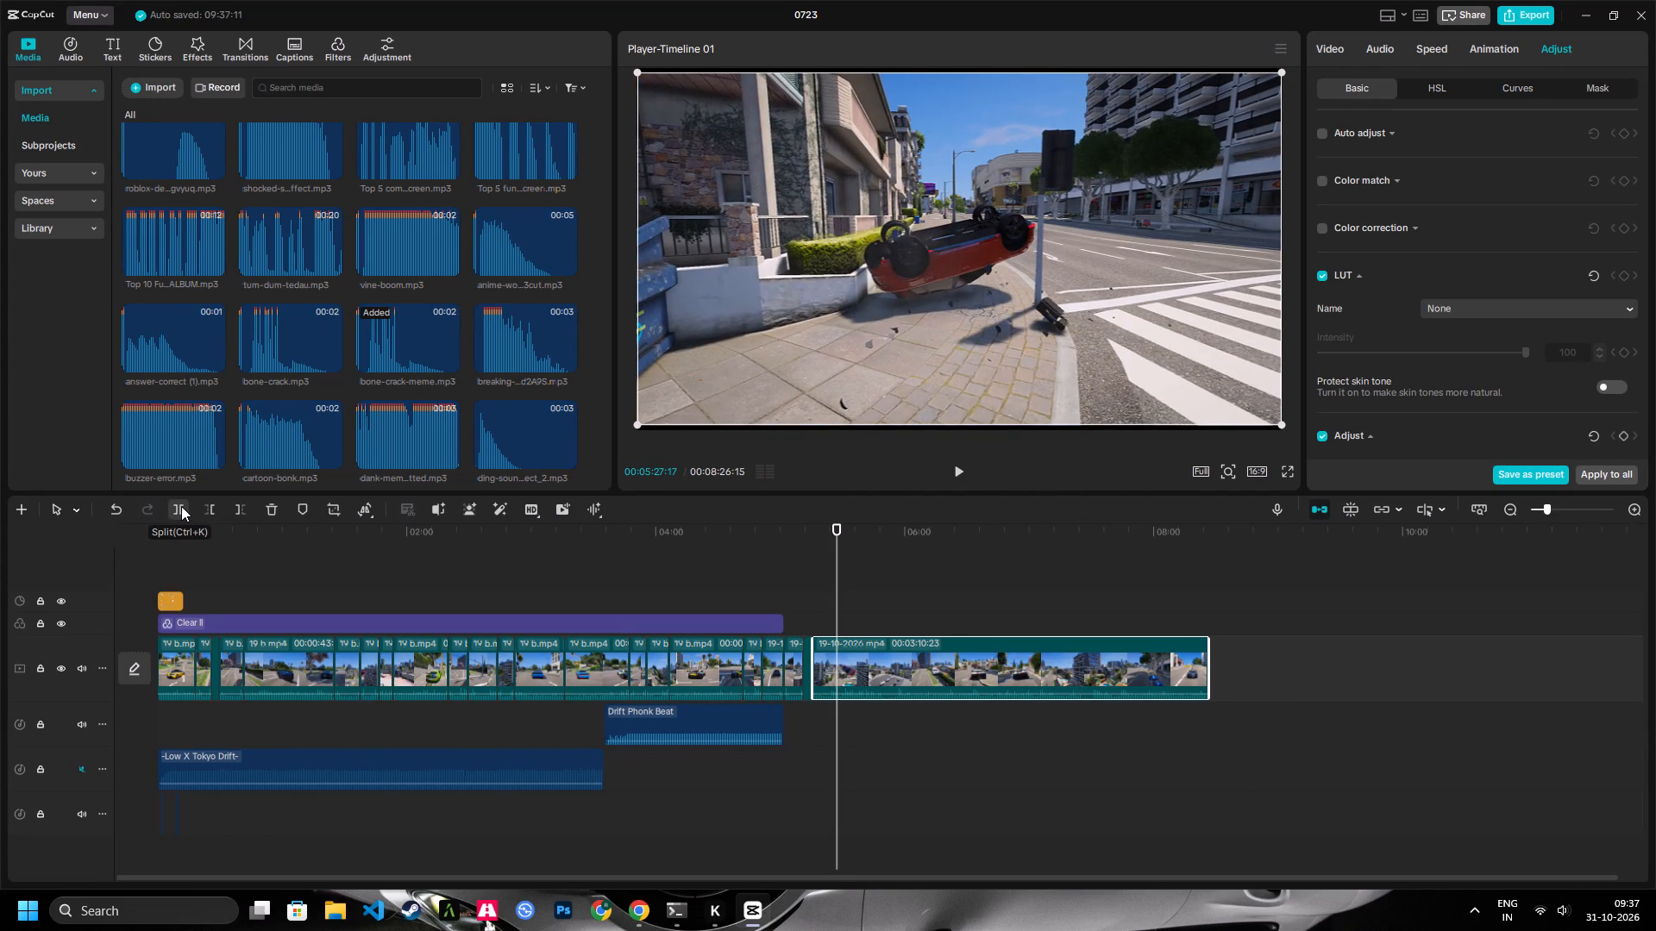
left_click(180, 512)
key("space")
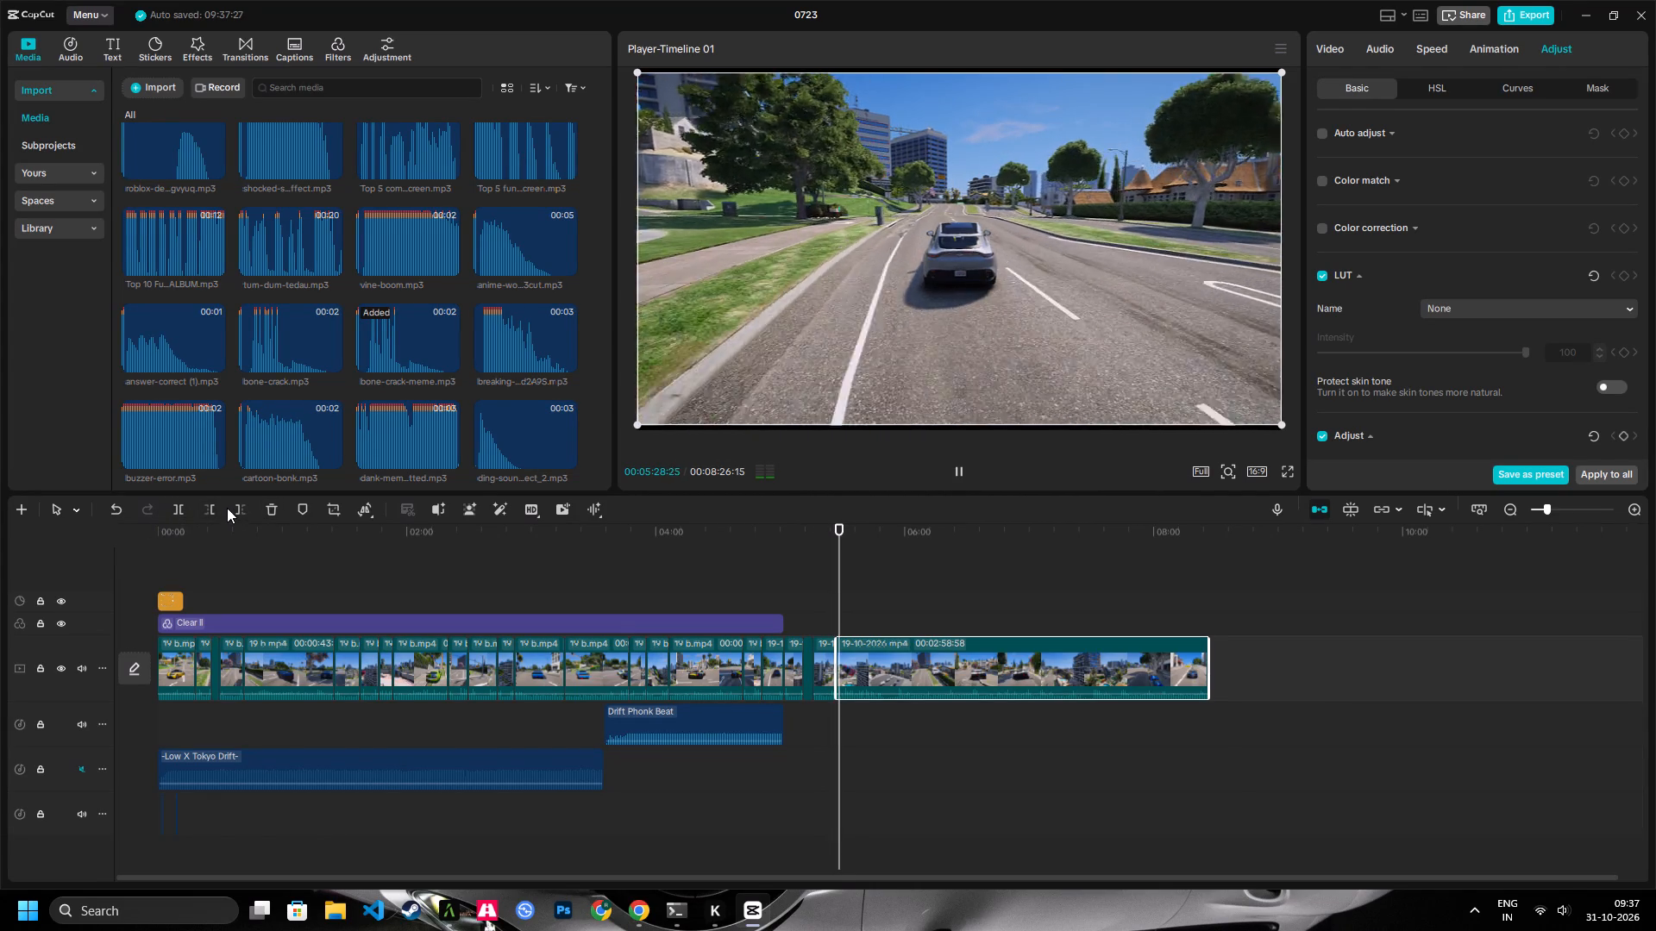
left_click(215, 512)
Split at about 00:05:33, after the silver car reaches the building corner, and trim about 1.3 seconds off the following piece's start.
key("space")
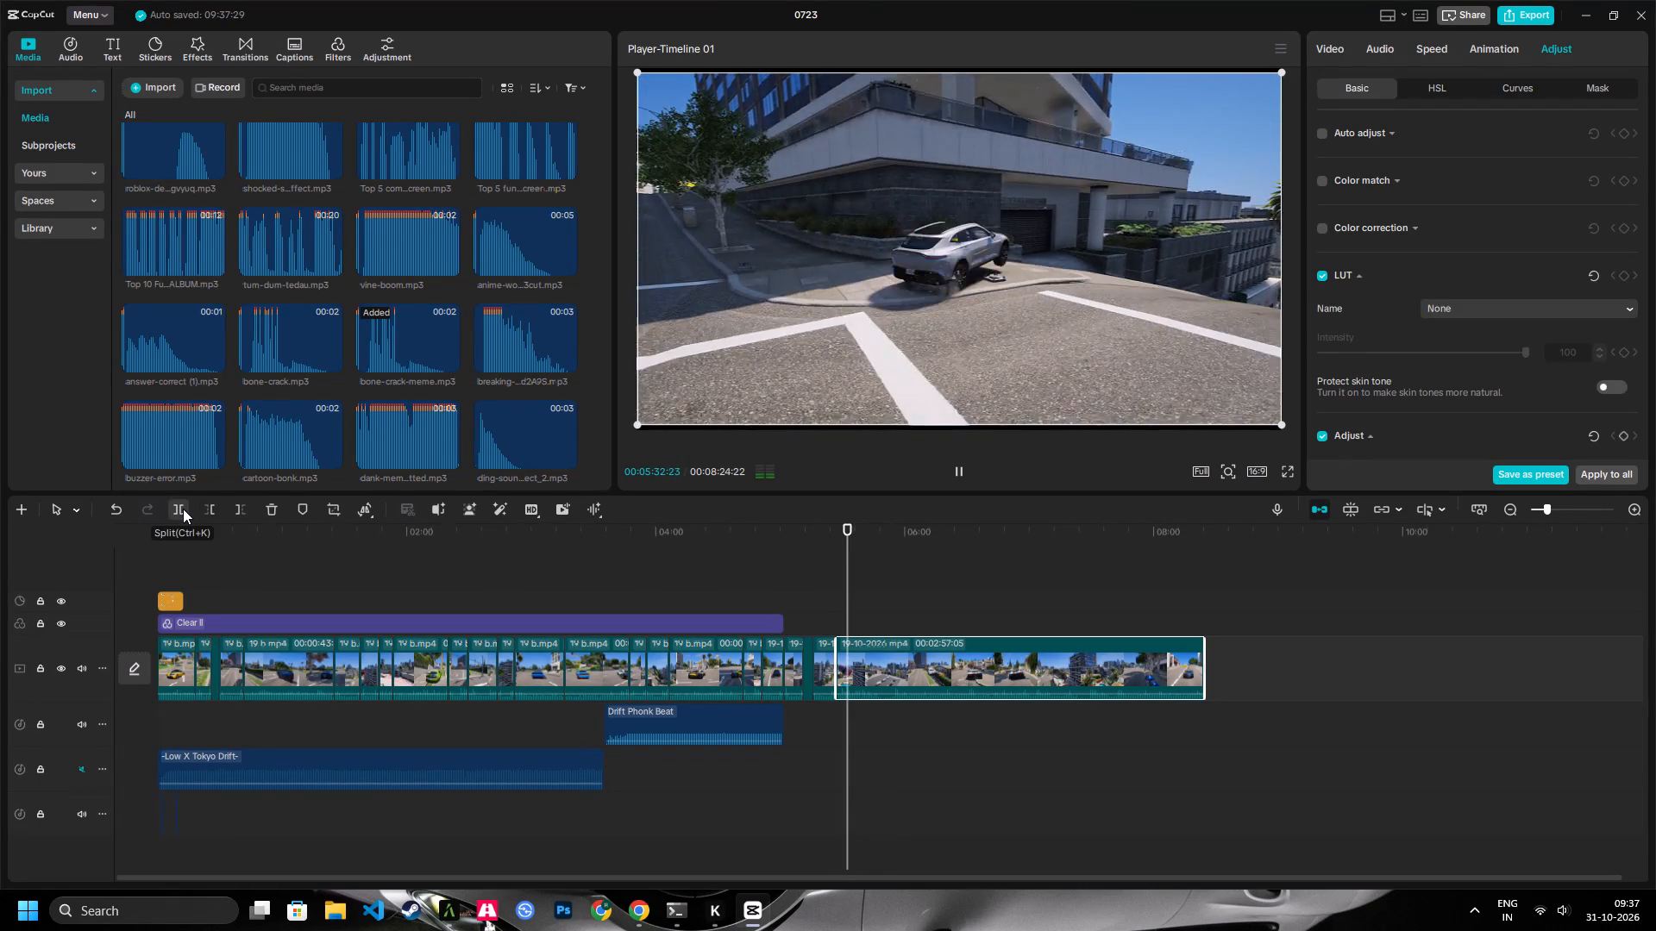
left_click(183, 509)
key("space")
key("space")
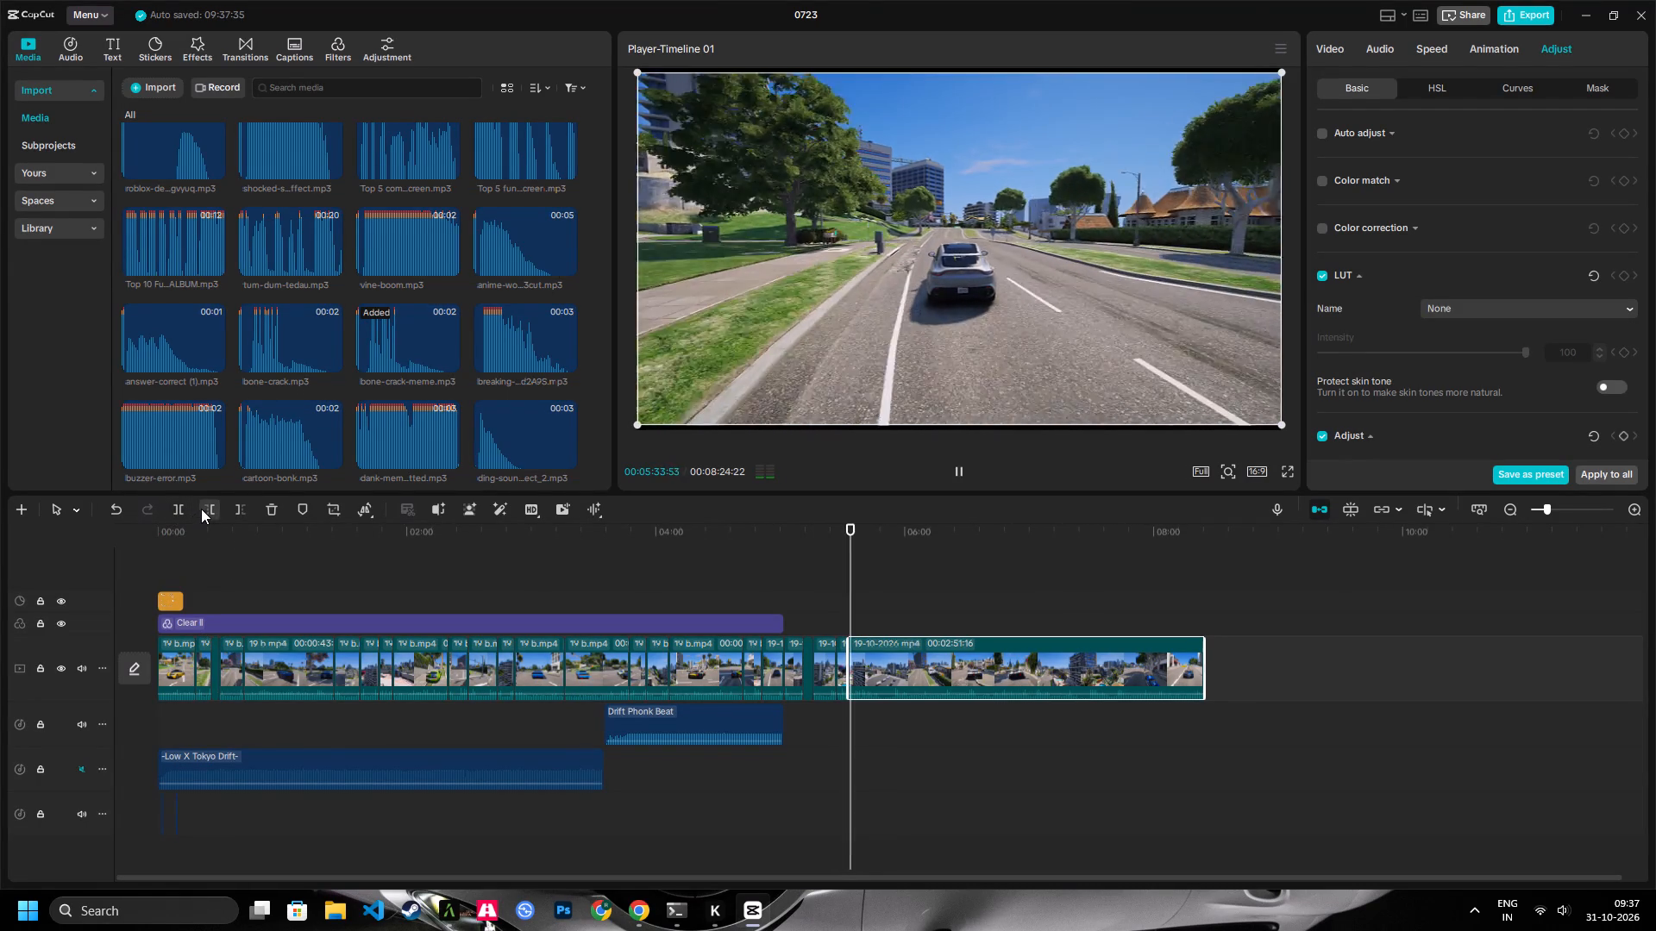
left_click(201, 509)
Split at about 00:05:42:44, with the silver car behind the gate, and trim about 2.5 seconds off the following piece's start.
key("space")
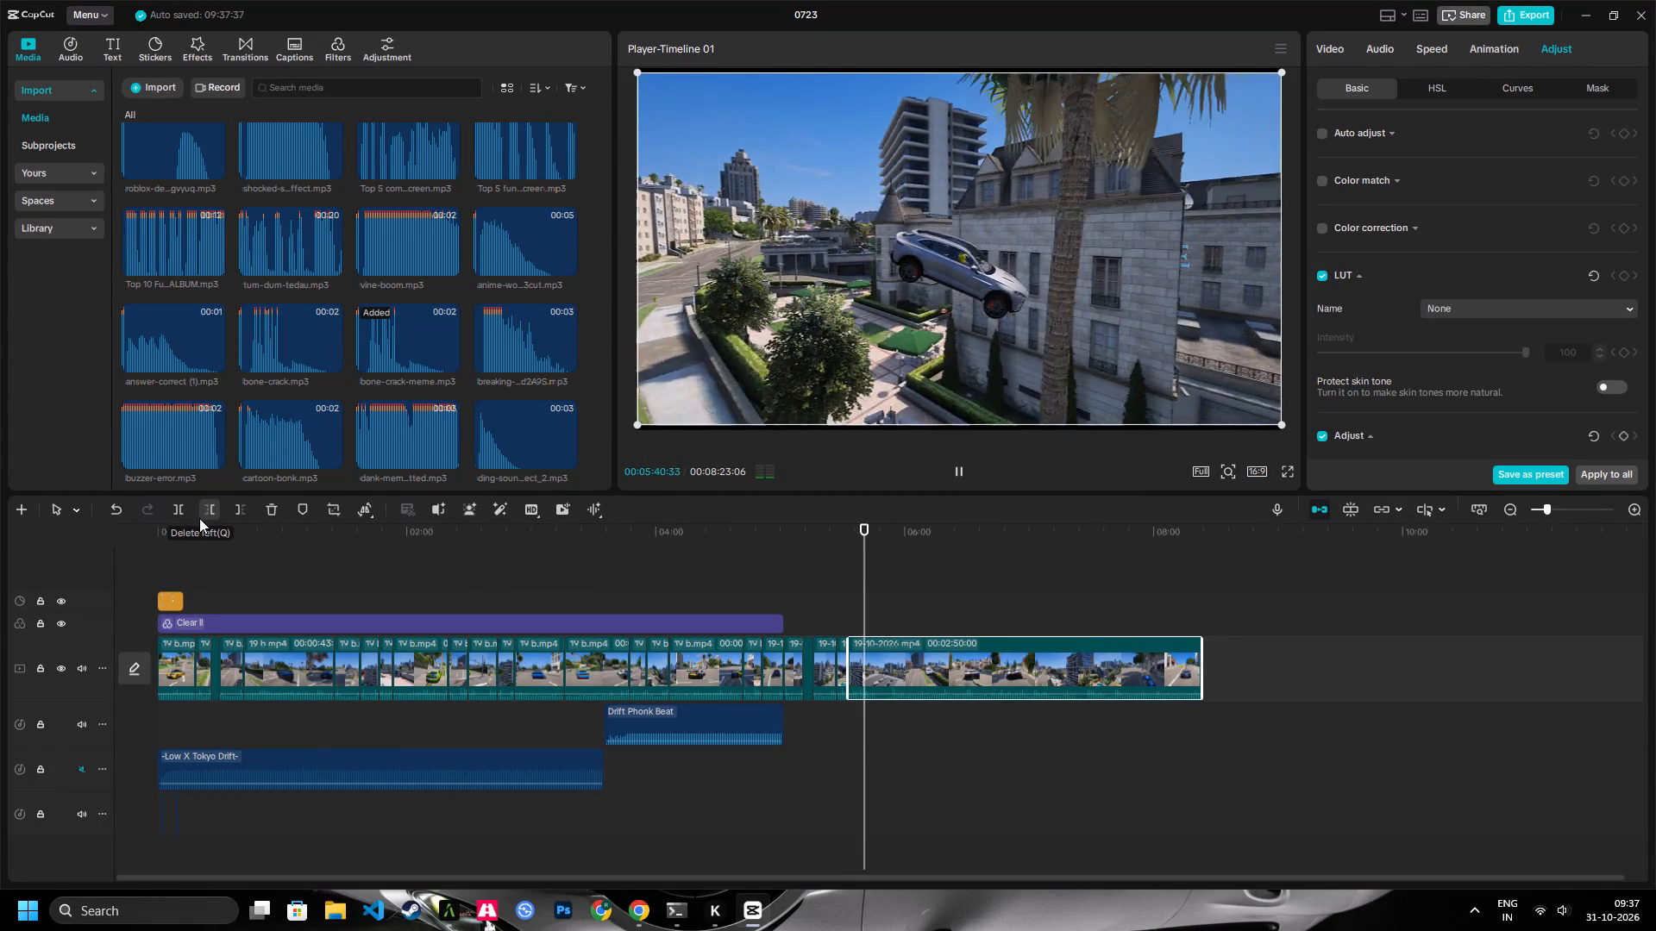
key("space")
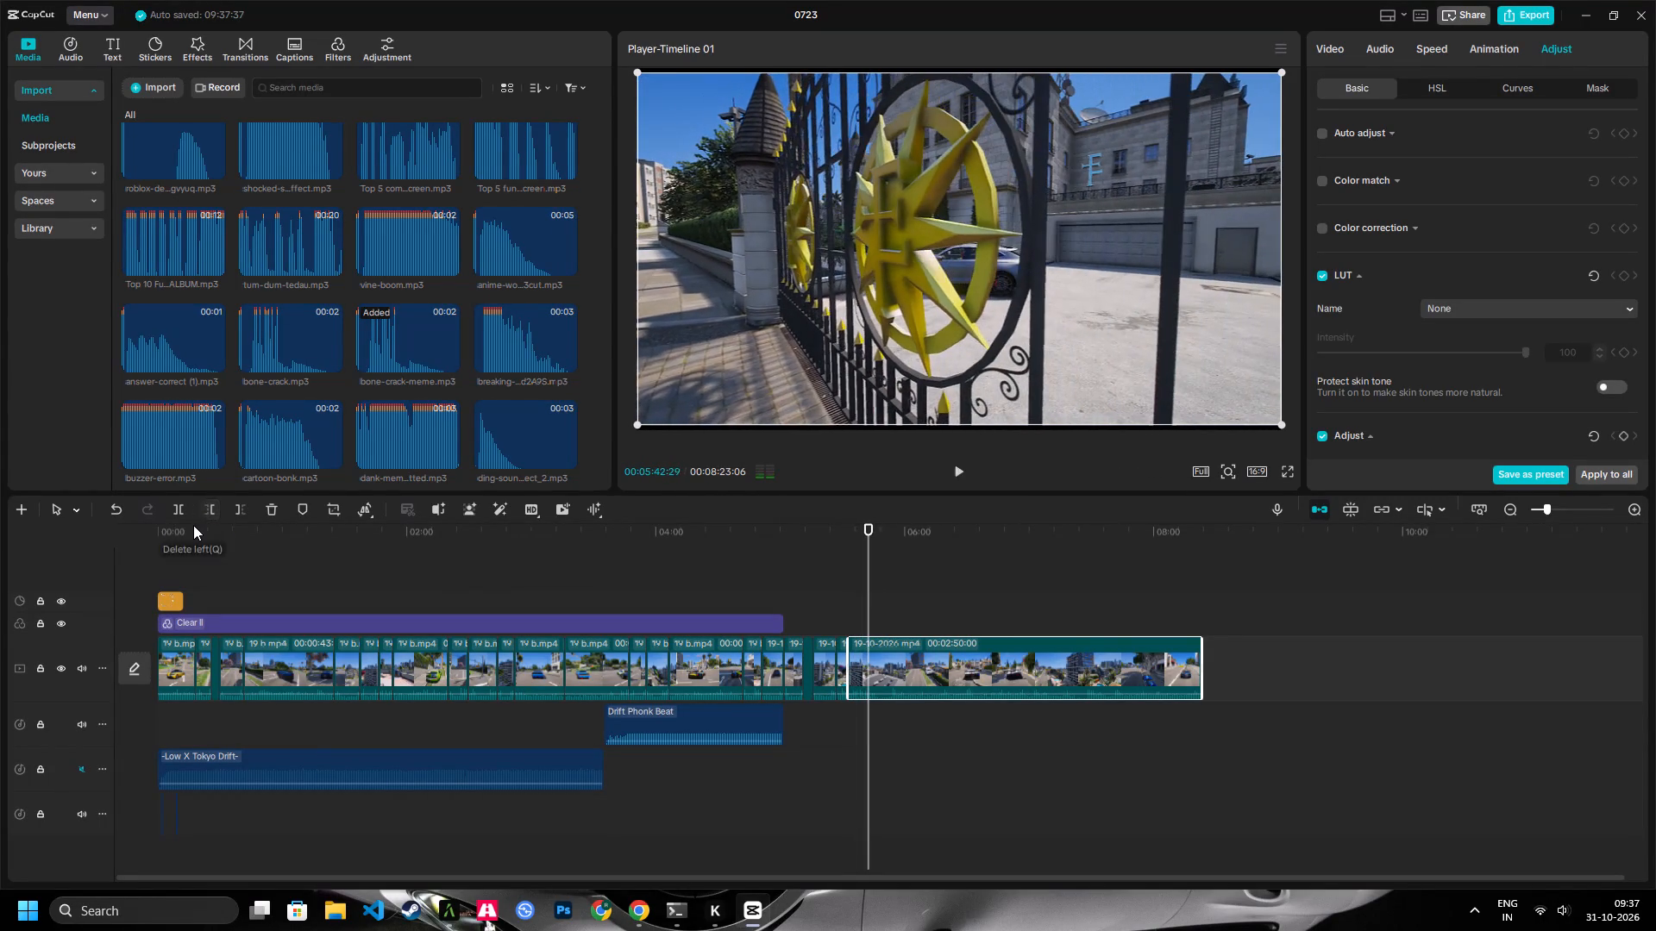
key("space")
key("space")
key("space")
key("space")
key("Left")
key("Left")
key("Left")
key("Left")
key("Left")
key("Left")
key("Left")
key("Left")
key("Left")
key("Left")
key("Left")
key("Left")
key("Left")
key("Left")
key("Left")
key("Left")
key("Left")
key("Left")
key("Left")
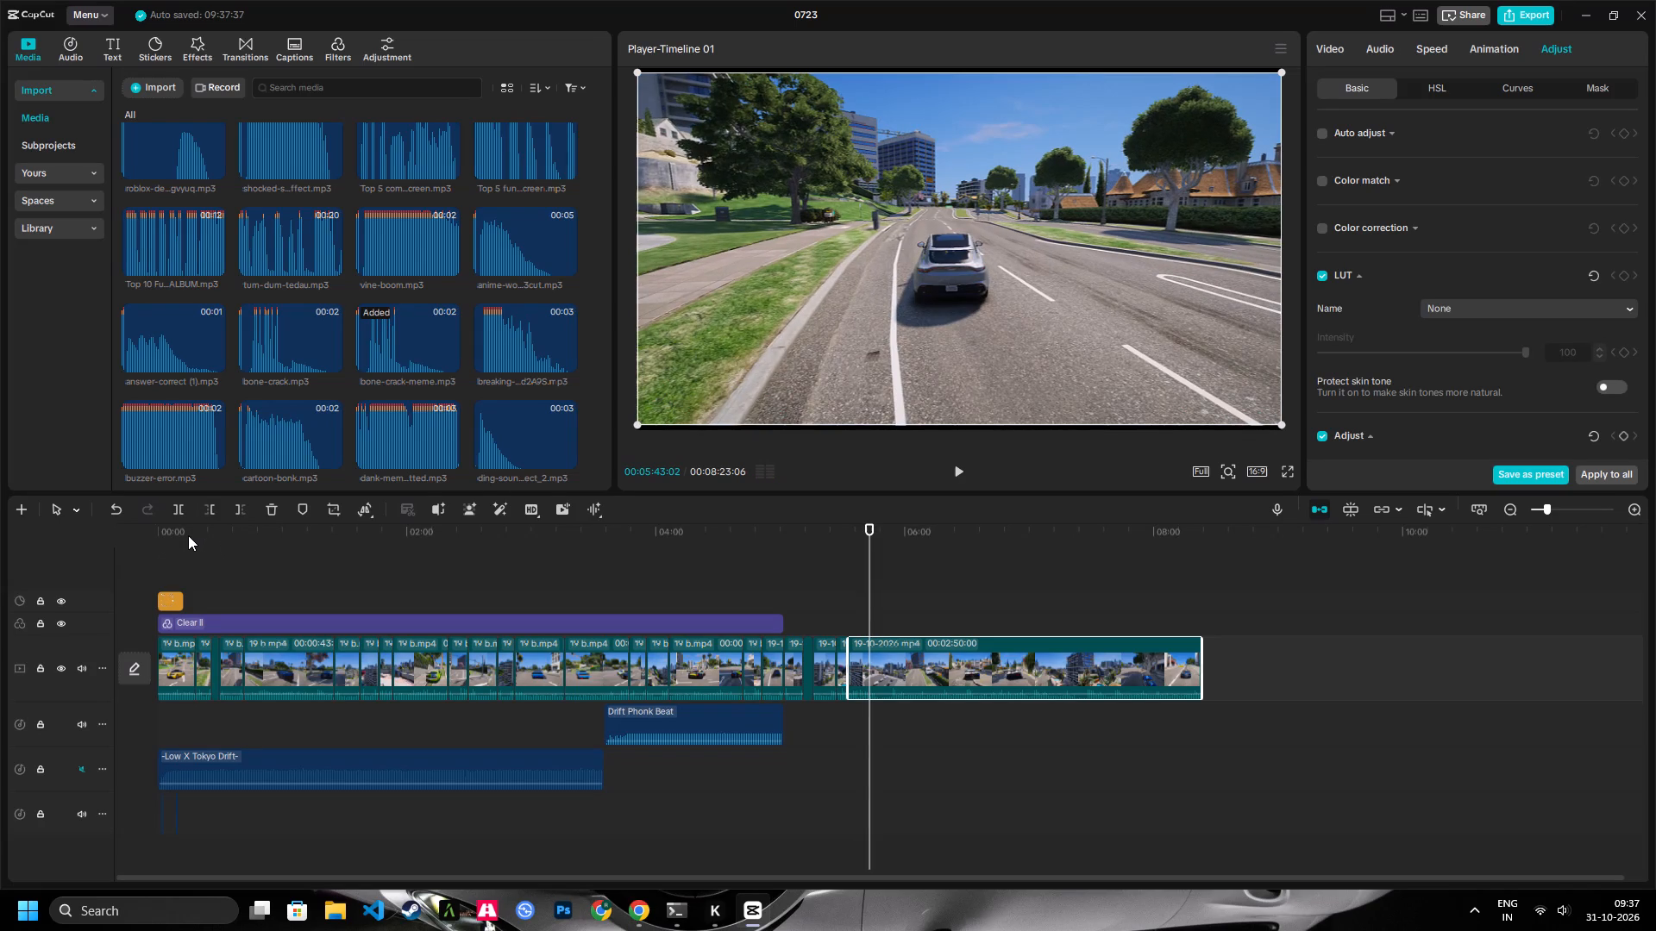
left_click(181, 514)
key("space")
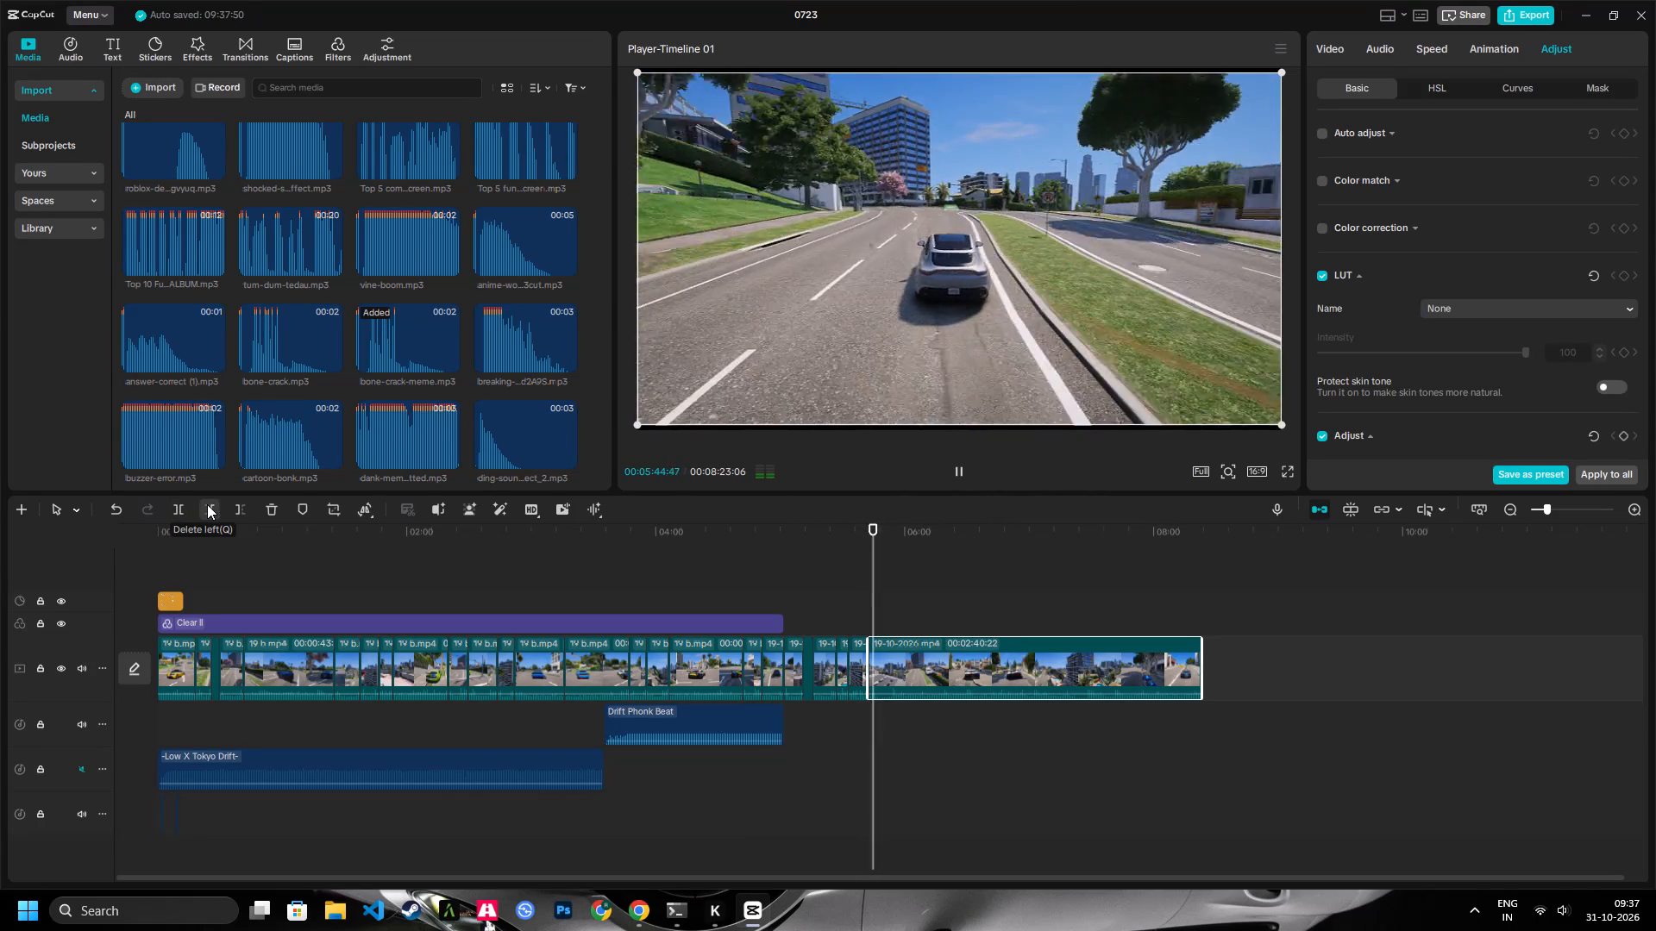
left_click(207, 504)
Split at 00:05:53:54, with the silver car on the dumpsters, and trim about 2.5 seconds off the start of the race car's piece.
key("space")
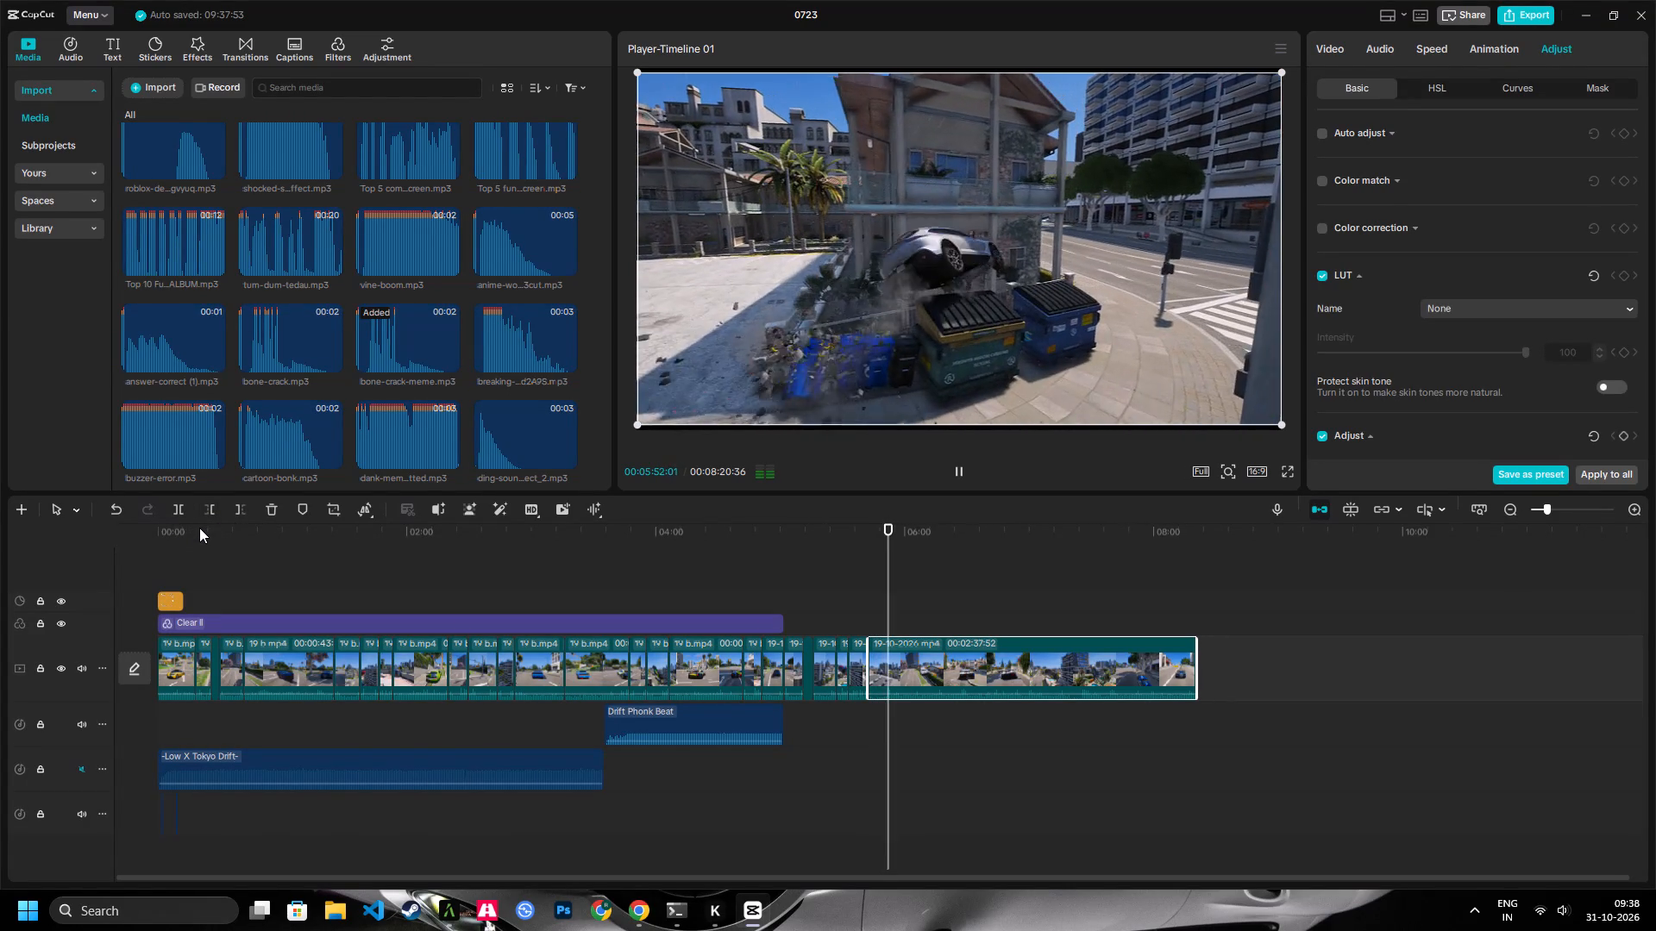
key("space")
key("space")
key("space")
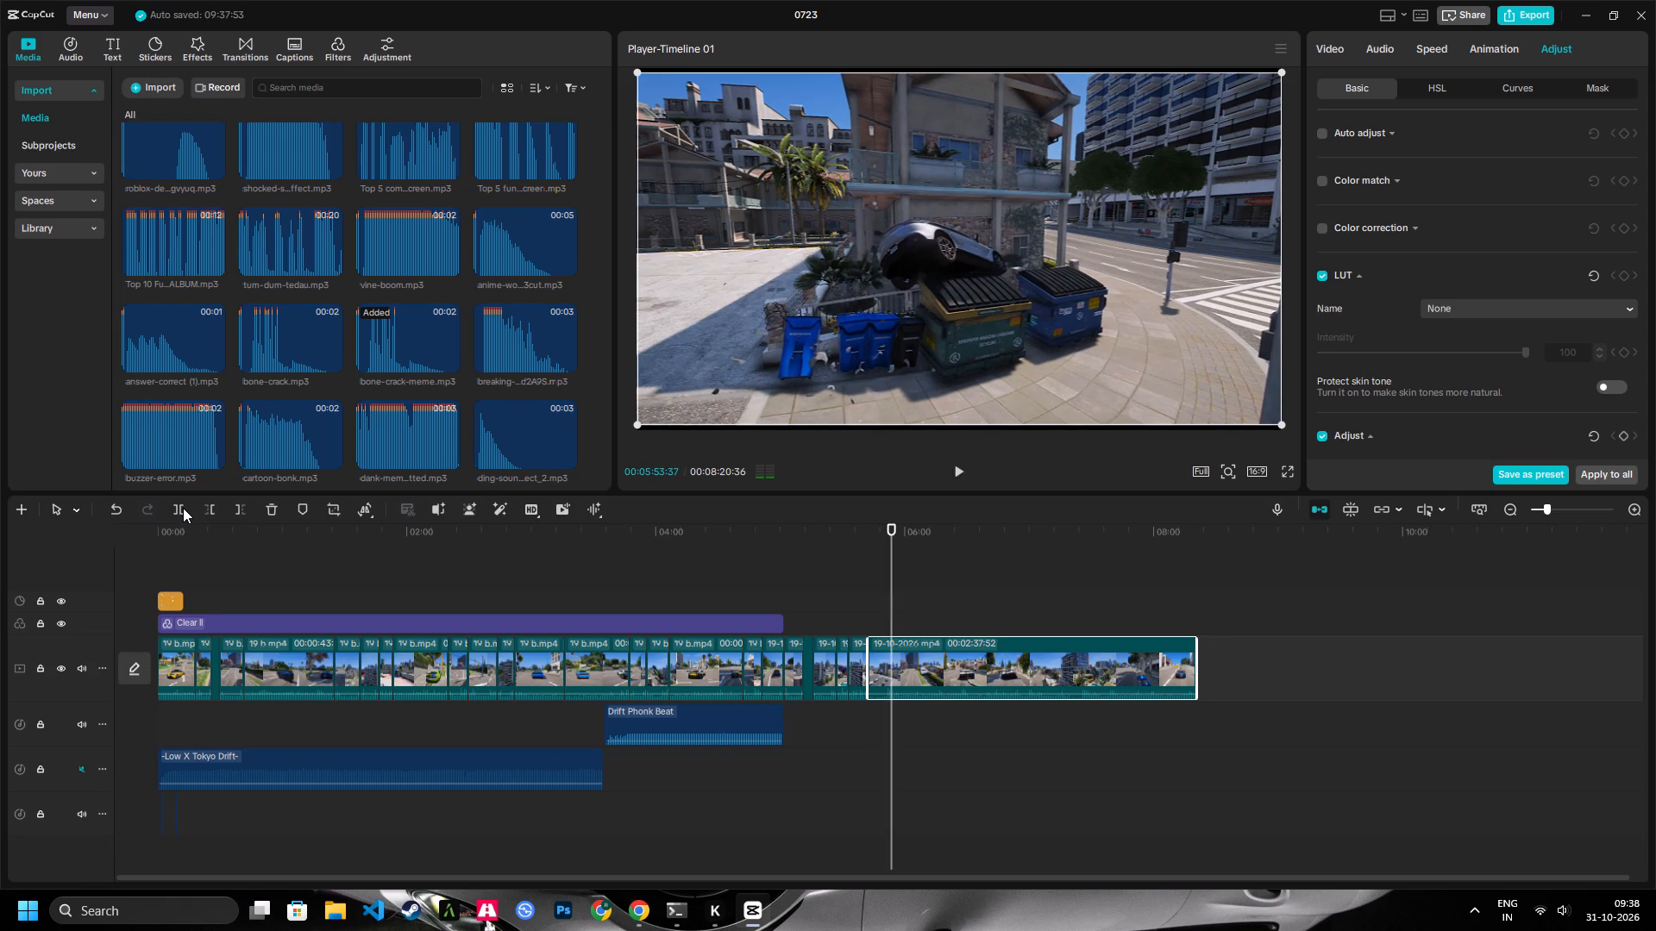
key("space")
key("space")
key("space")
key("space")
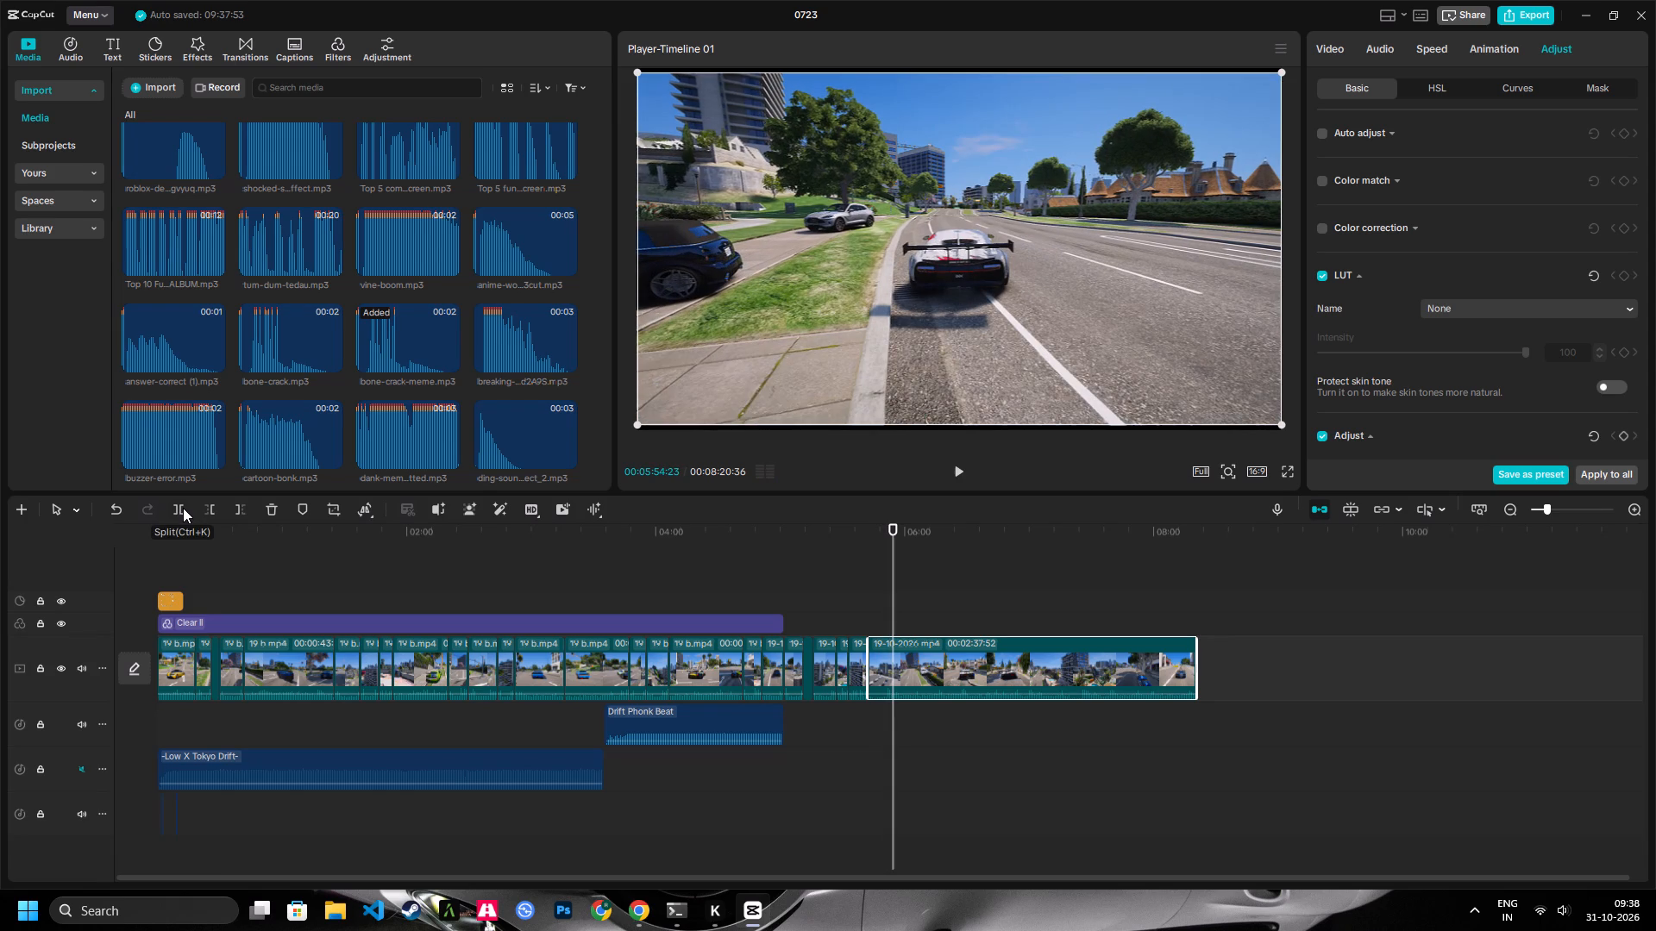
key("Left")
key("Left")
key("Left")
key("Left")
key("Left")
key("Left")
key("Left")
key("Left")
key("Left")
key("Left")
key("Left")
key("Left")
key("Left")
key("Left")
key("Left")
key("Left")
key("Left")
key("Left")
key("Left")
key("Left")
left_click(178, 509)
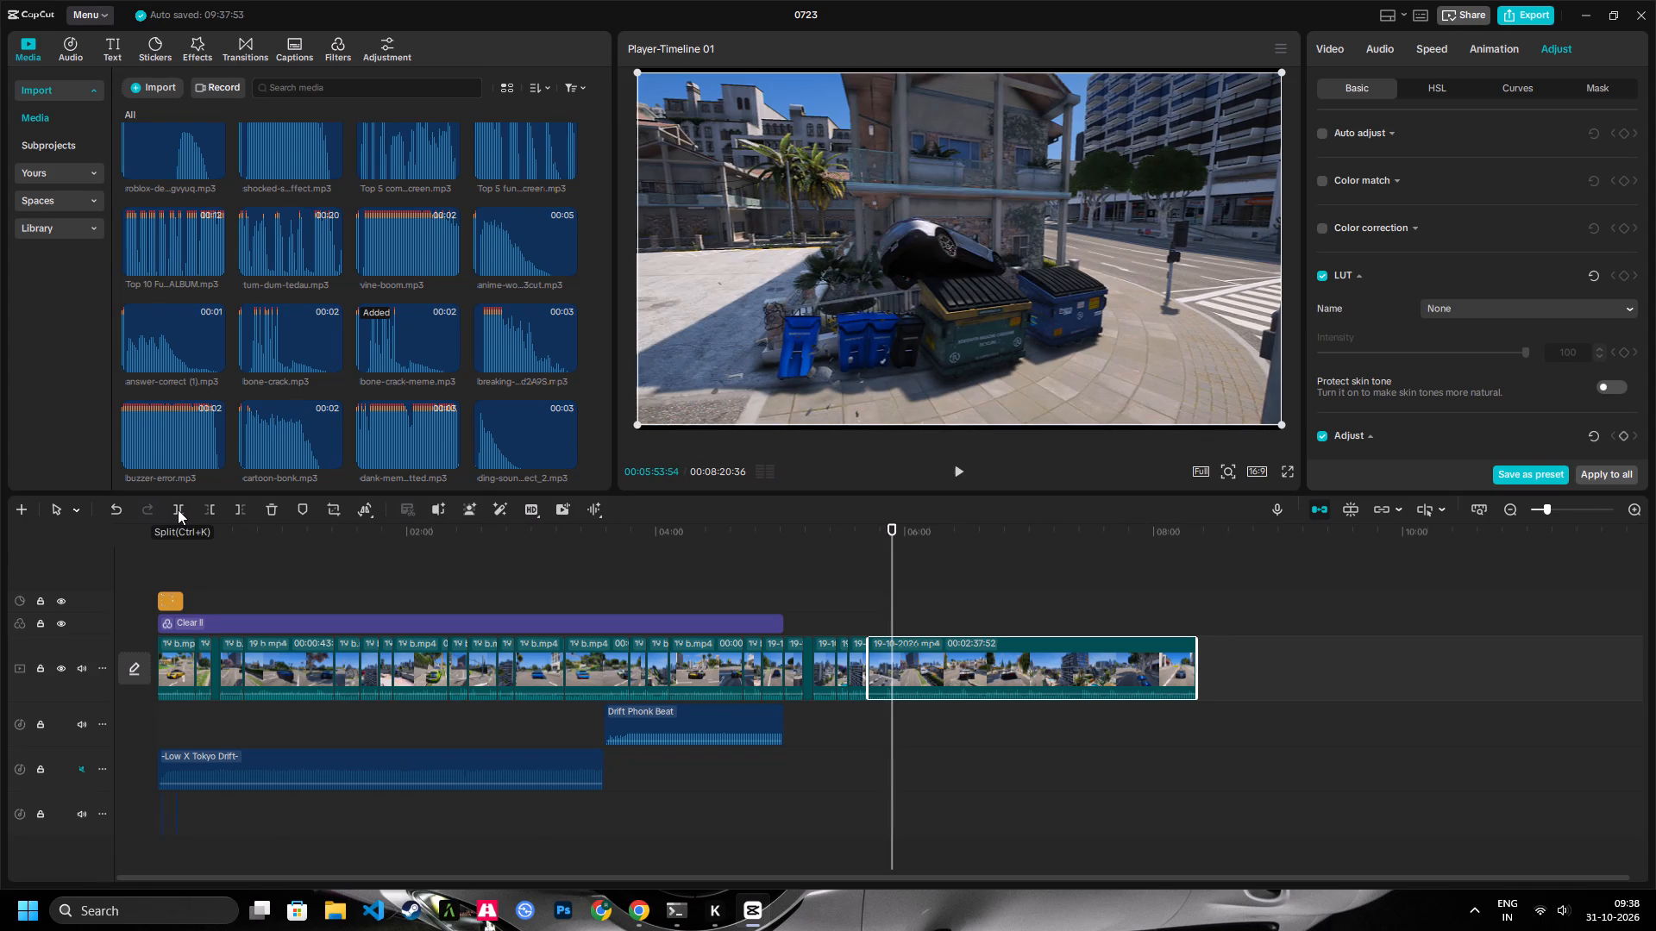
key("space")
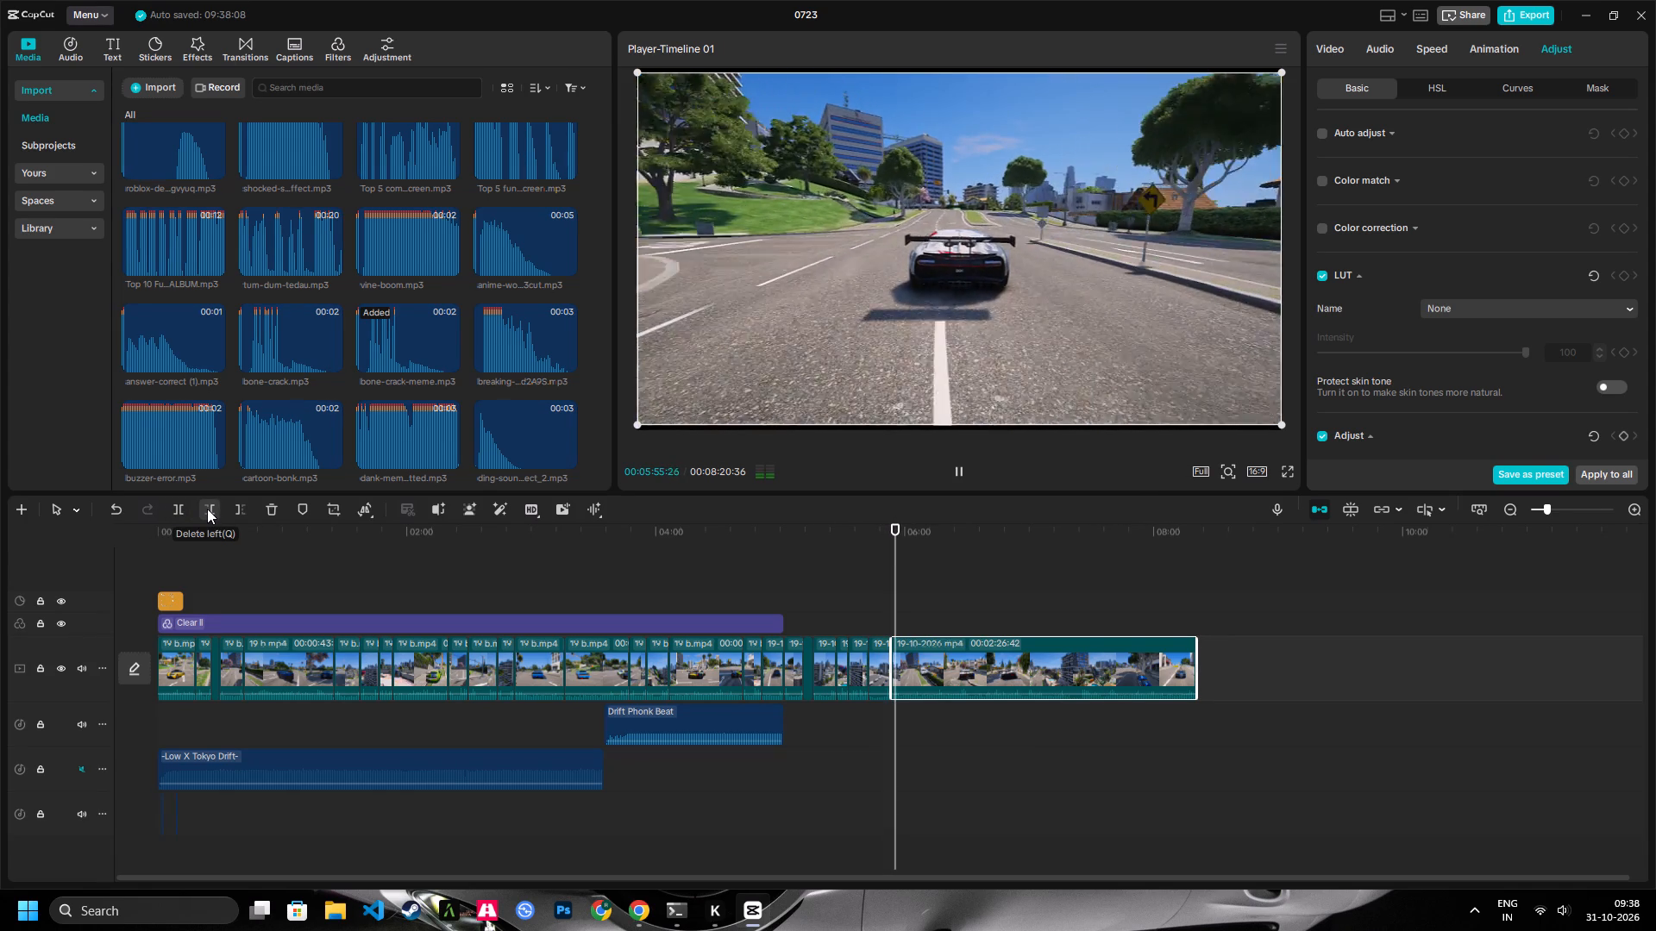
left_click(207, 509)
Play the white race car's piece from 00:05:53:54 to find where to cut the end of its run.
key("space")
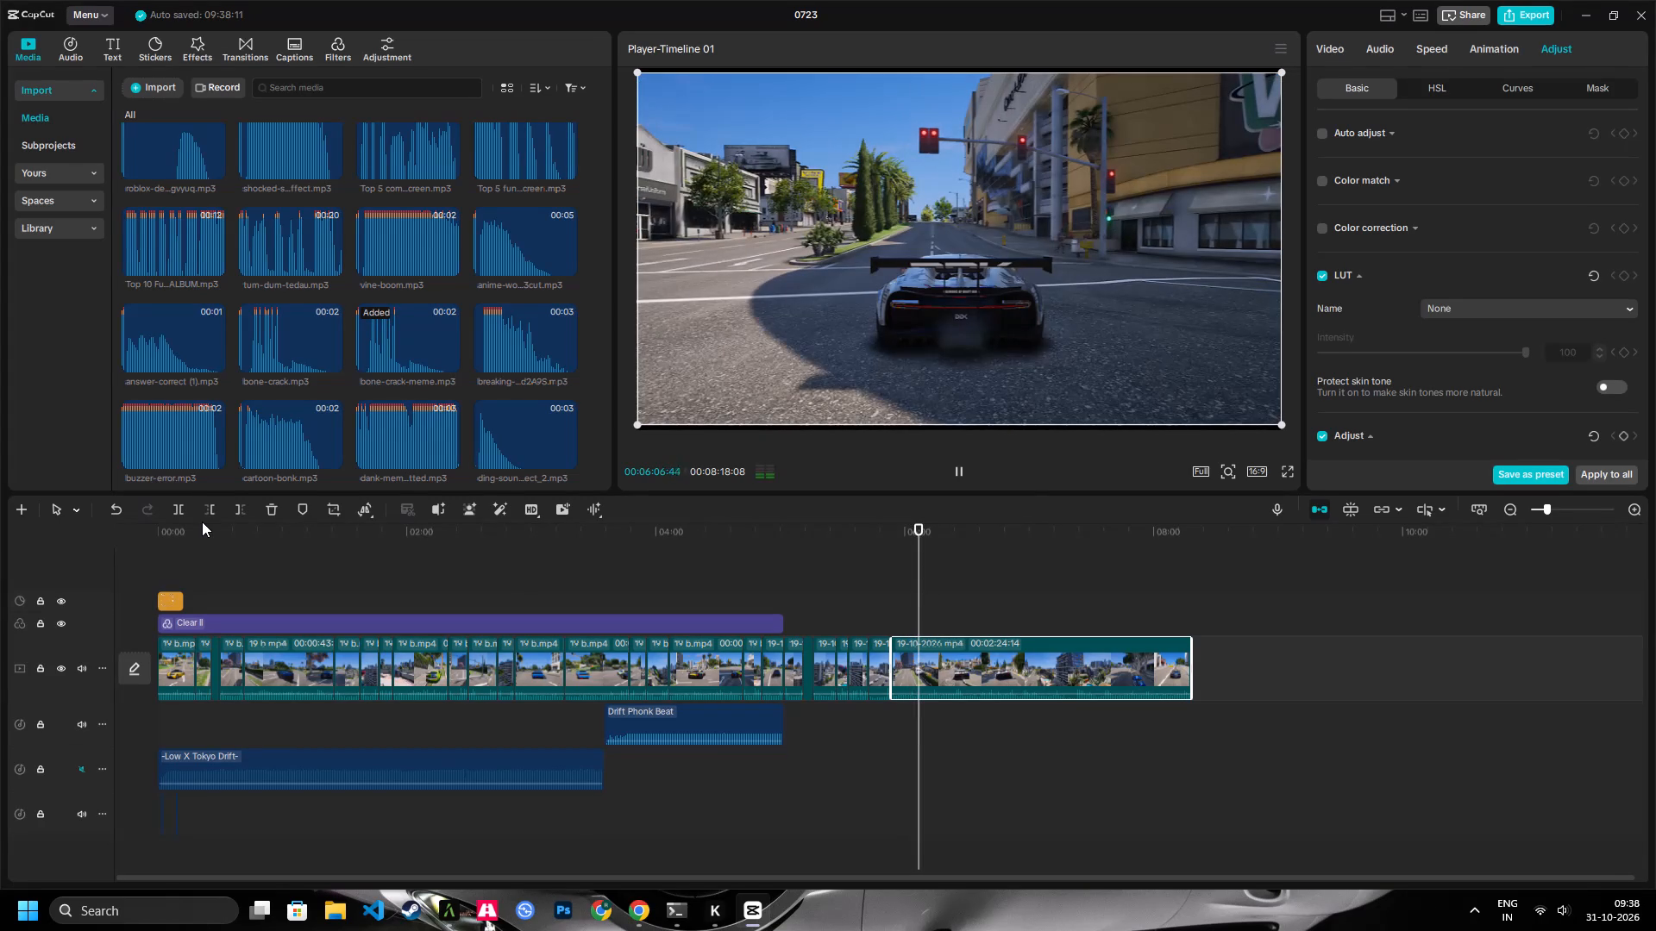
key("space")
key("space")
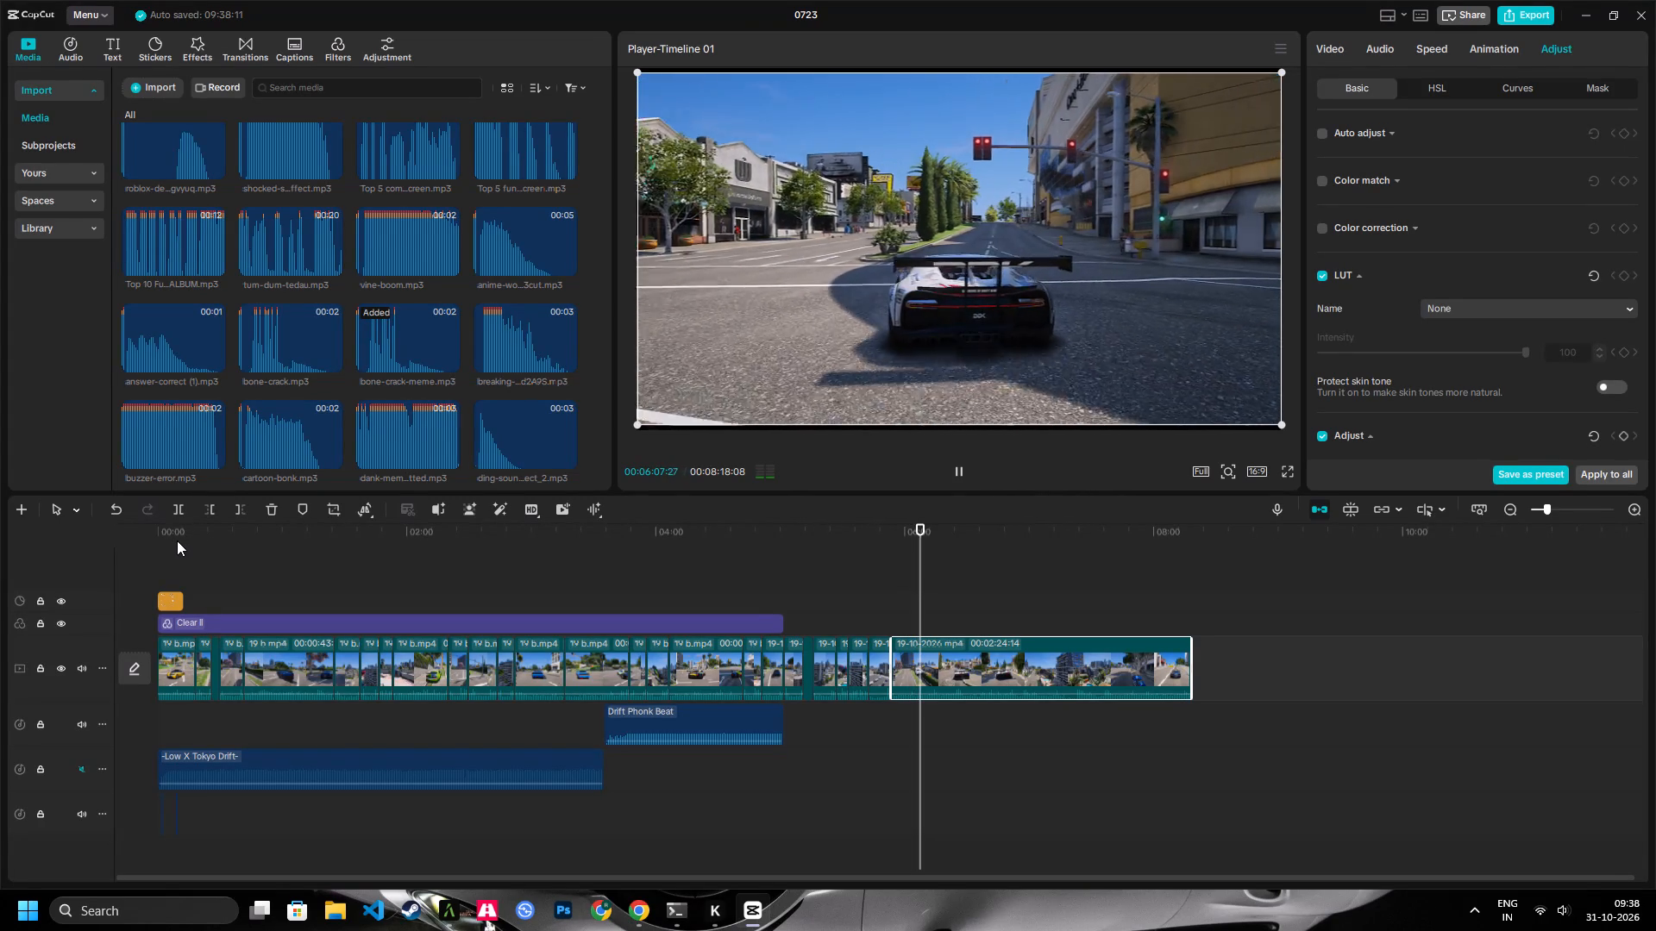
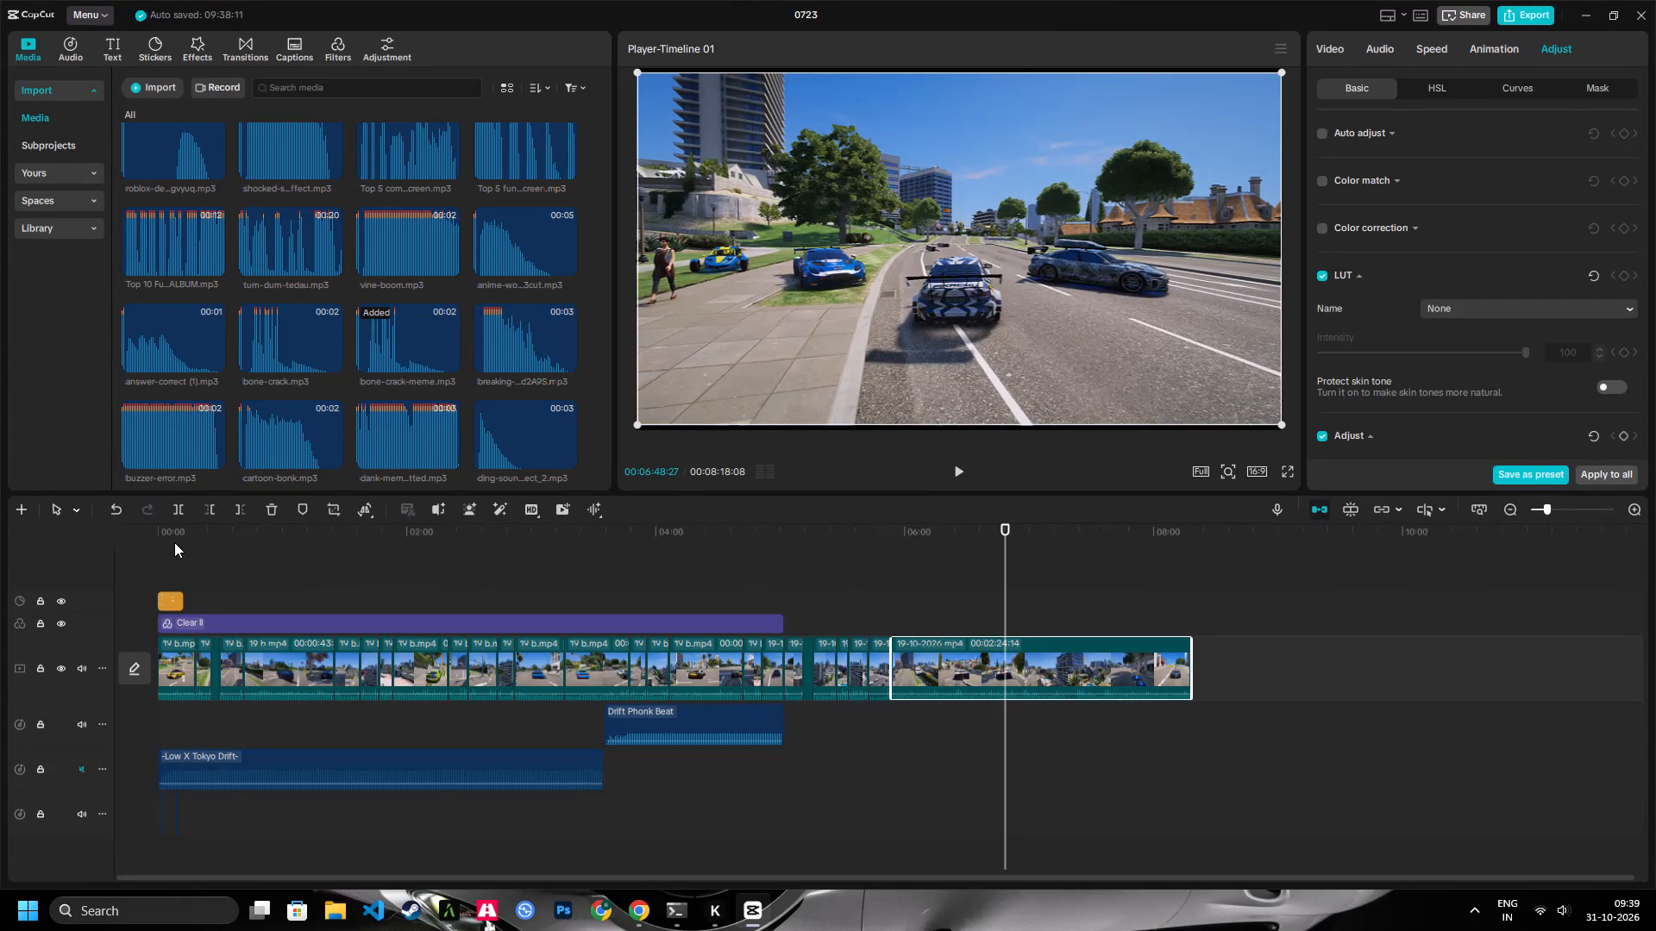
Split at 00:06:47:26, with the white race car on the grass, and trim about 1.7 seconds off the following piece's start.
key("Left")
key("Left")
key("Left")
key("Left")
key("Left")
key("Left")
key("Left")
key("Left")
key("Left")
key("Left")
key("Left")
key("Left")
key("Left")
key("Left")
key("Left")
key("Left")
key("Left")
key("Left")
key("Left")
key("Left")
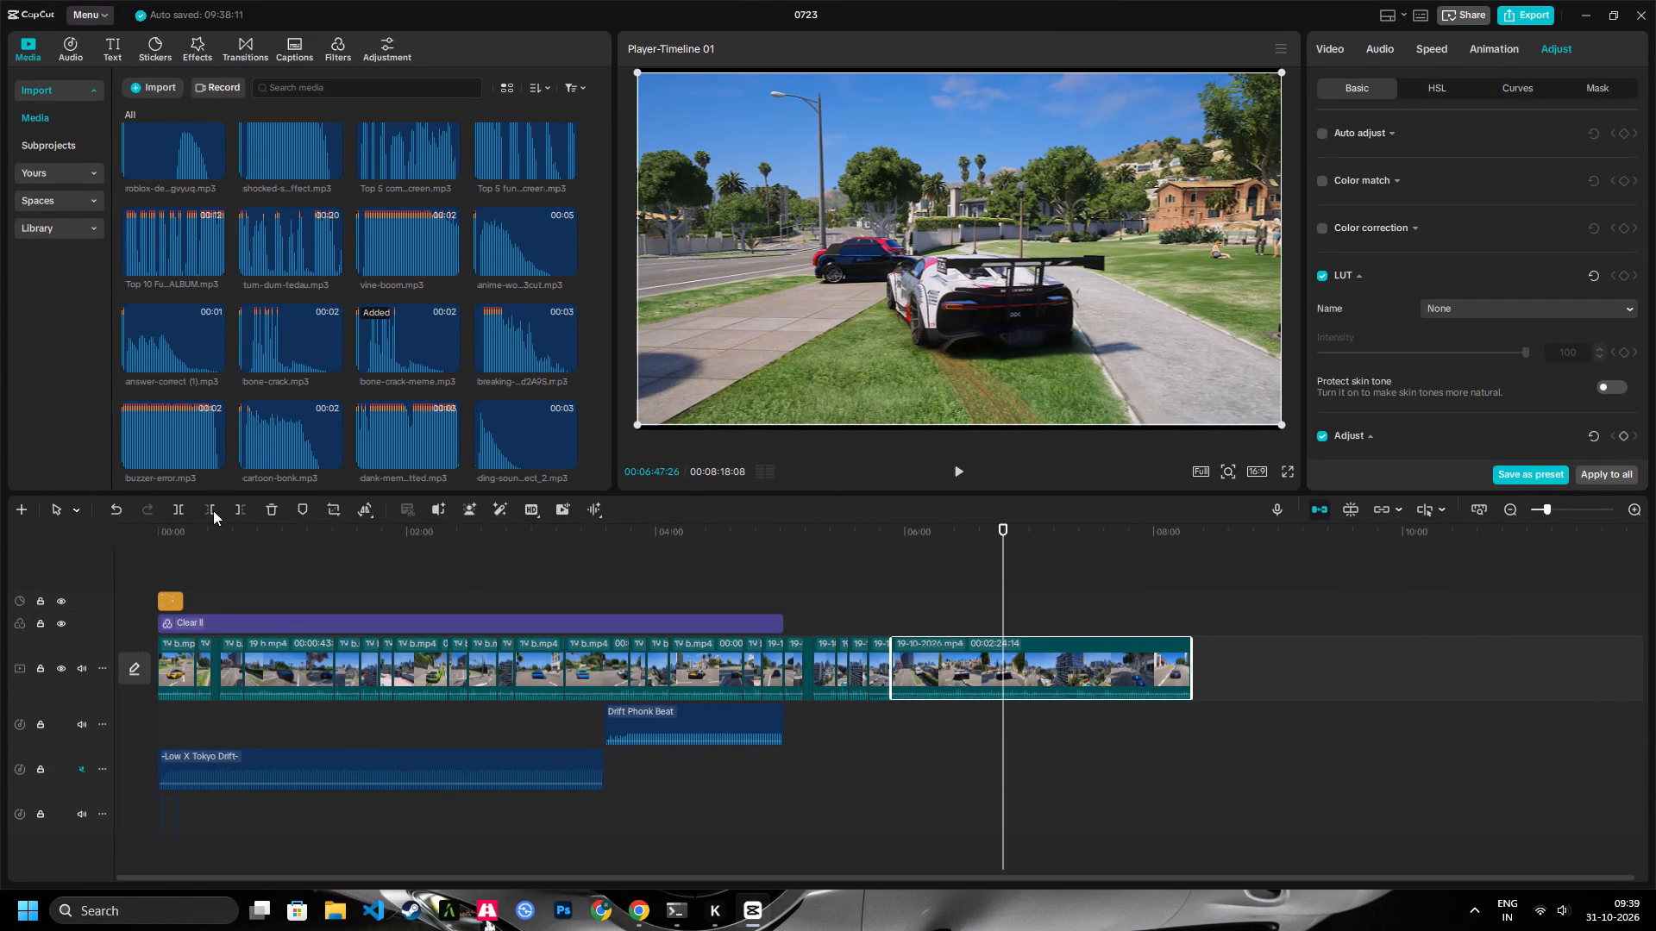
left_click(182, 509)
key("space")
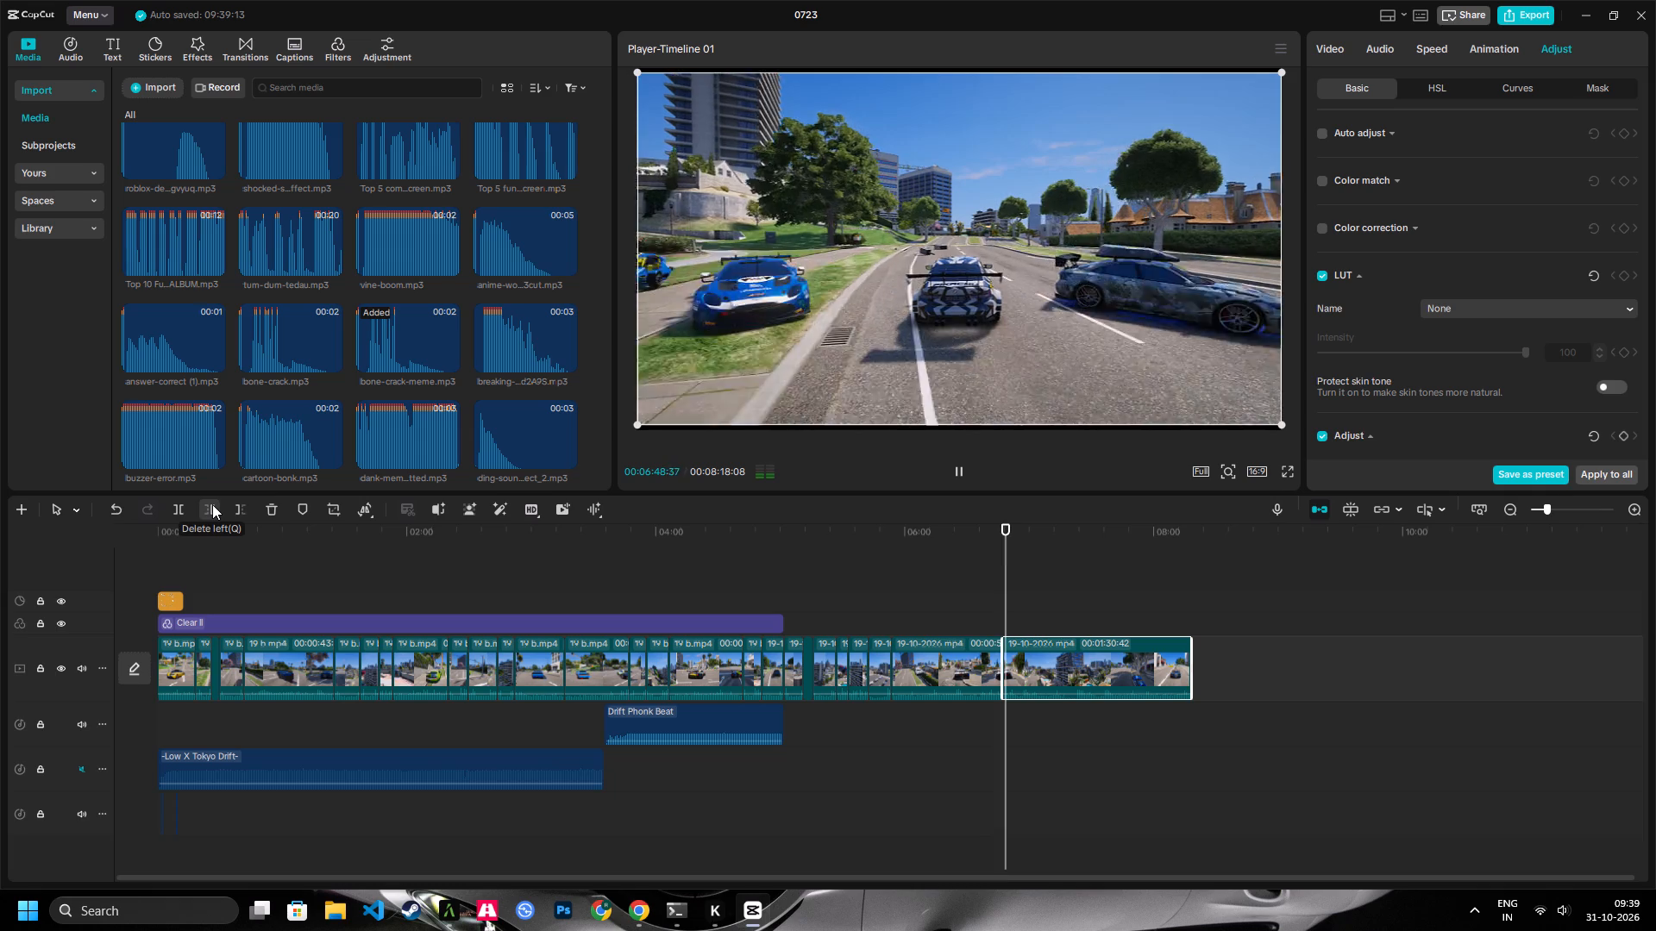
left_click(212, 504)
key("space")
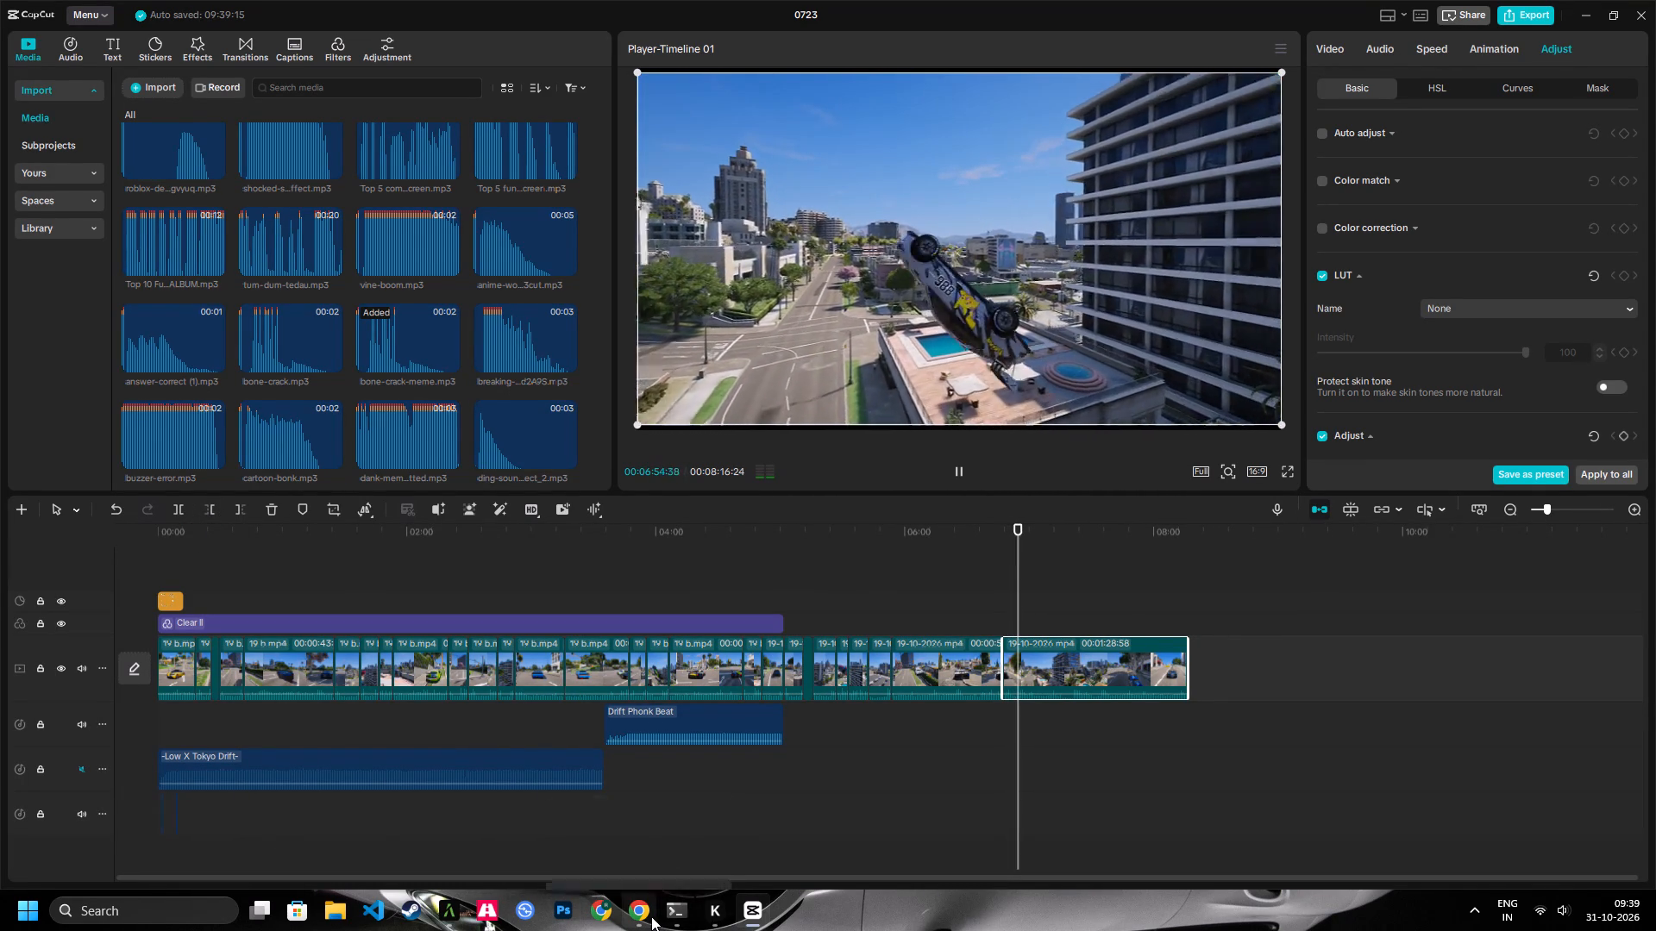
Switch to Chrome and play the song Naino Ne Baandhi from the My Mix playlist.
left_click(649, 916)
scroll(1312, 580, "down", 3)
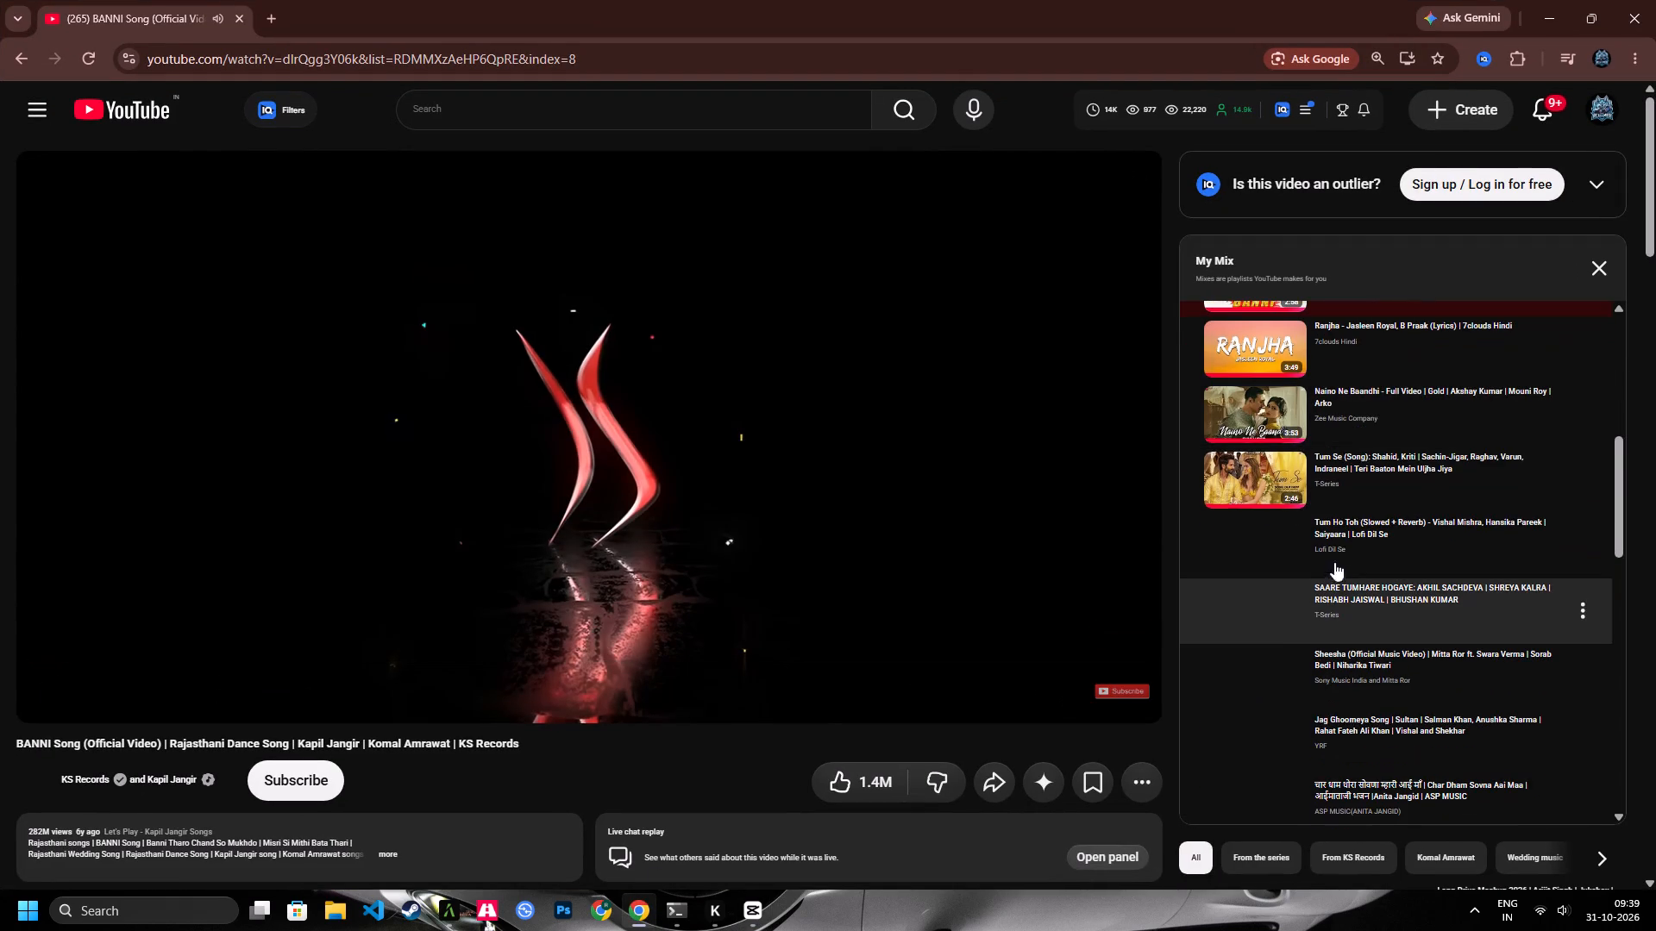
left_click(1351, 392)
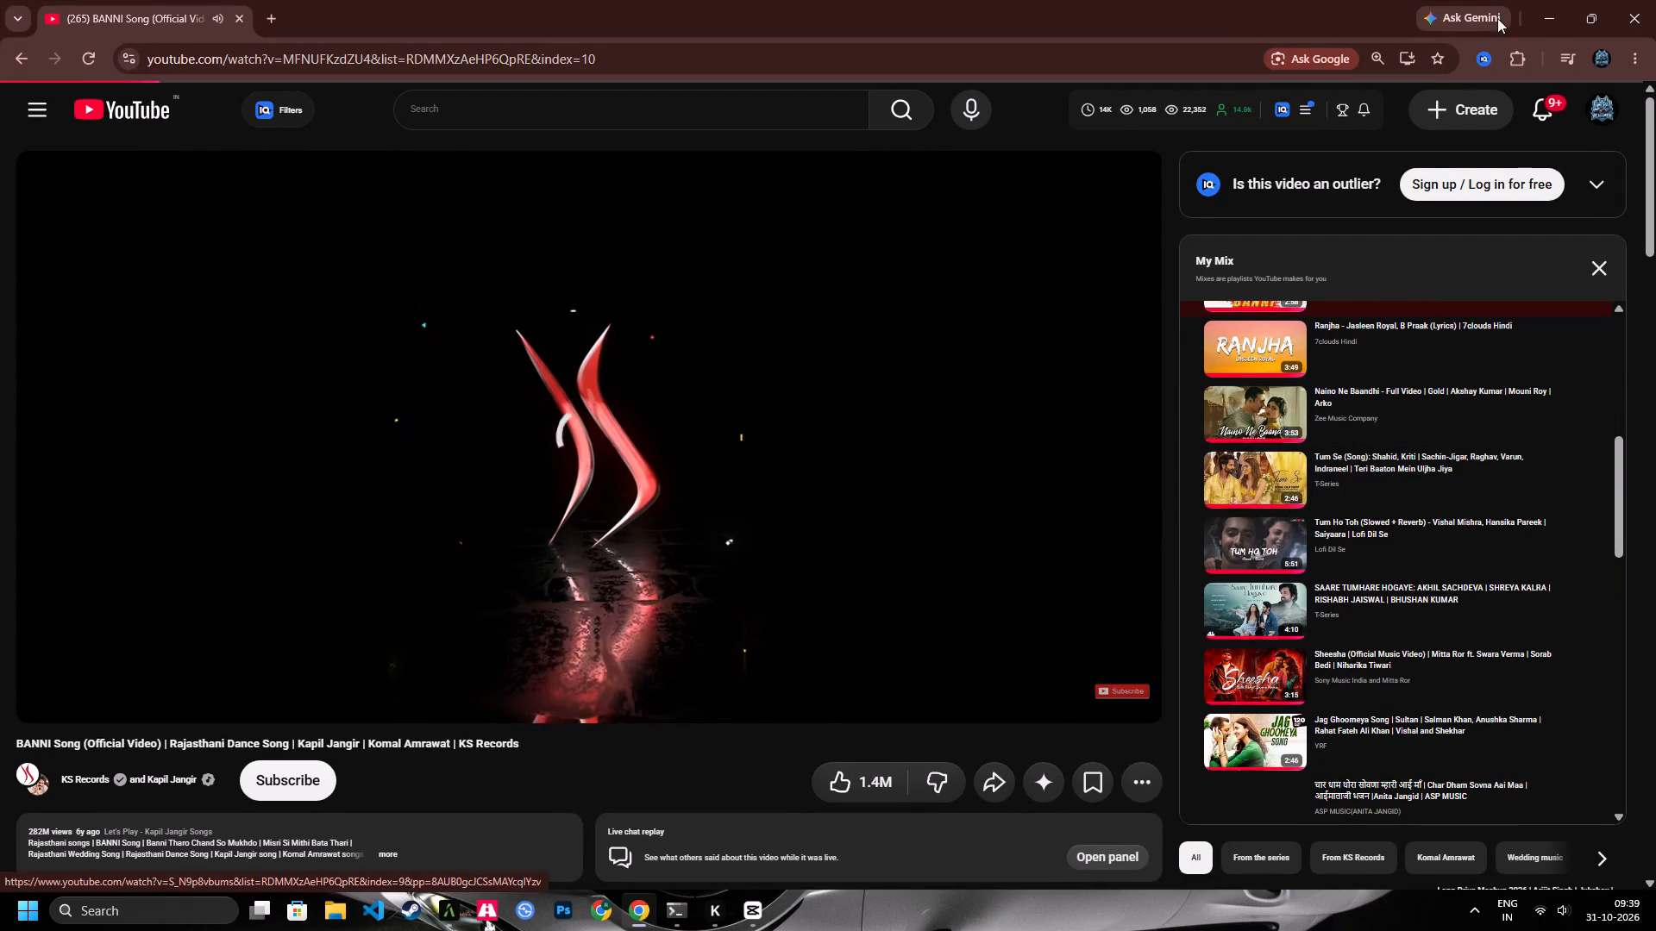
left_click(1544, 0)
Split at about 00:07:12, with the blue-and-yellow car on the road, and trim about 2.3 seconds off the following piece's start.
key("space")
key("space")
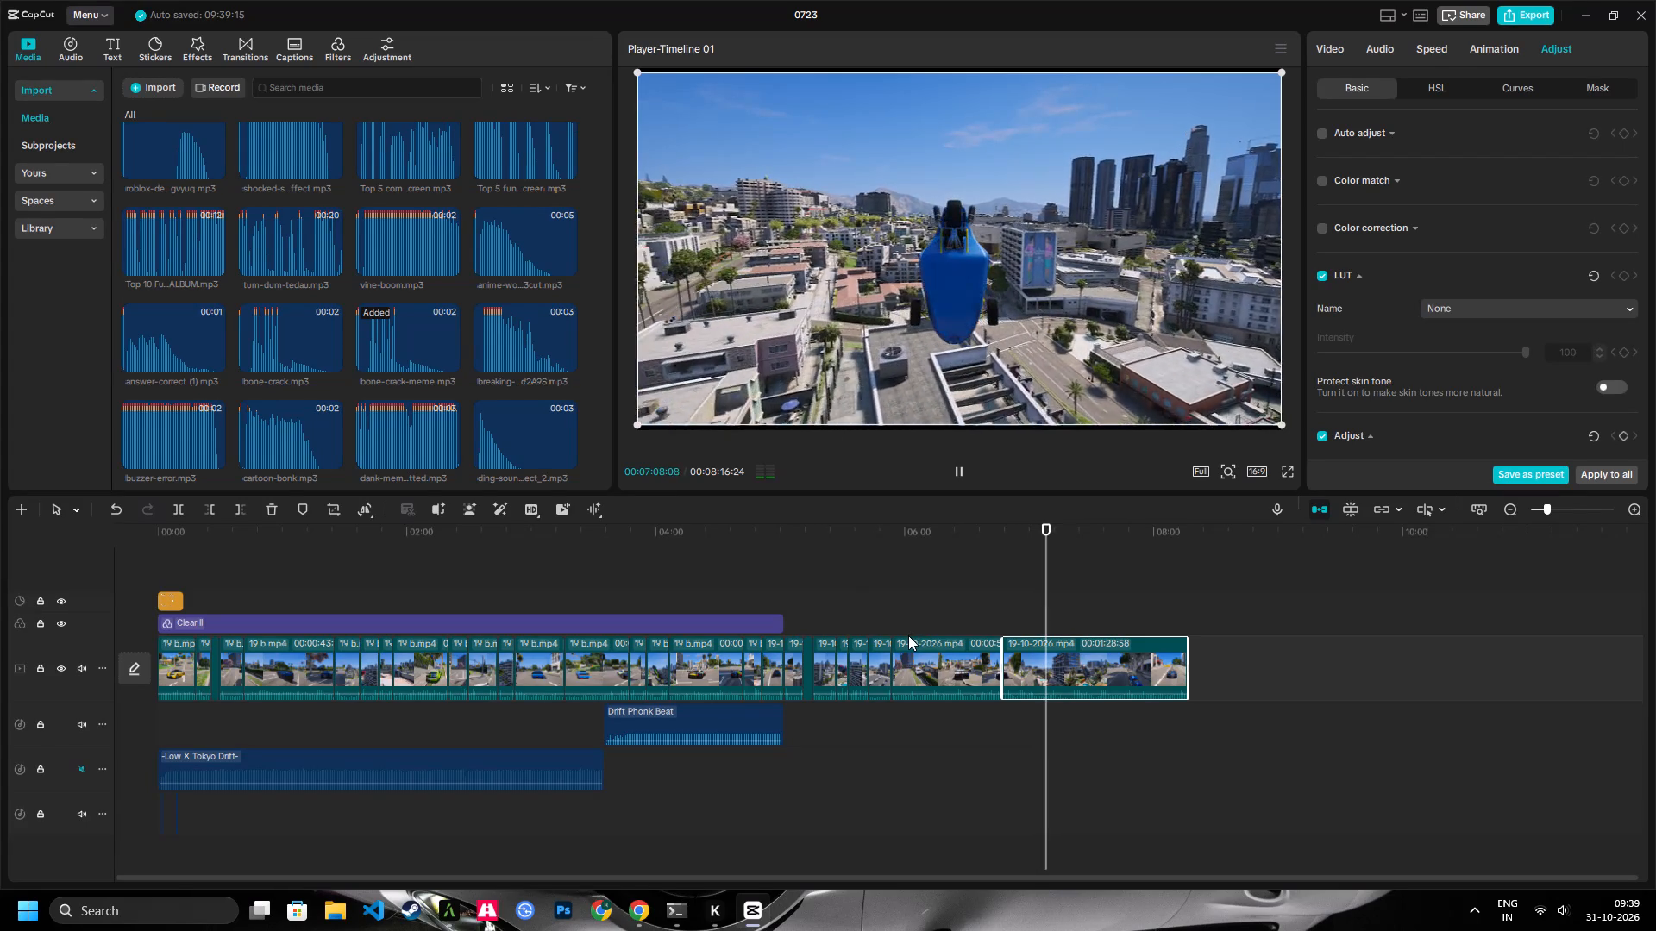
key("space")
key("space")
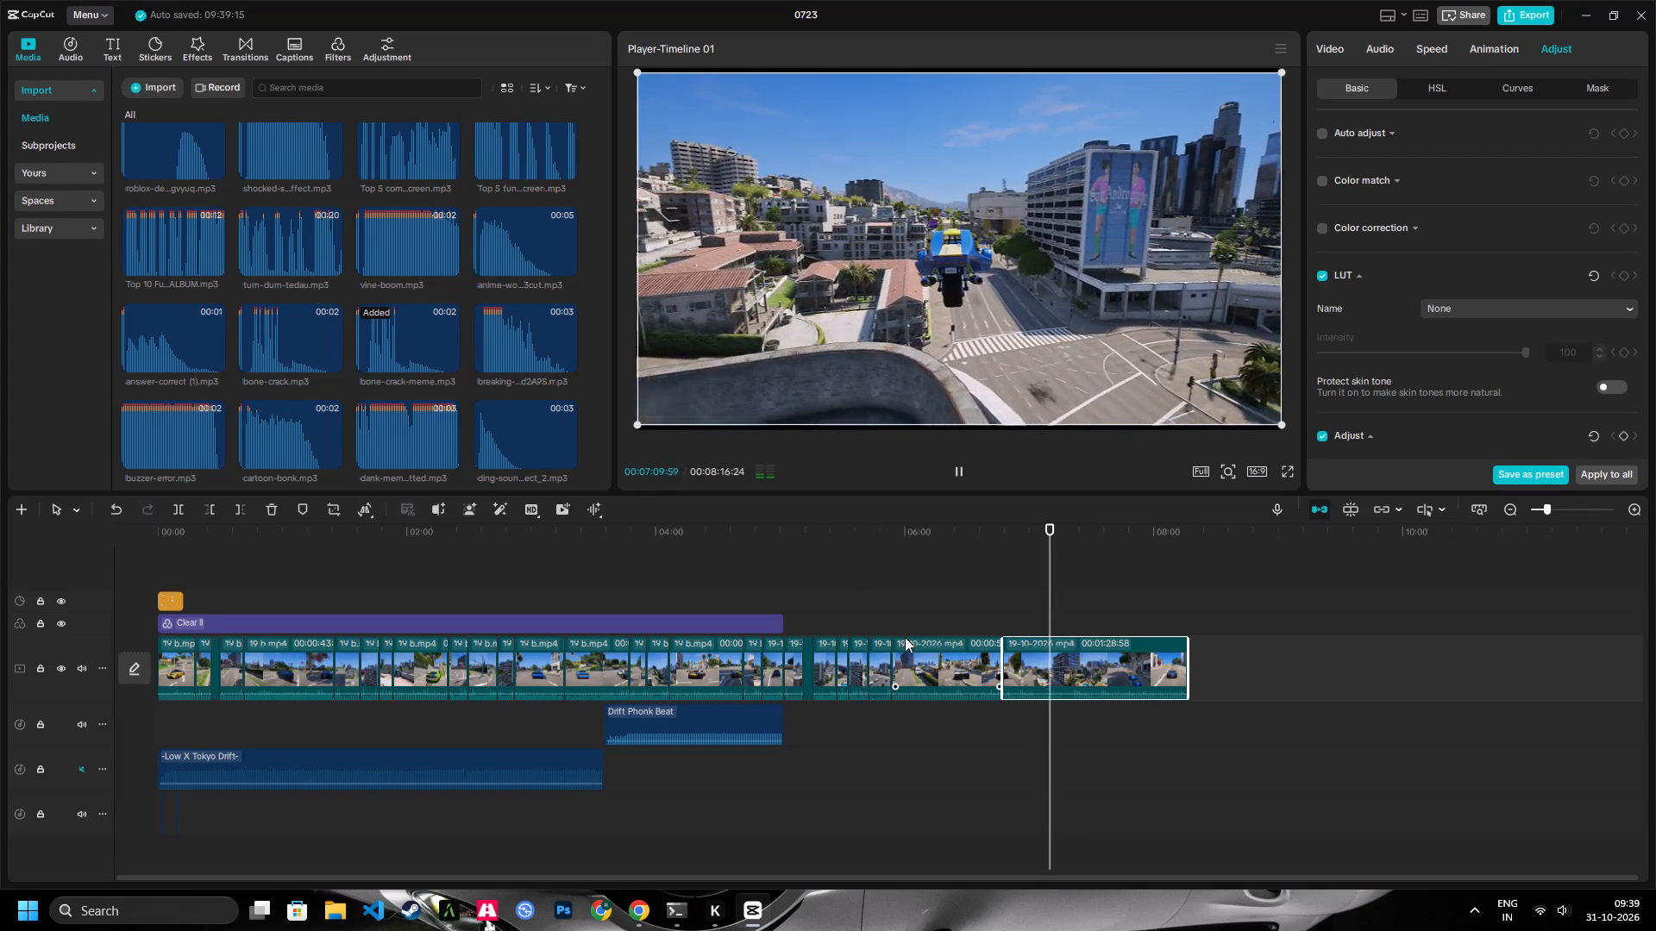
key("space")
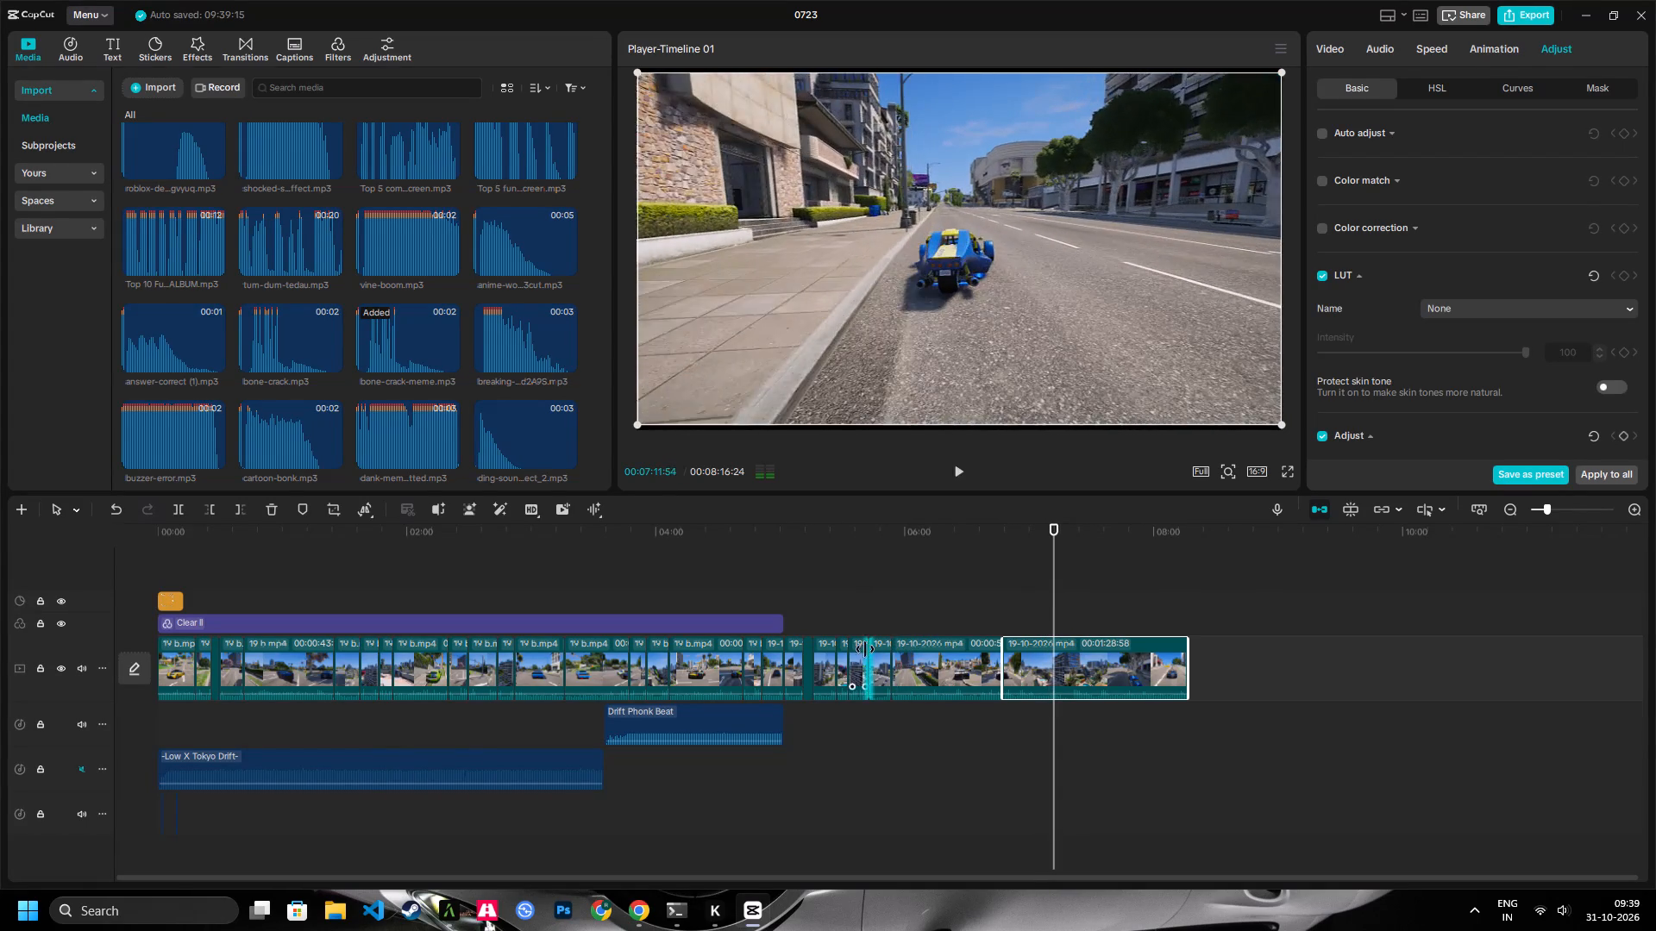
key("space")
key("space")
left_click(178, 509)
key("space")
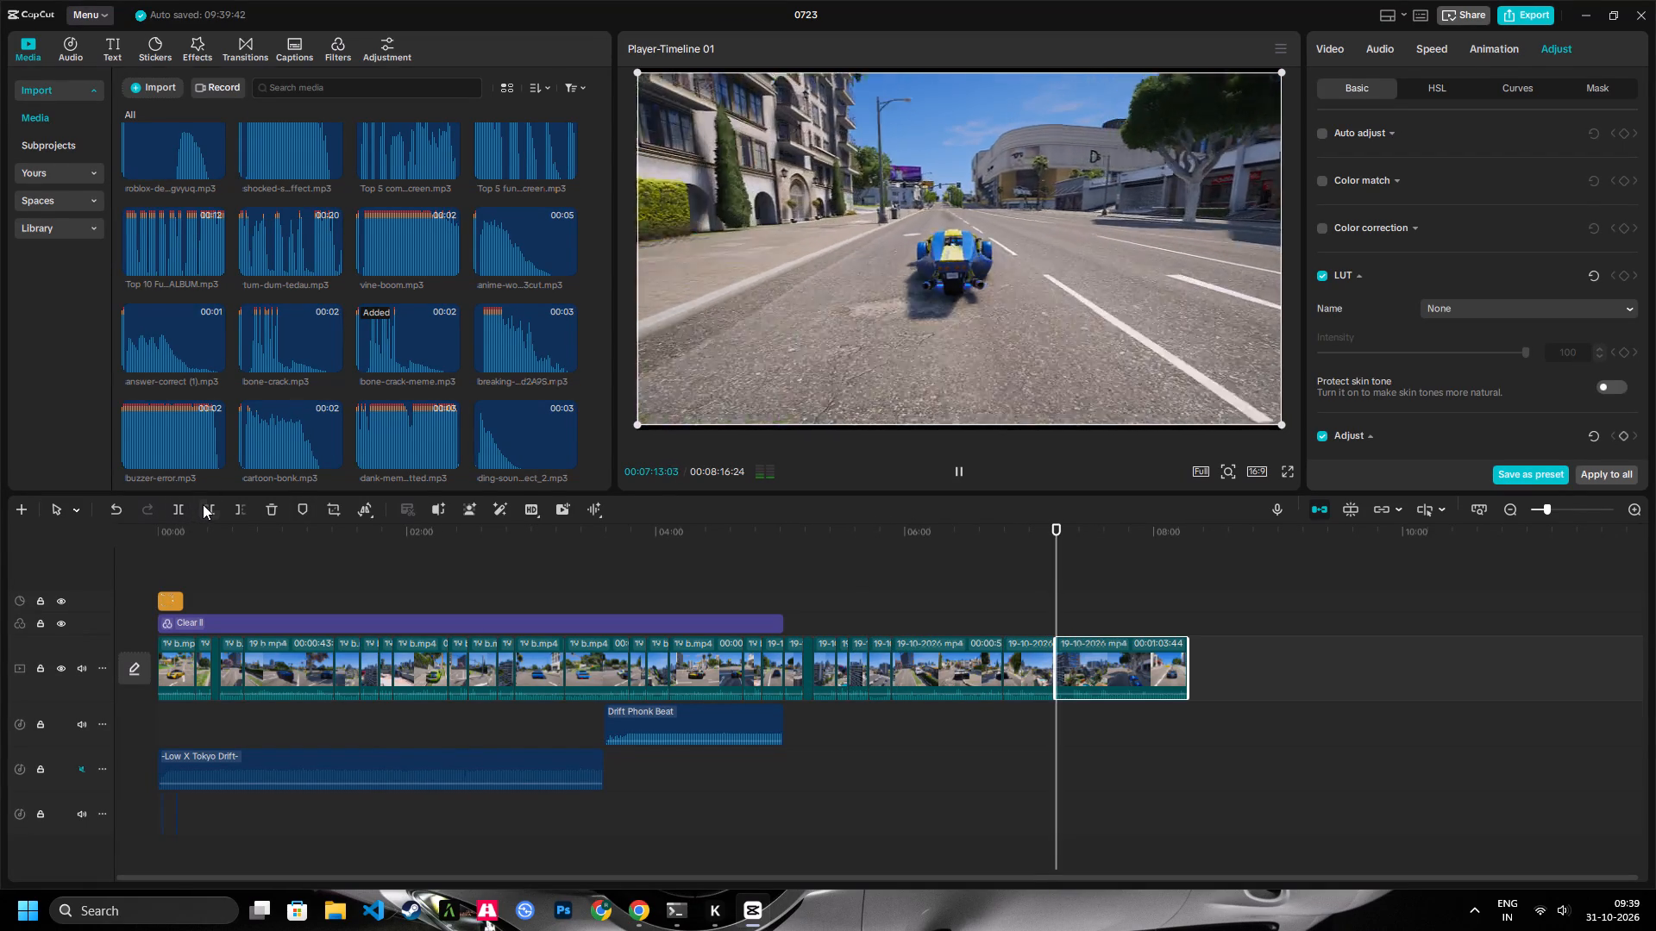
left_click(203, 507)
key("space")
left_click(203, 507)
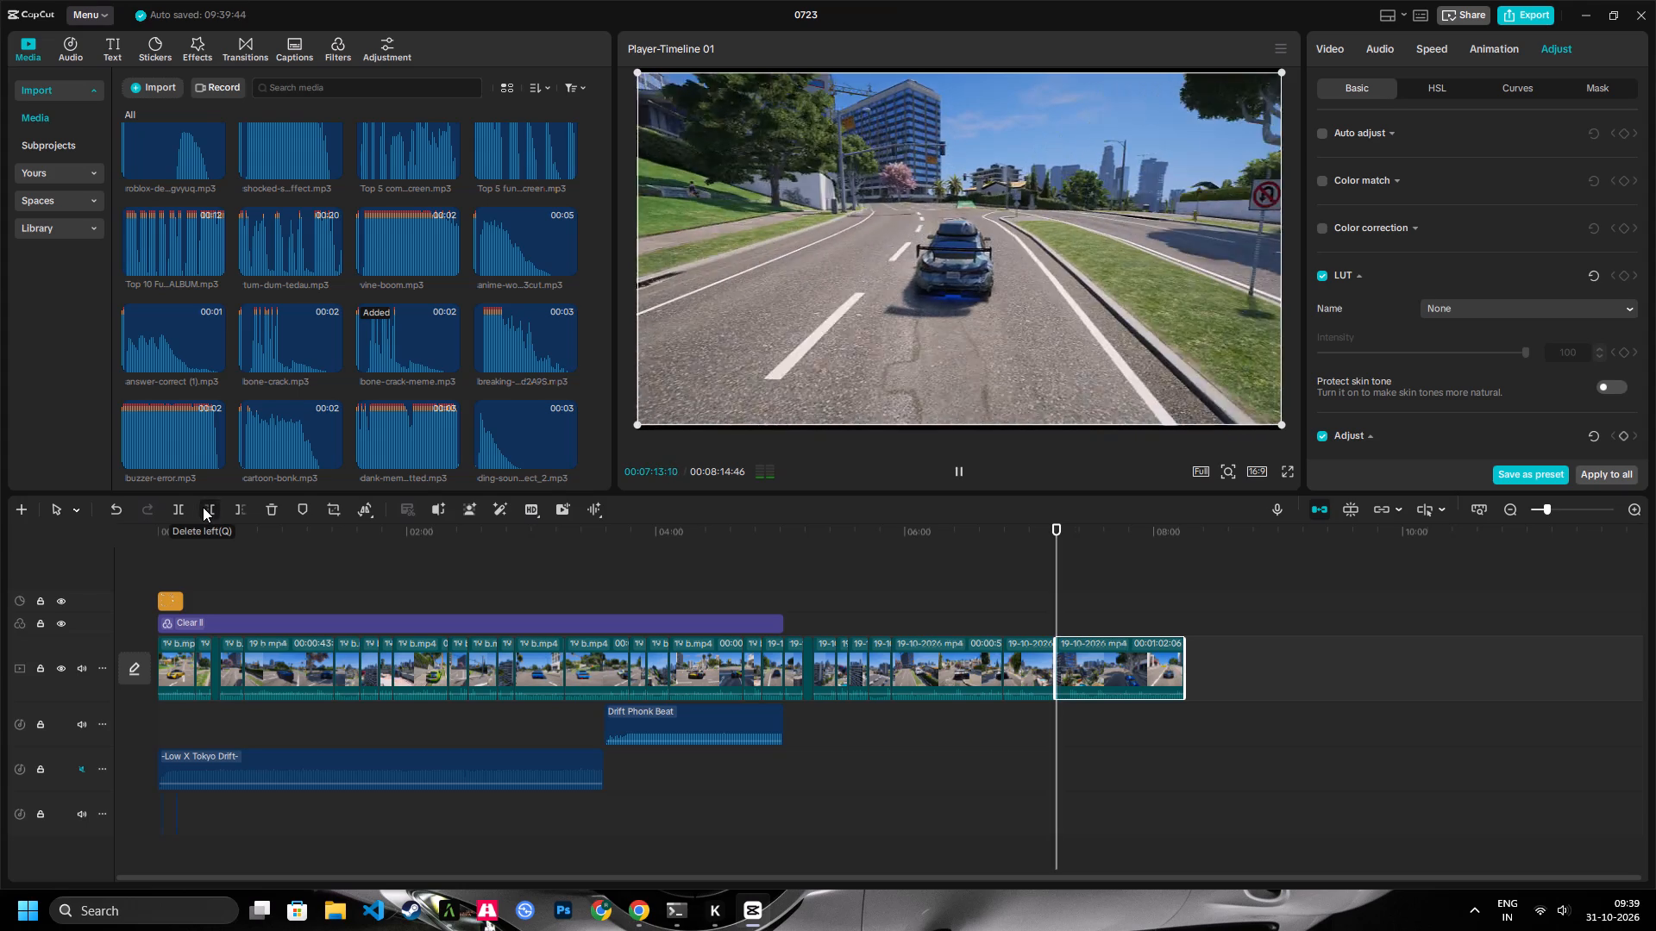
key("space")
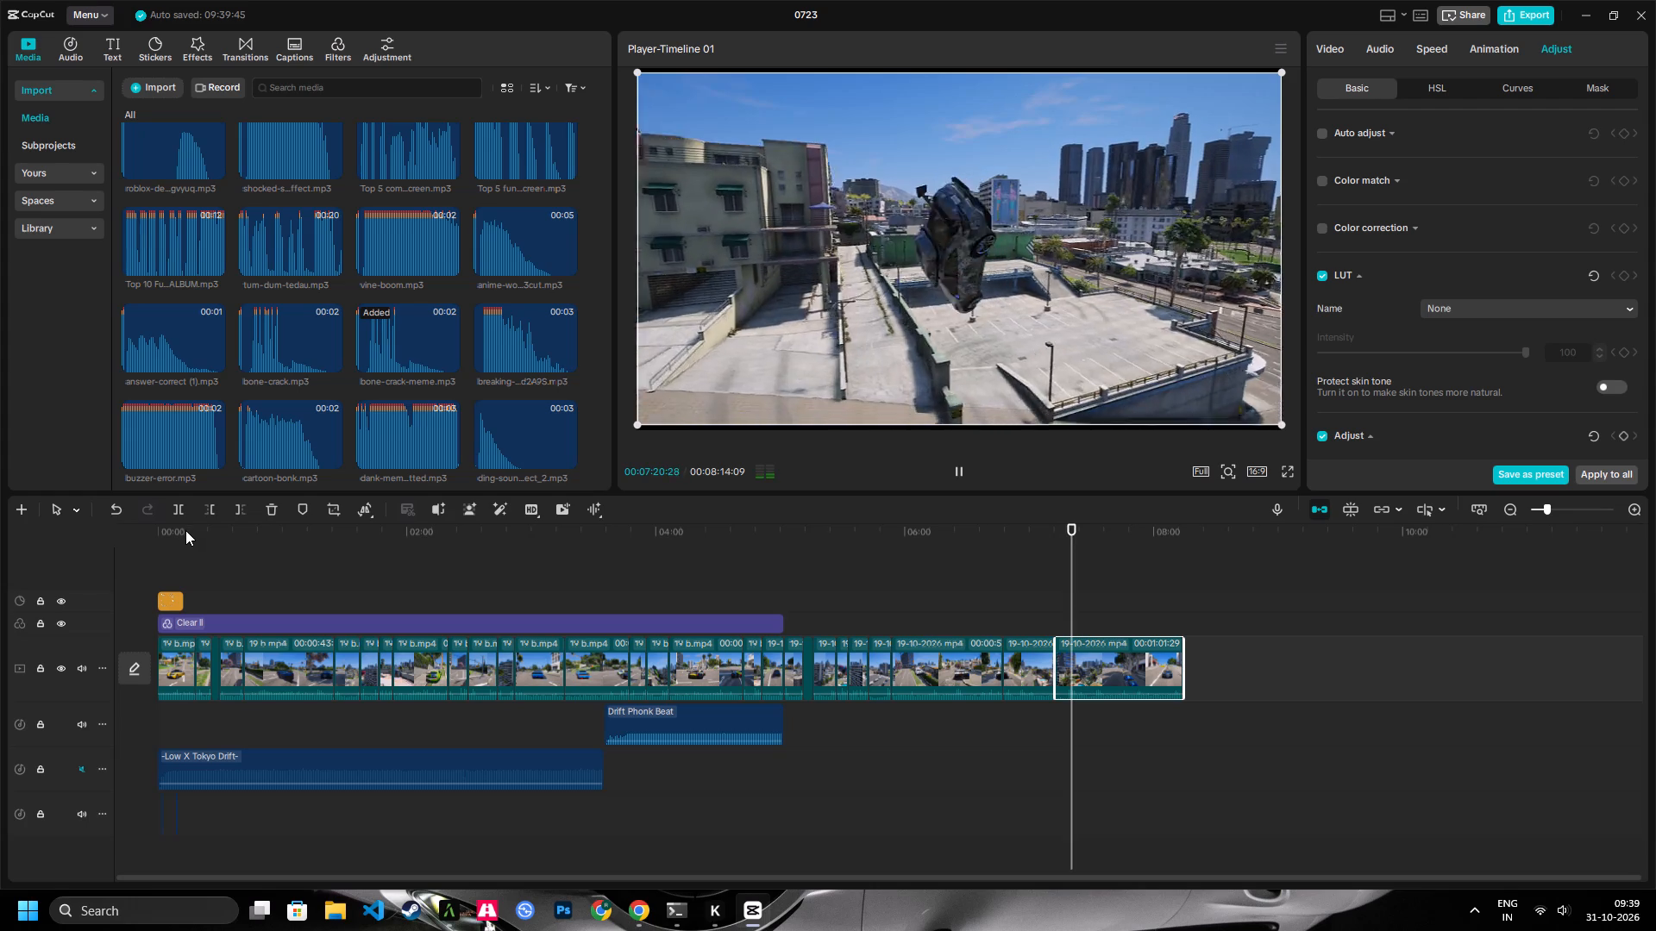
key("space")
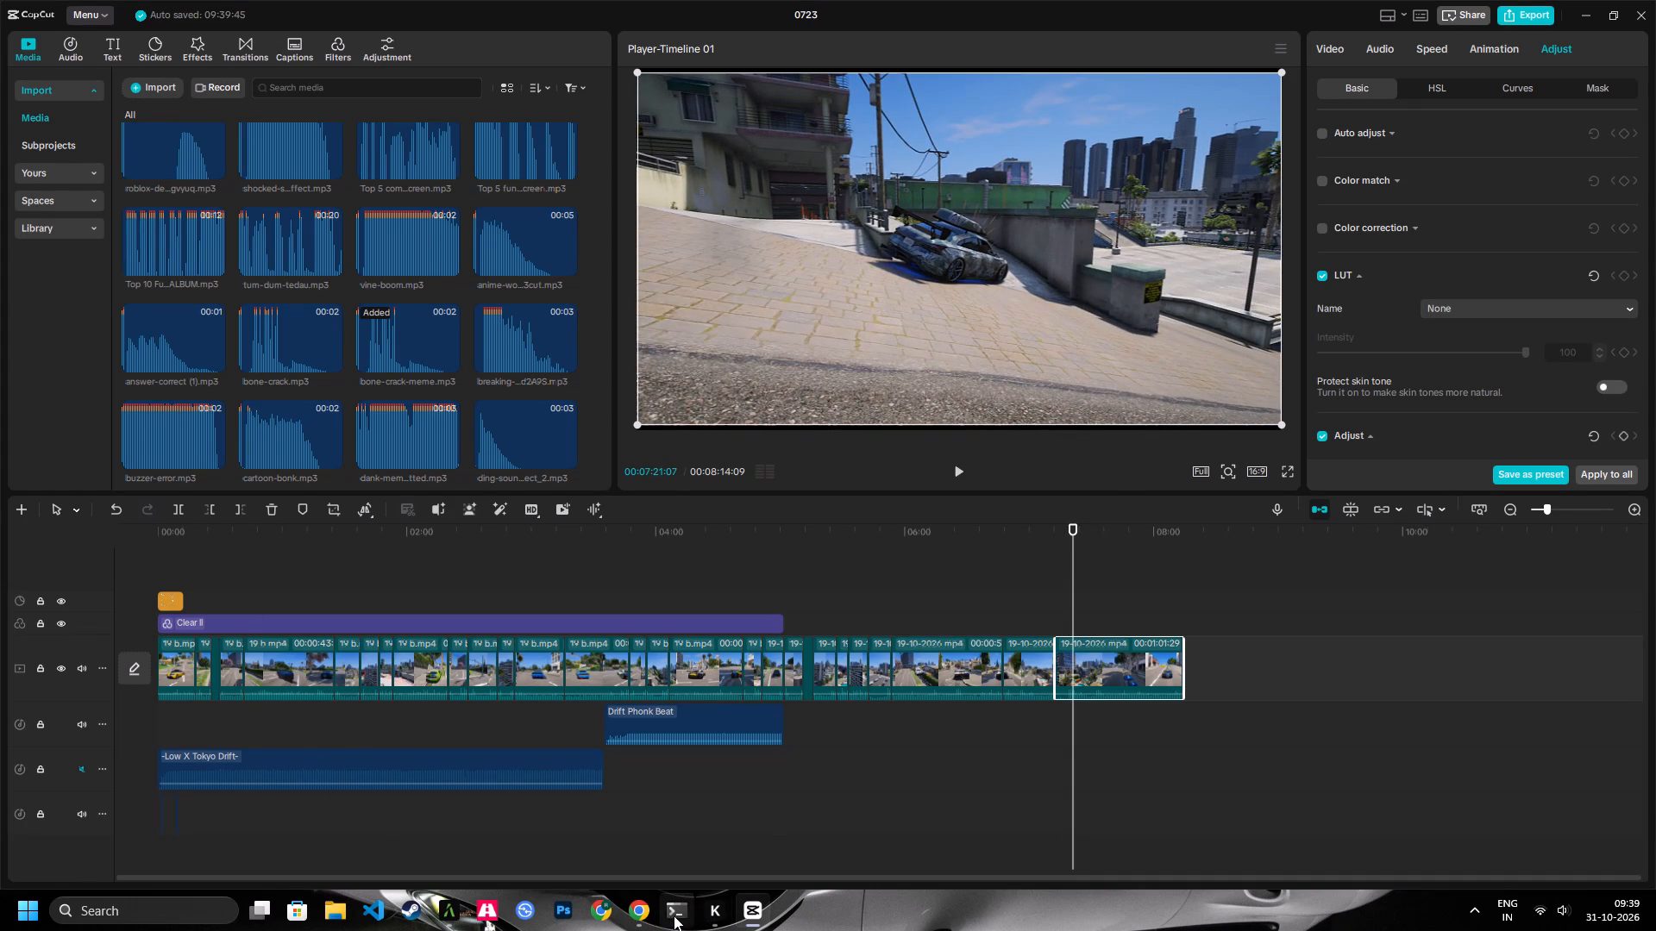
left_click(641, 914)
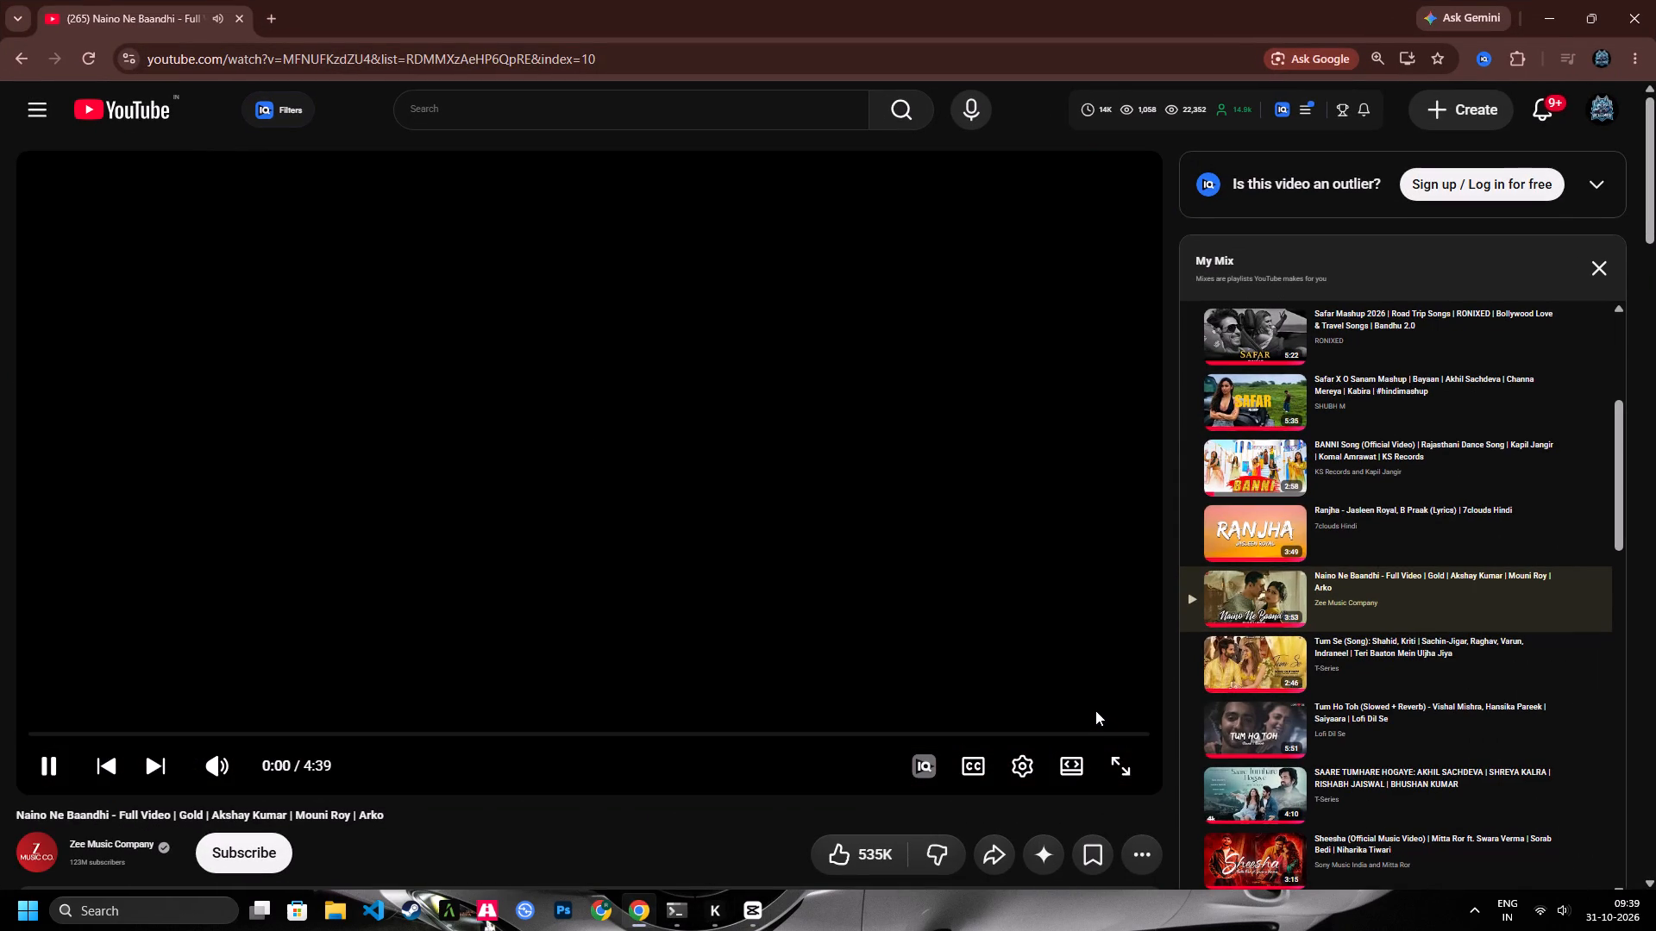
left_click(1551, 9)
Split at about 00:07:22, with the camouflage car beside the wall, and trim about 2.8 seconds off the following piece's start.
key("space")
key("space")
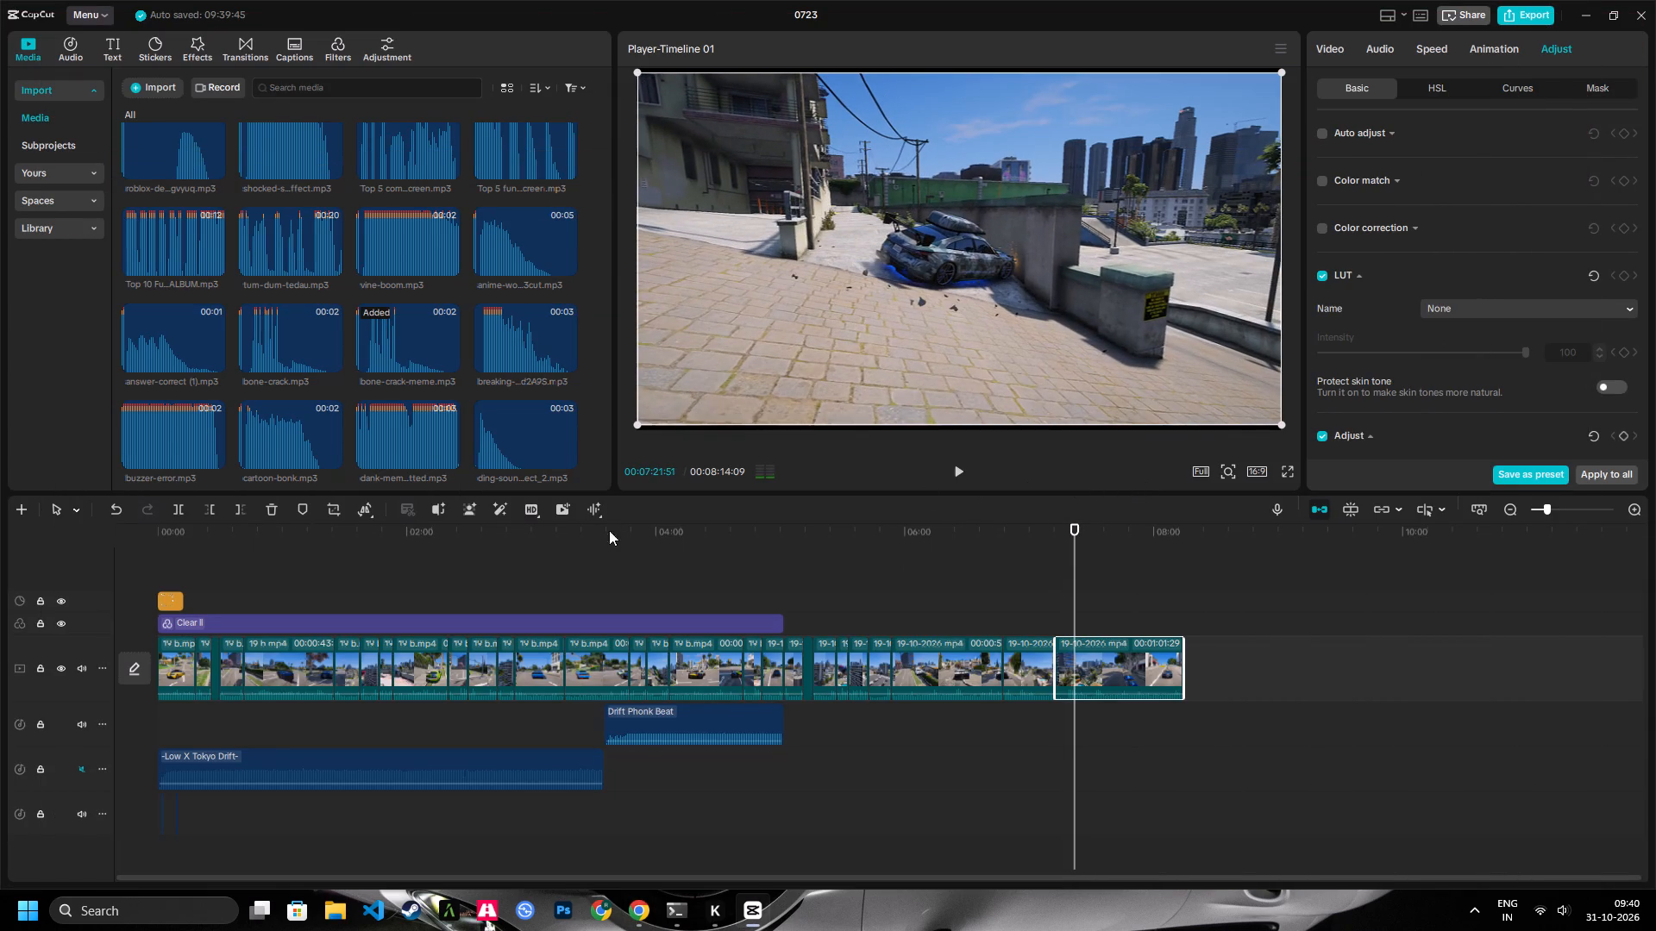
key("space")
key("space")
key("space")
left_click(172, 505)
key("space")
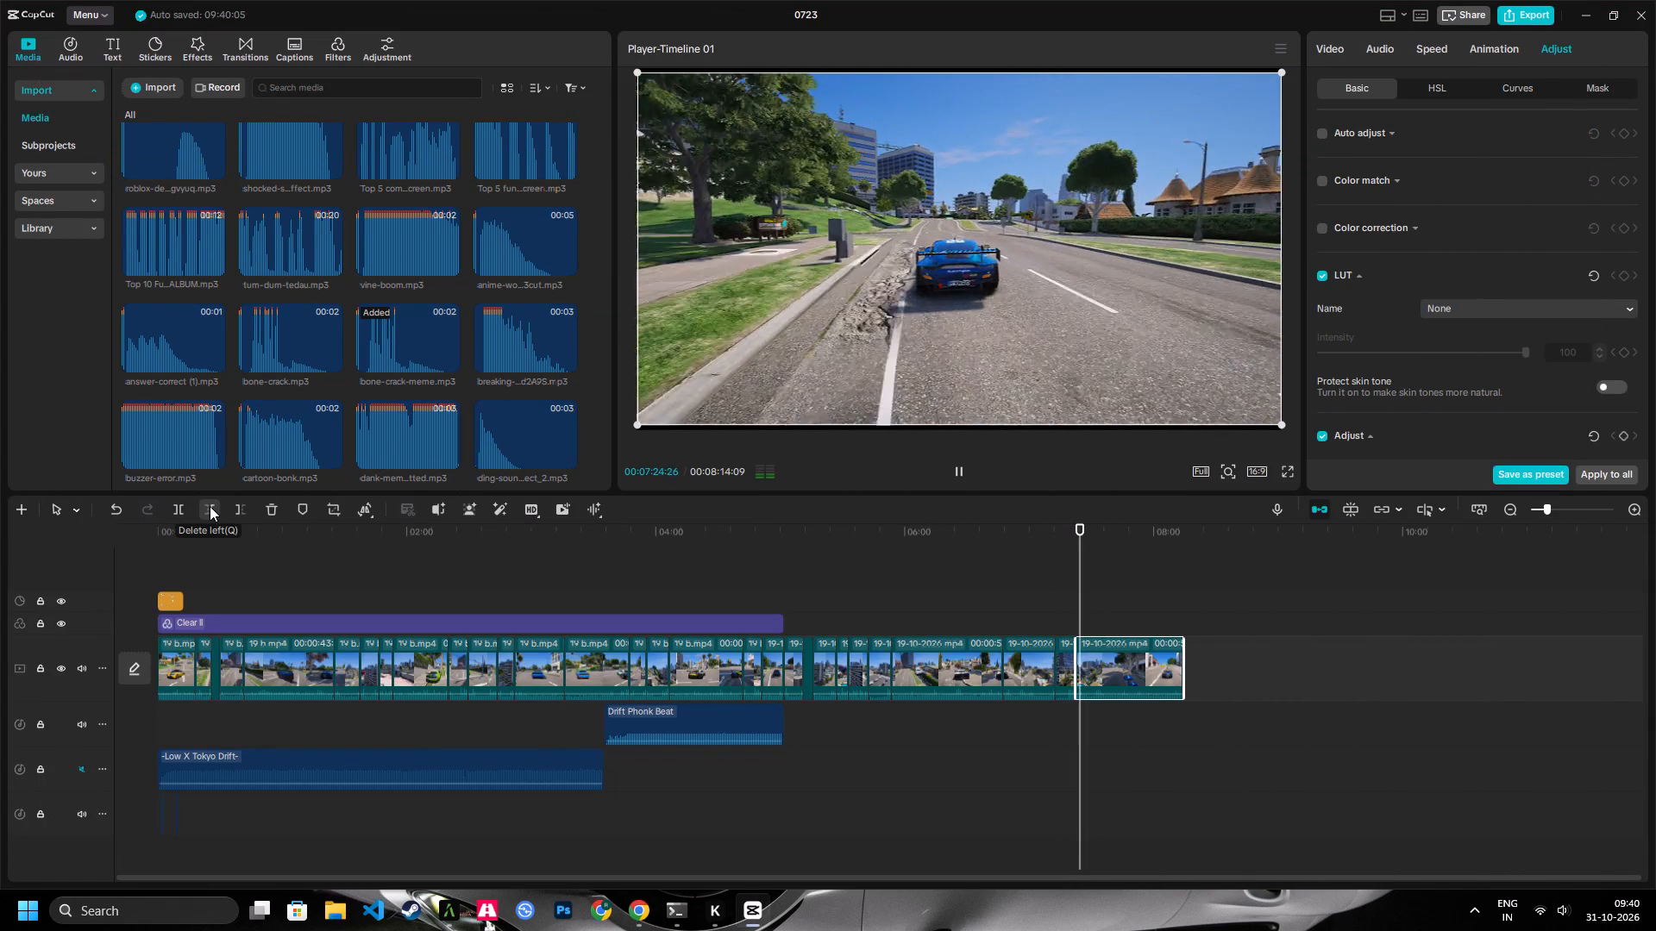
left_click(210, 506)
key("space")
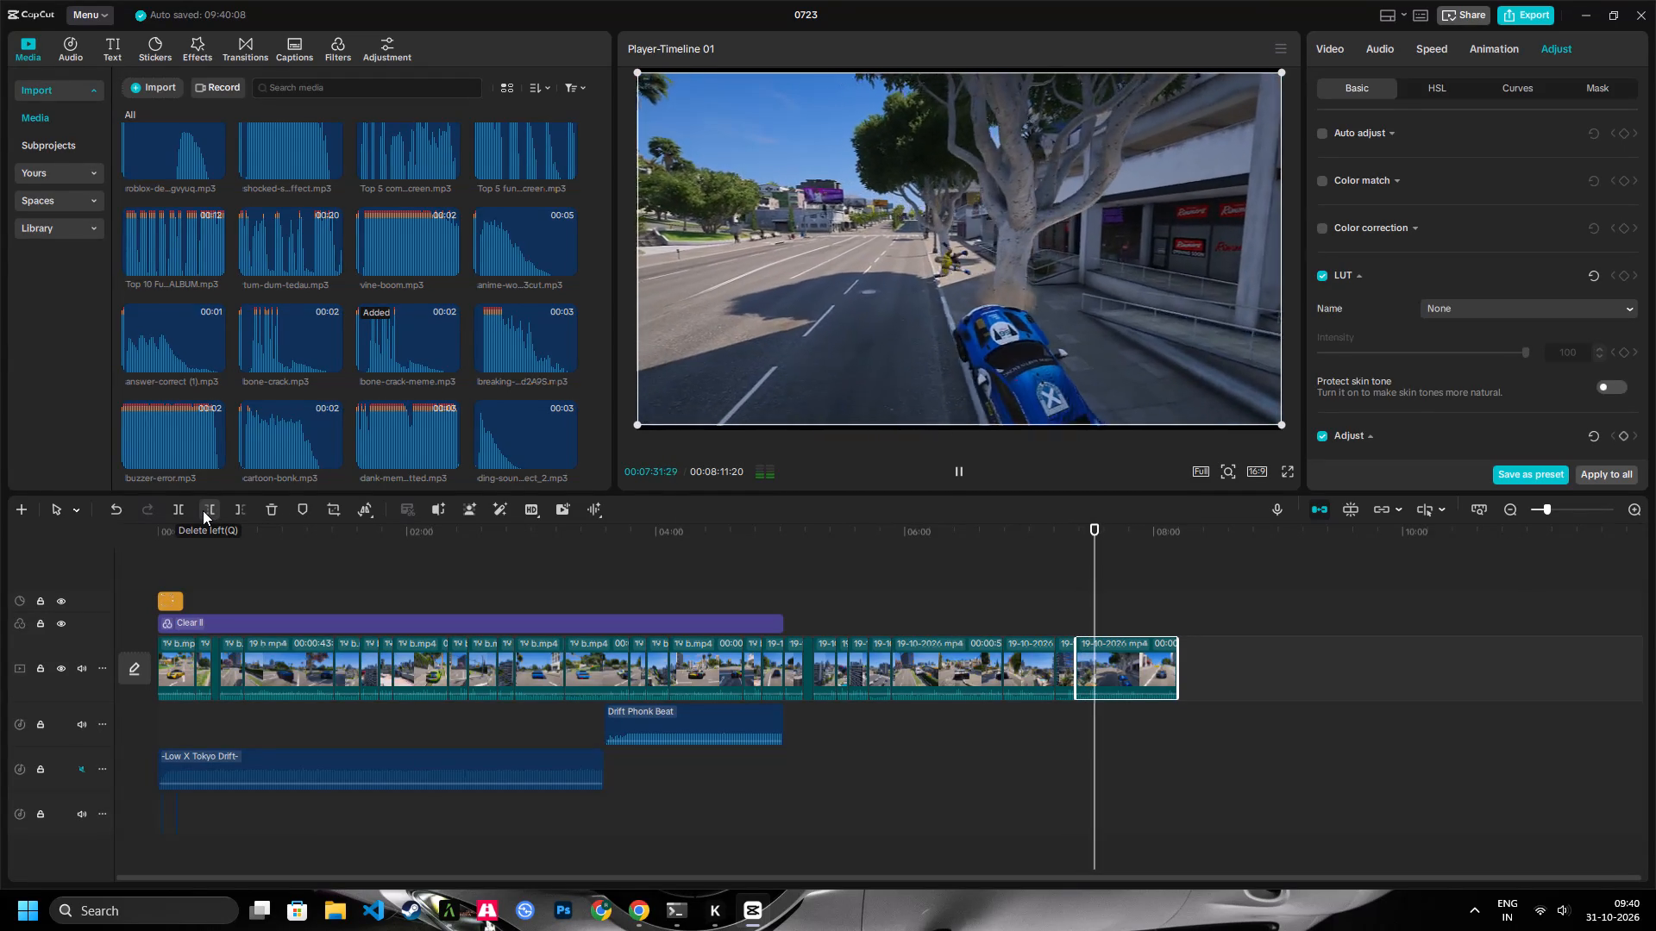
Split at 00:07:33:19, with the blue race car stopped beside the tree, and trim about 2.5 seconds off the following piece's start.
key("space")
key("space")
key("space")
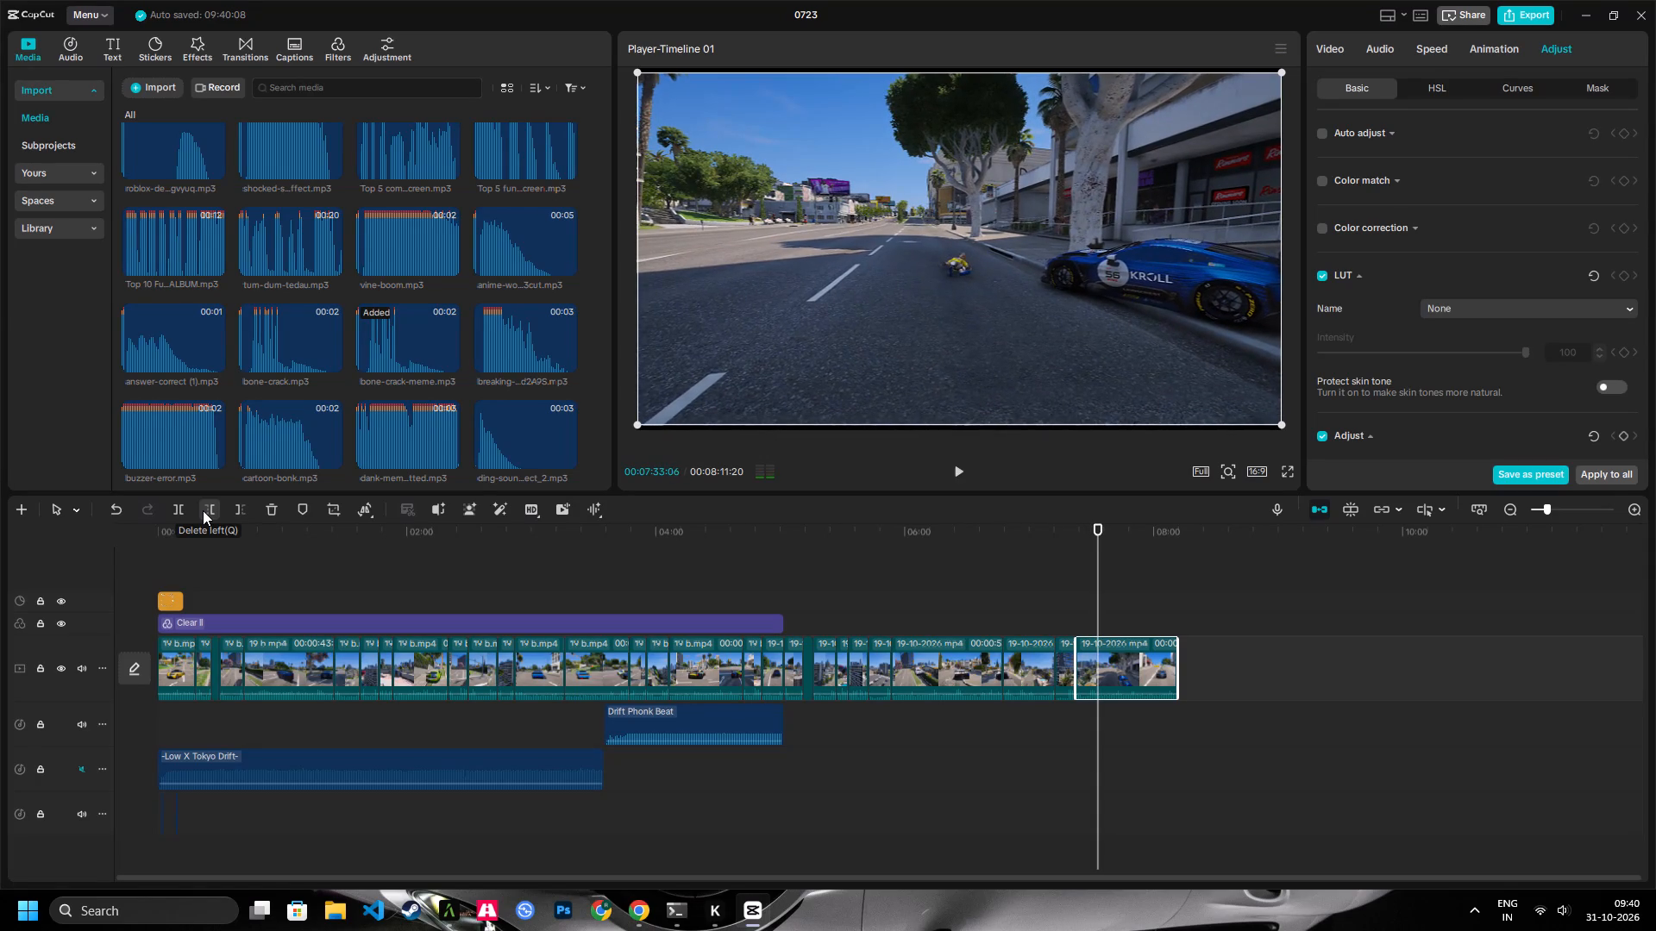
key("space")
key("space")
left_click(167, 505)
left_click(170, 505)
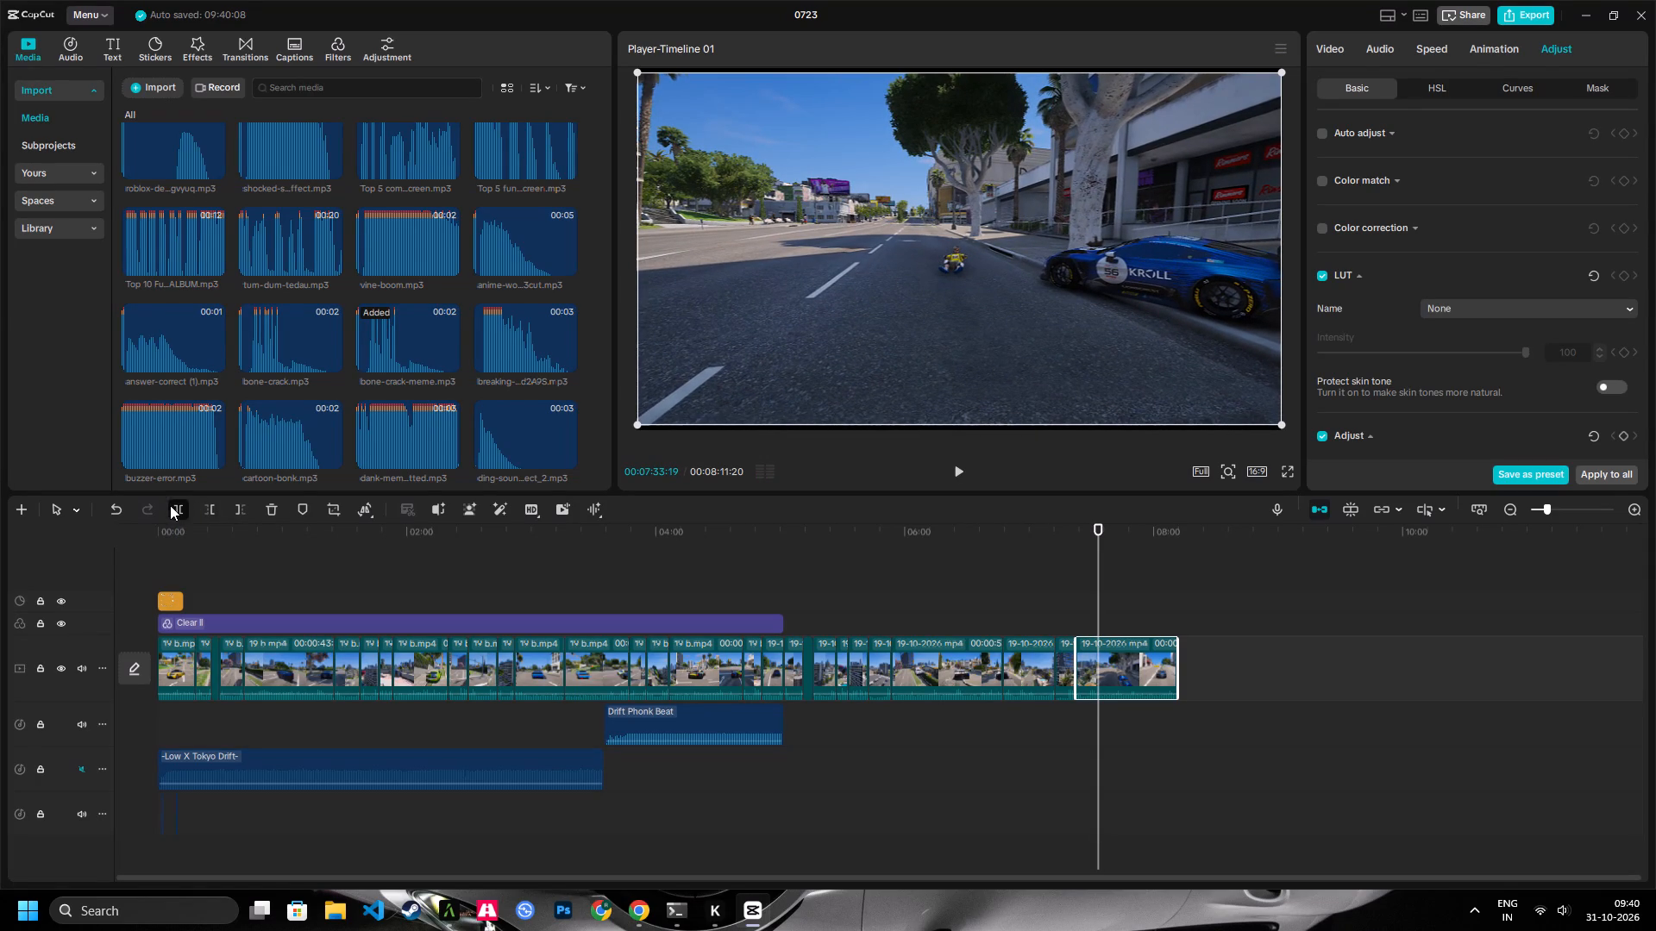
key("space")
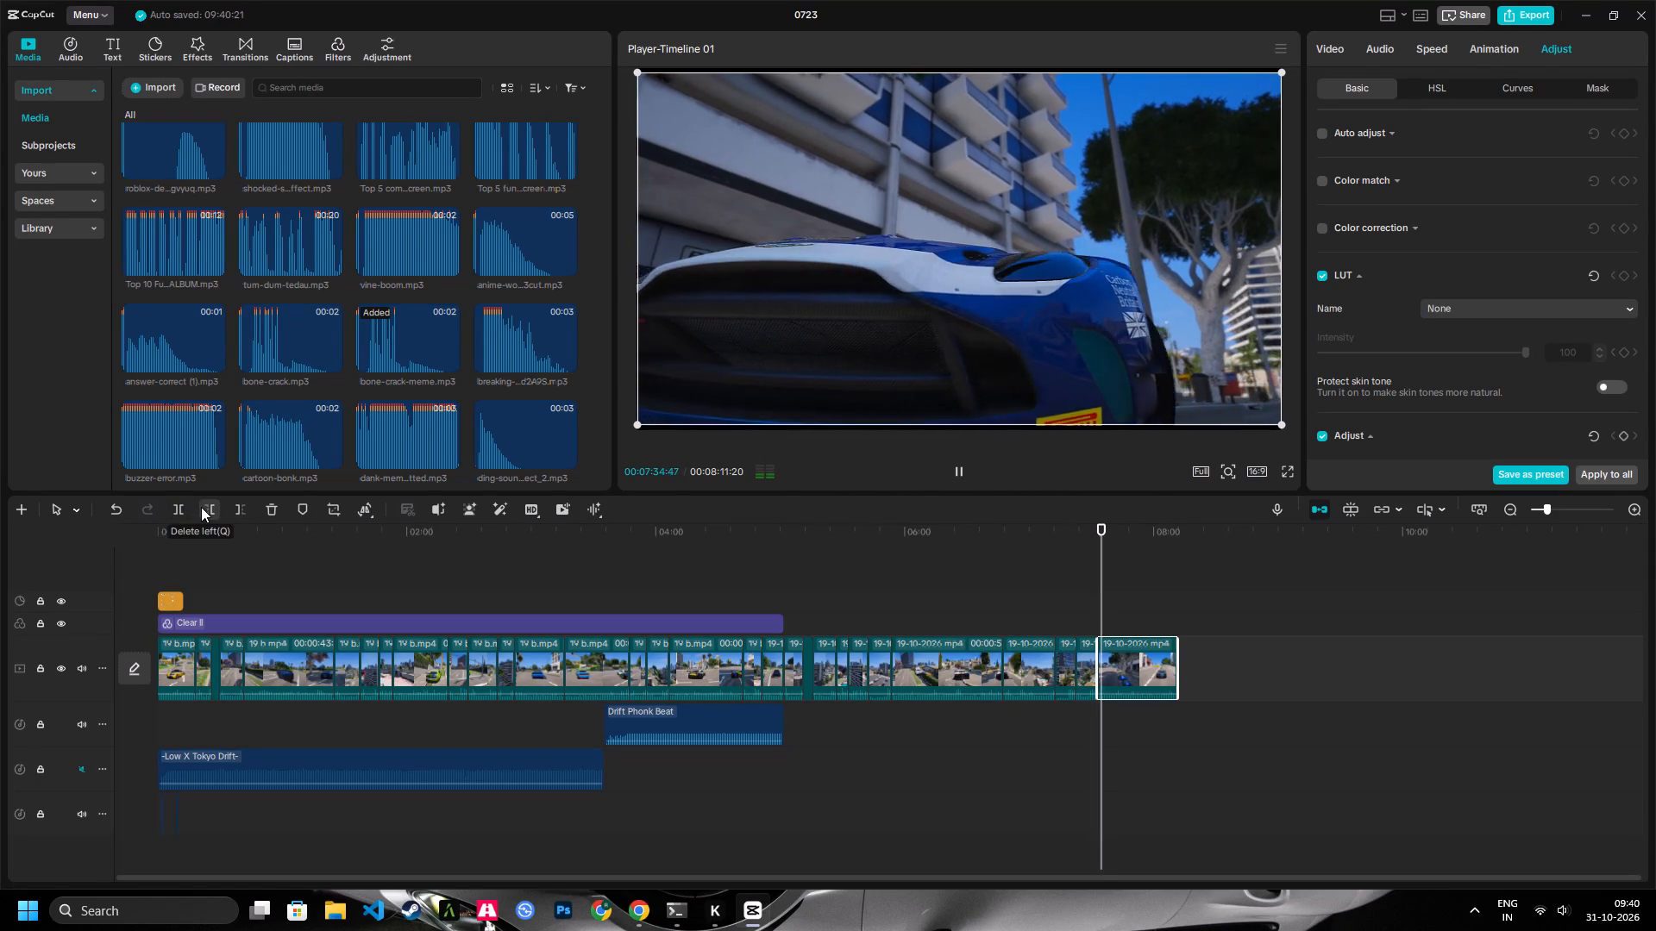
key("space")
key("space")
key("space")
key("space")
key("space")
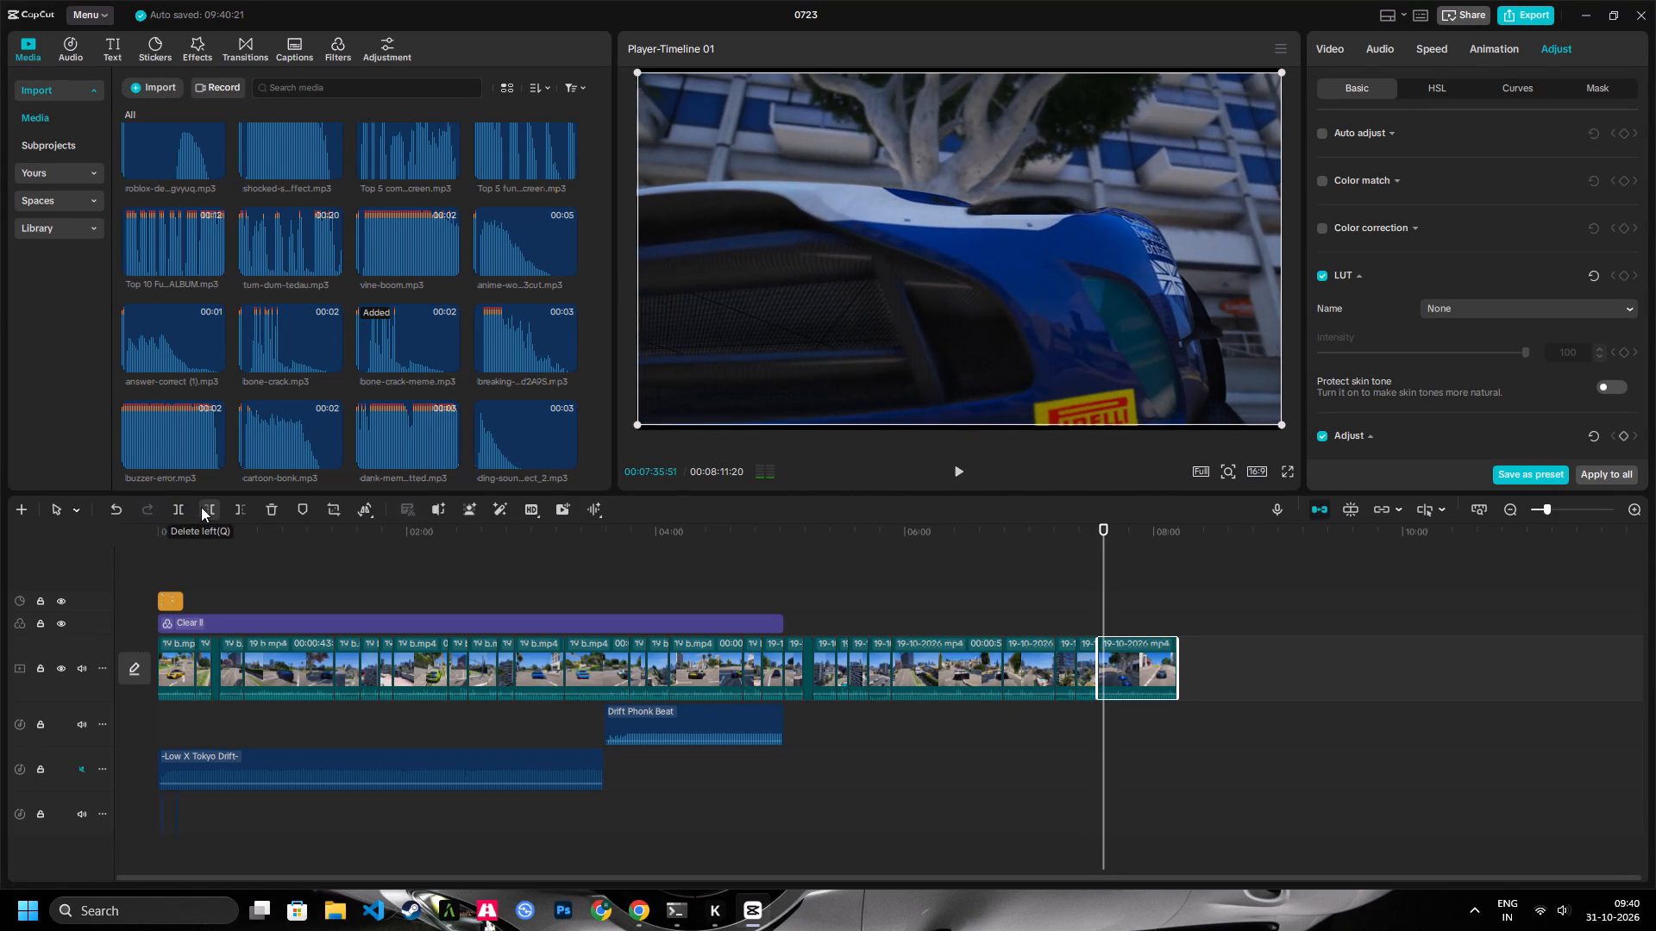
left_click(201, 507)
key("space")
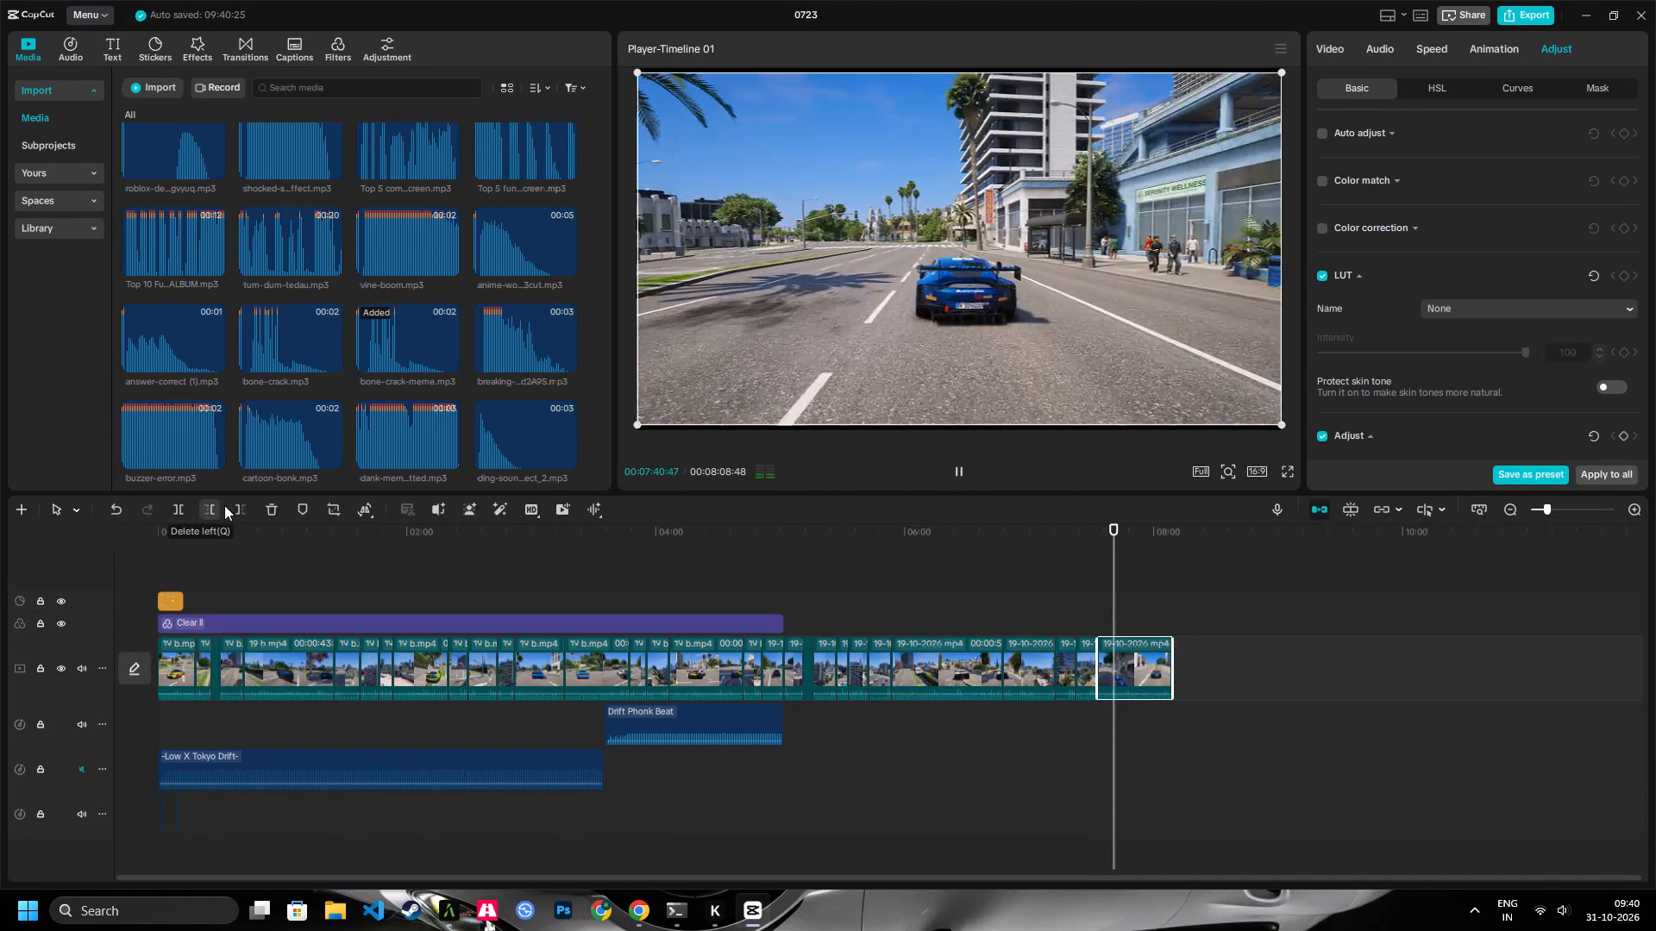
Move the last blue race car piece from the end of the main track to directly after the opening yellow car clip.
key("space")
left_click_drag(1119, 659, 1019, 654)
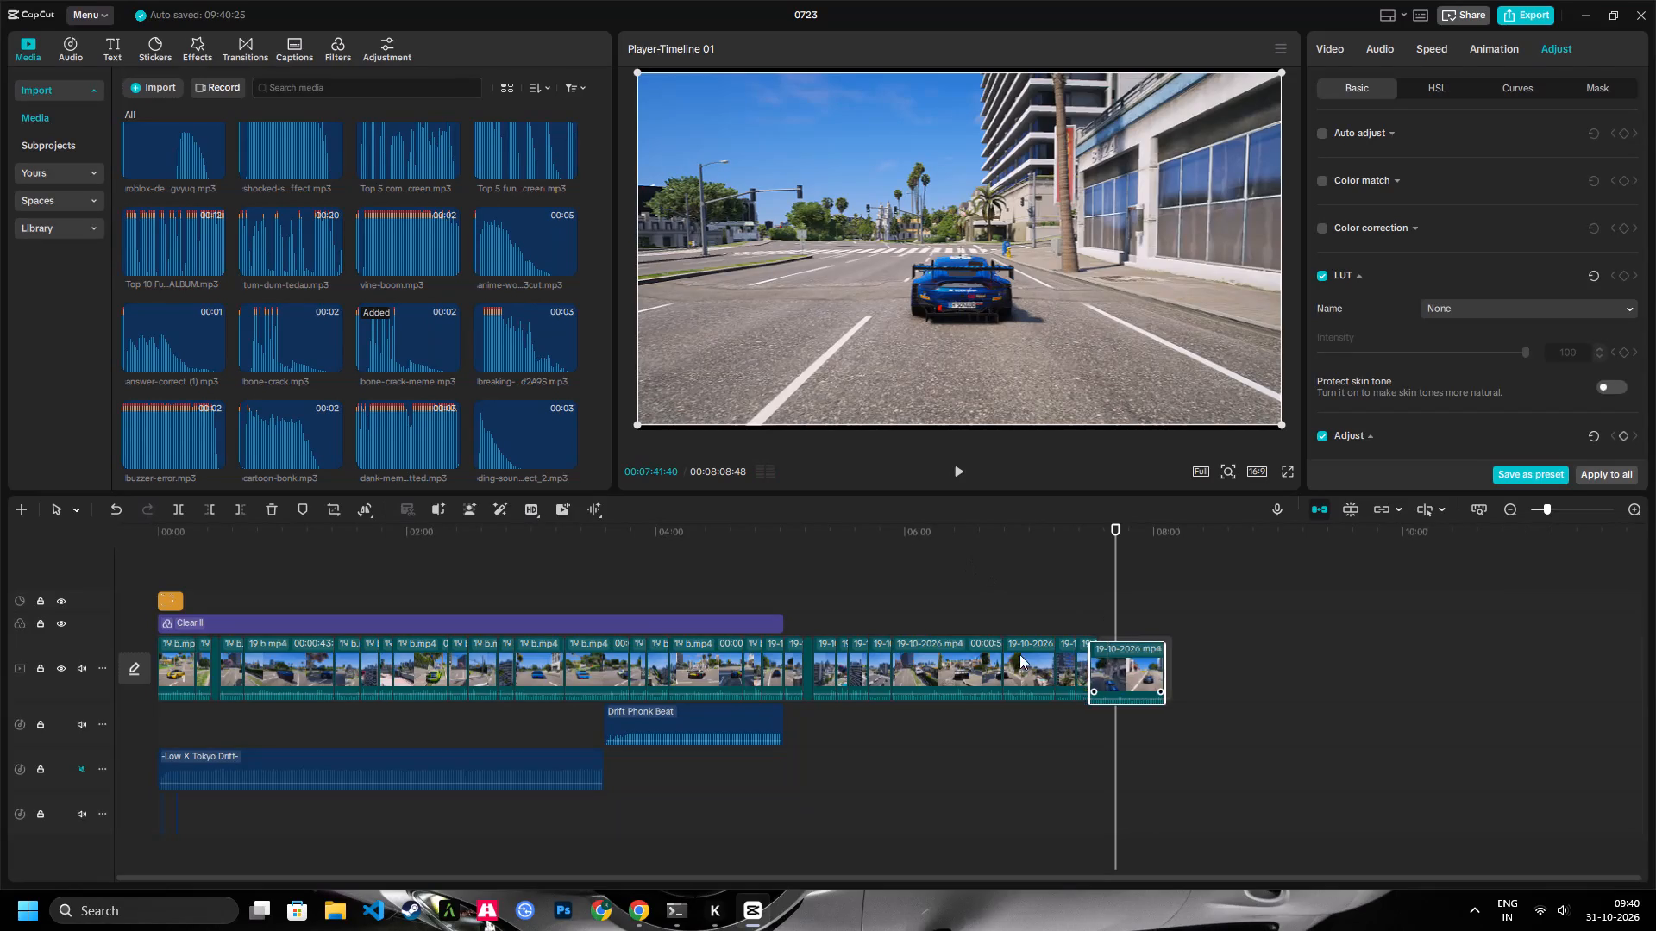
left_click_drag(1019, 654, 153, 663)
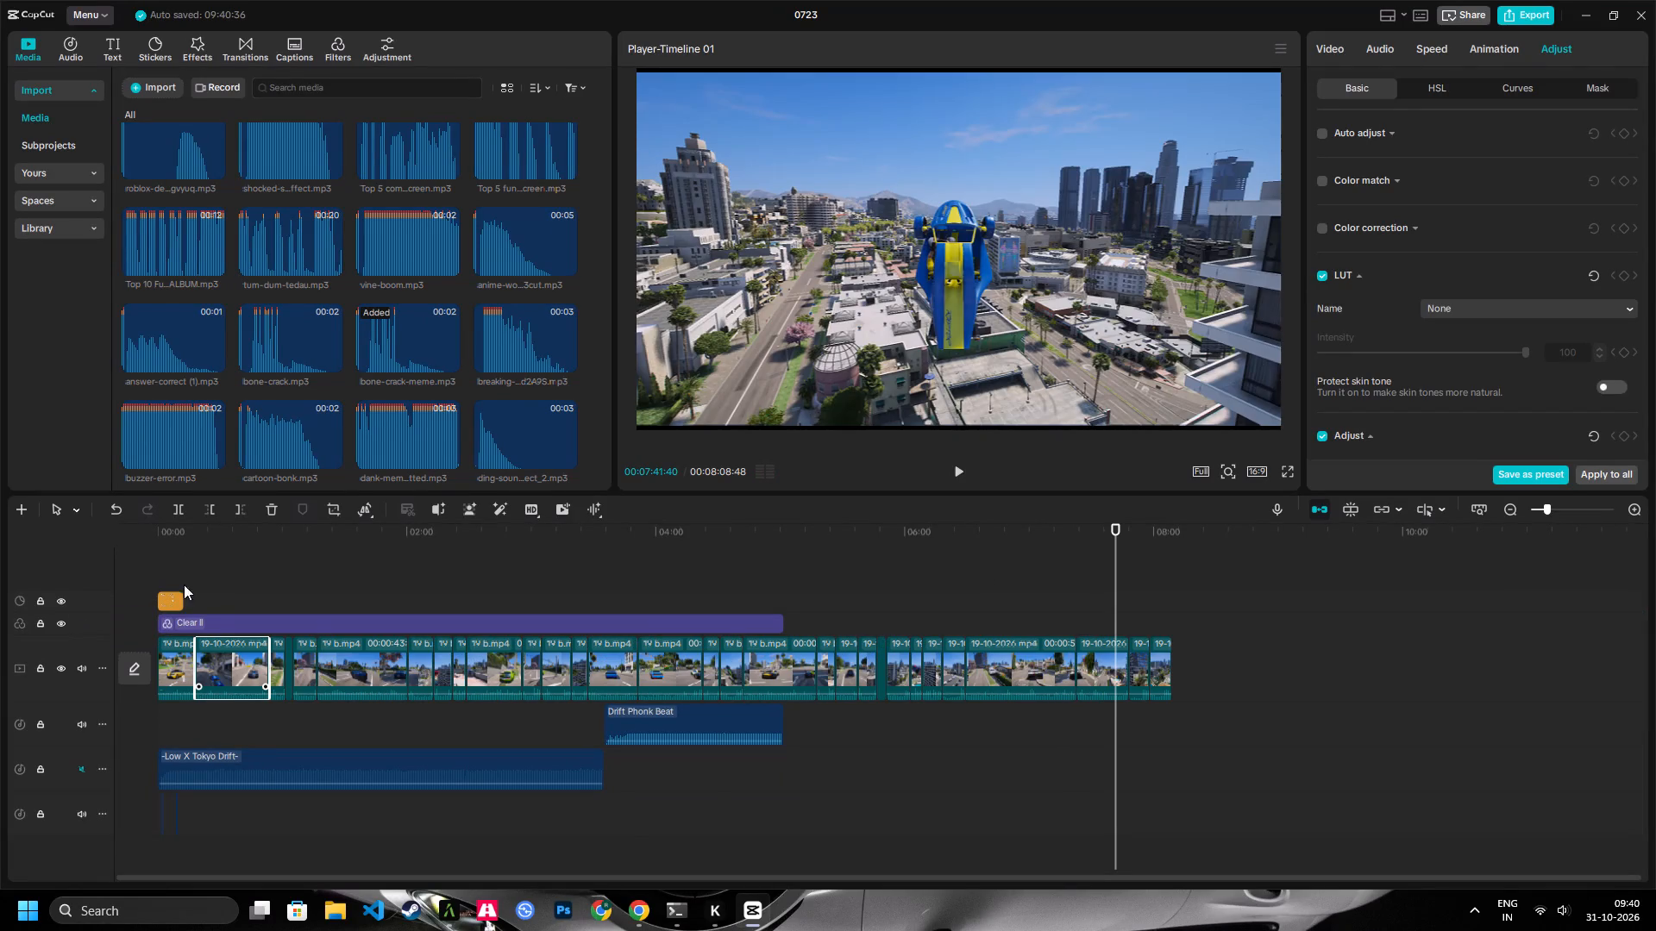
Play the opening and the moved blue race car piece to find where that piece should end.
left_click_drag(179, 540, 12, 546)
key("space")
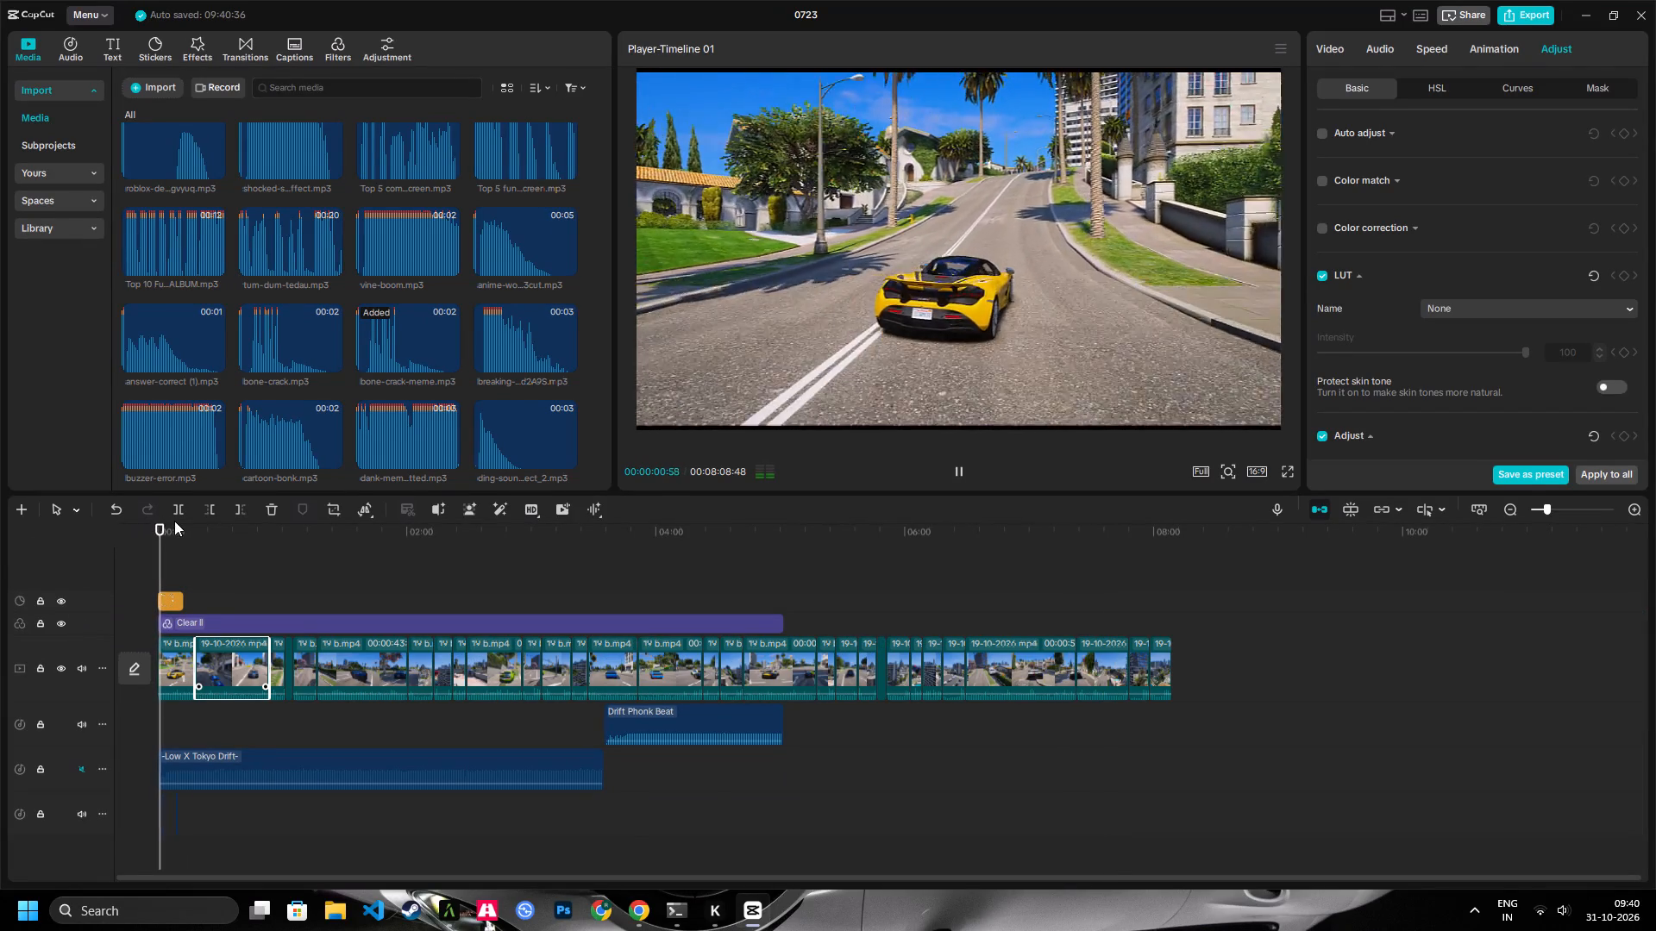
left_click(185, 532)
left_click_drag(187, 532, 198, 547)
key("space")
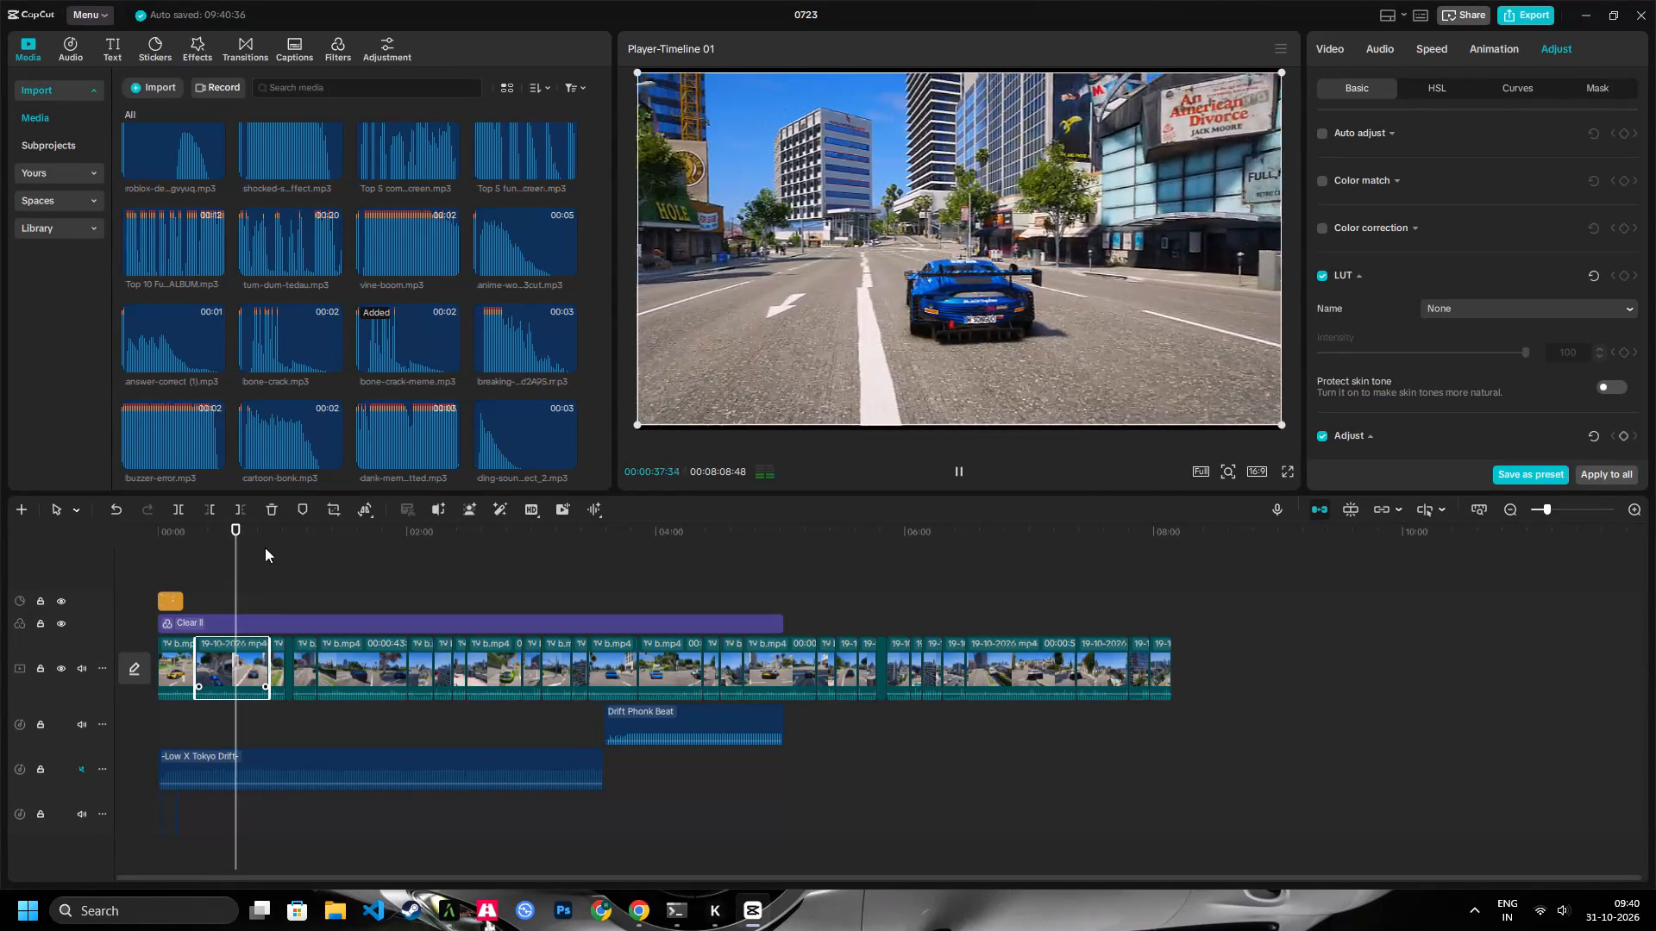
Switch to Chrome and skip the advertisement before the Naino Ne Baandhi video.
left_click(651, 907)
left_click(1139, 708)
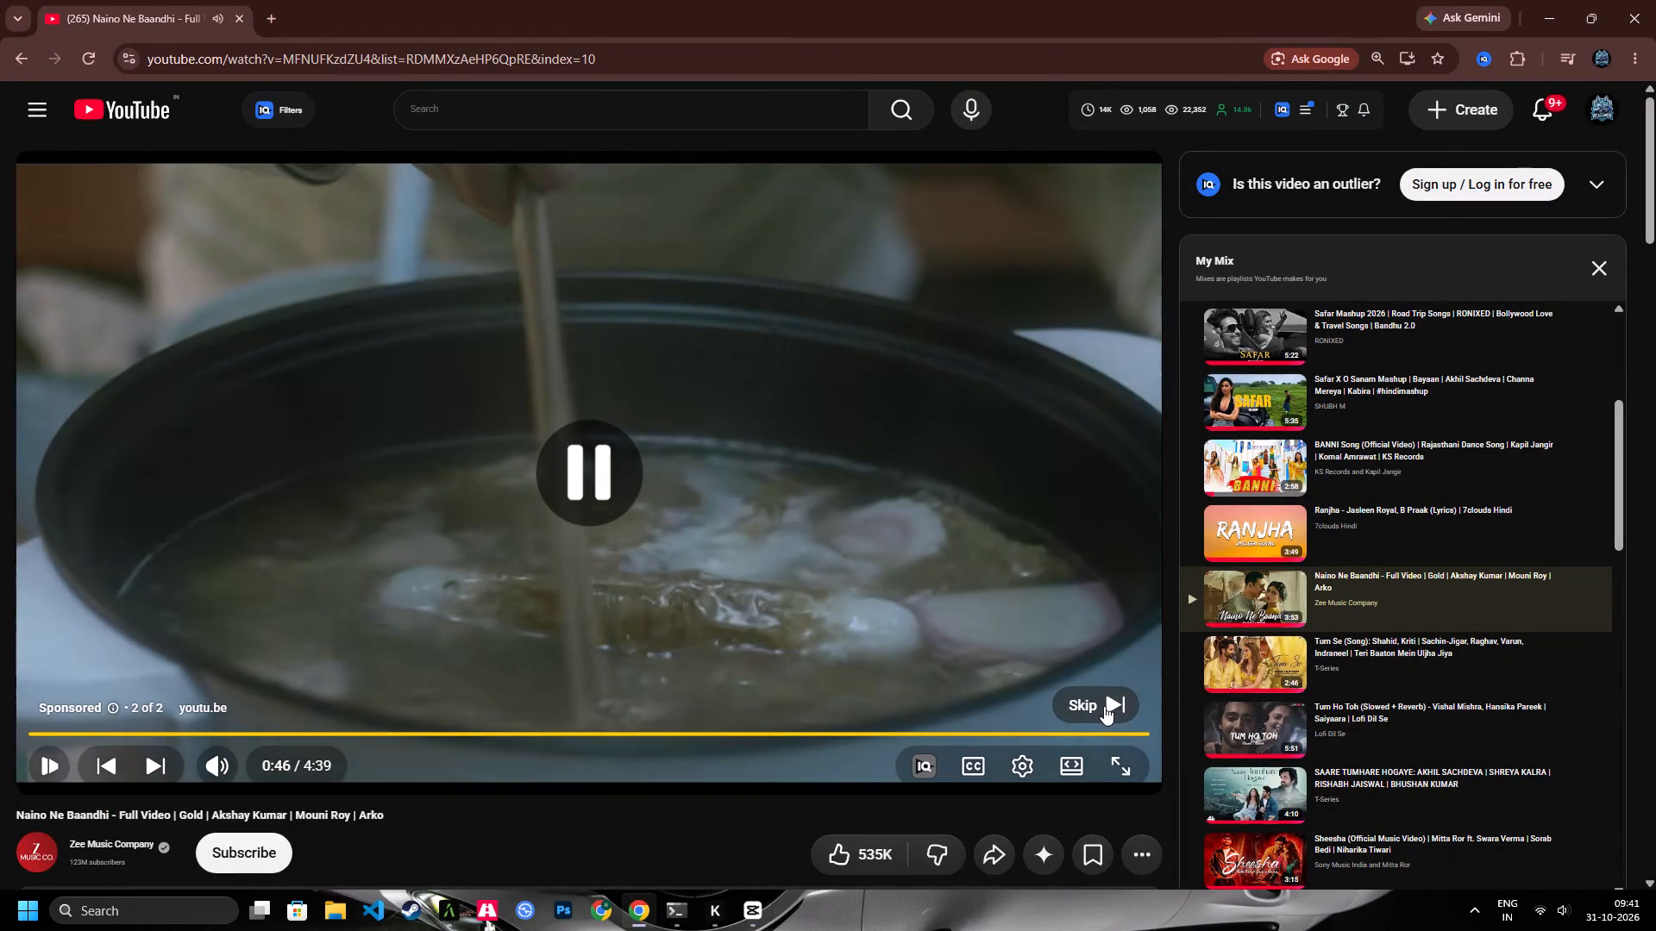
left_click(1104, 706)
scroll(1144, 708, "down", 3)
scroll(1156, 707, "up", 3)
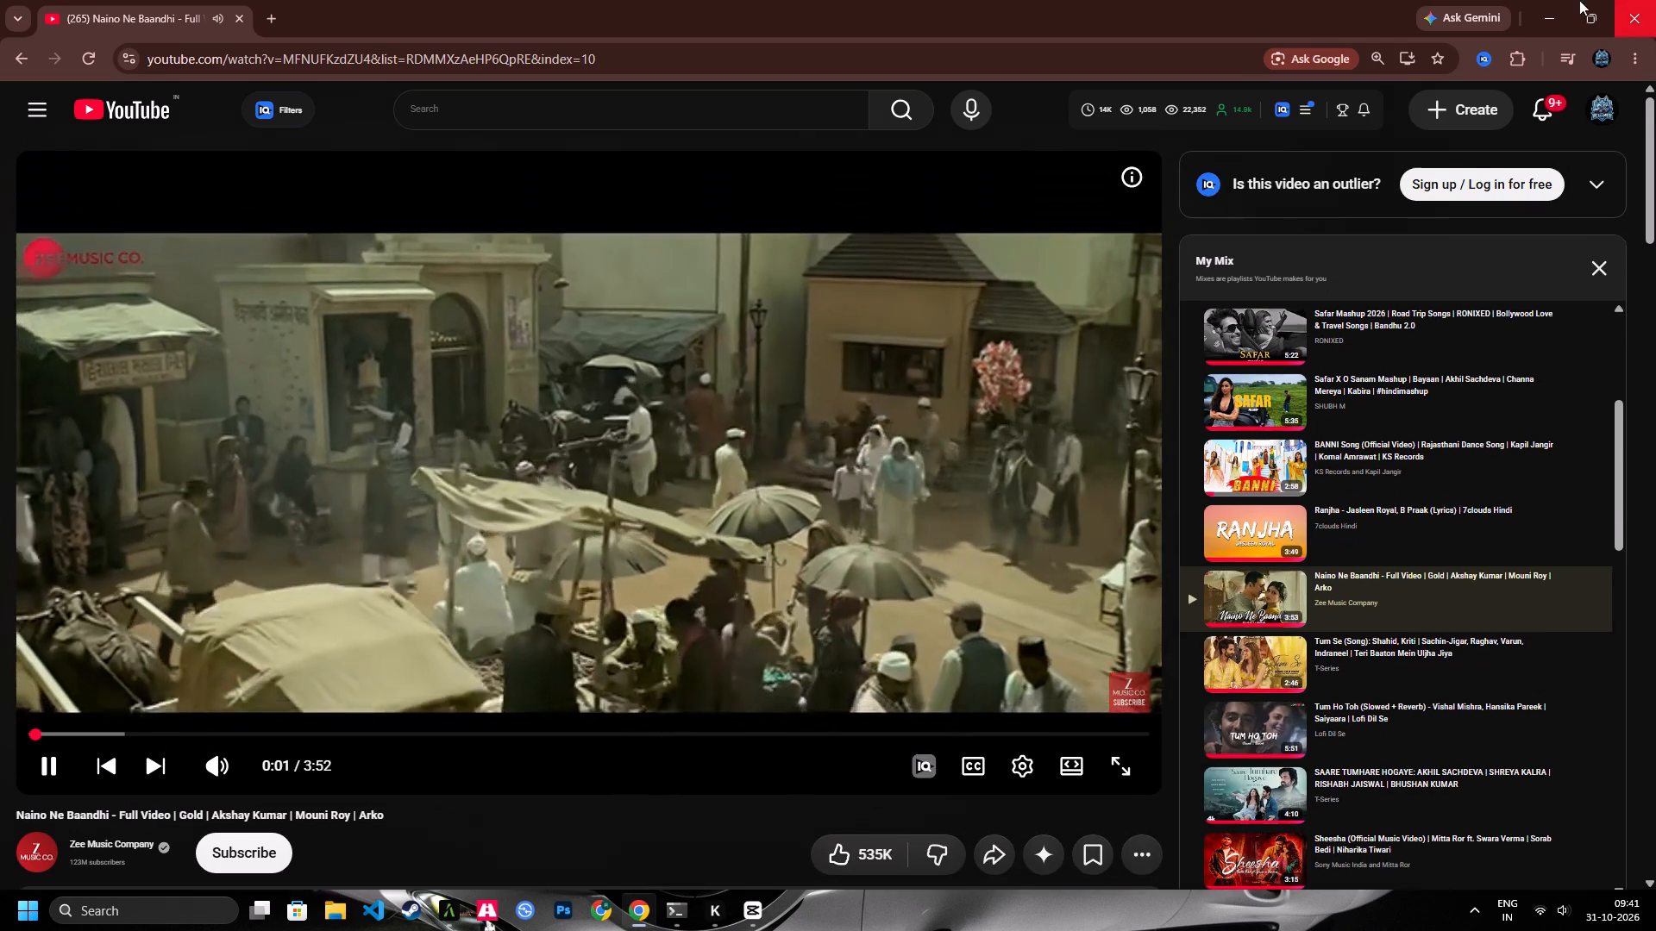
left_click(1540, 0)
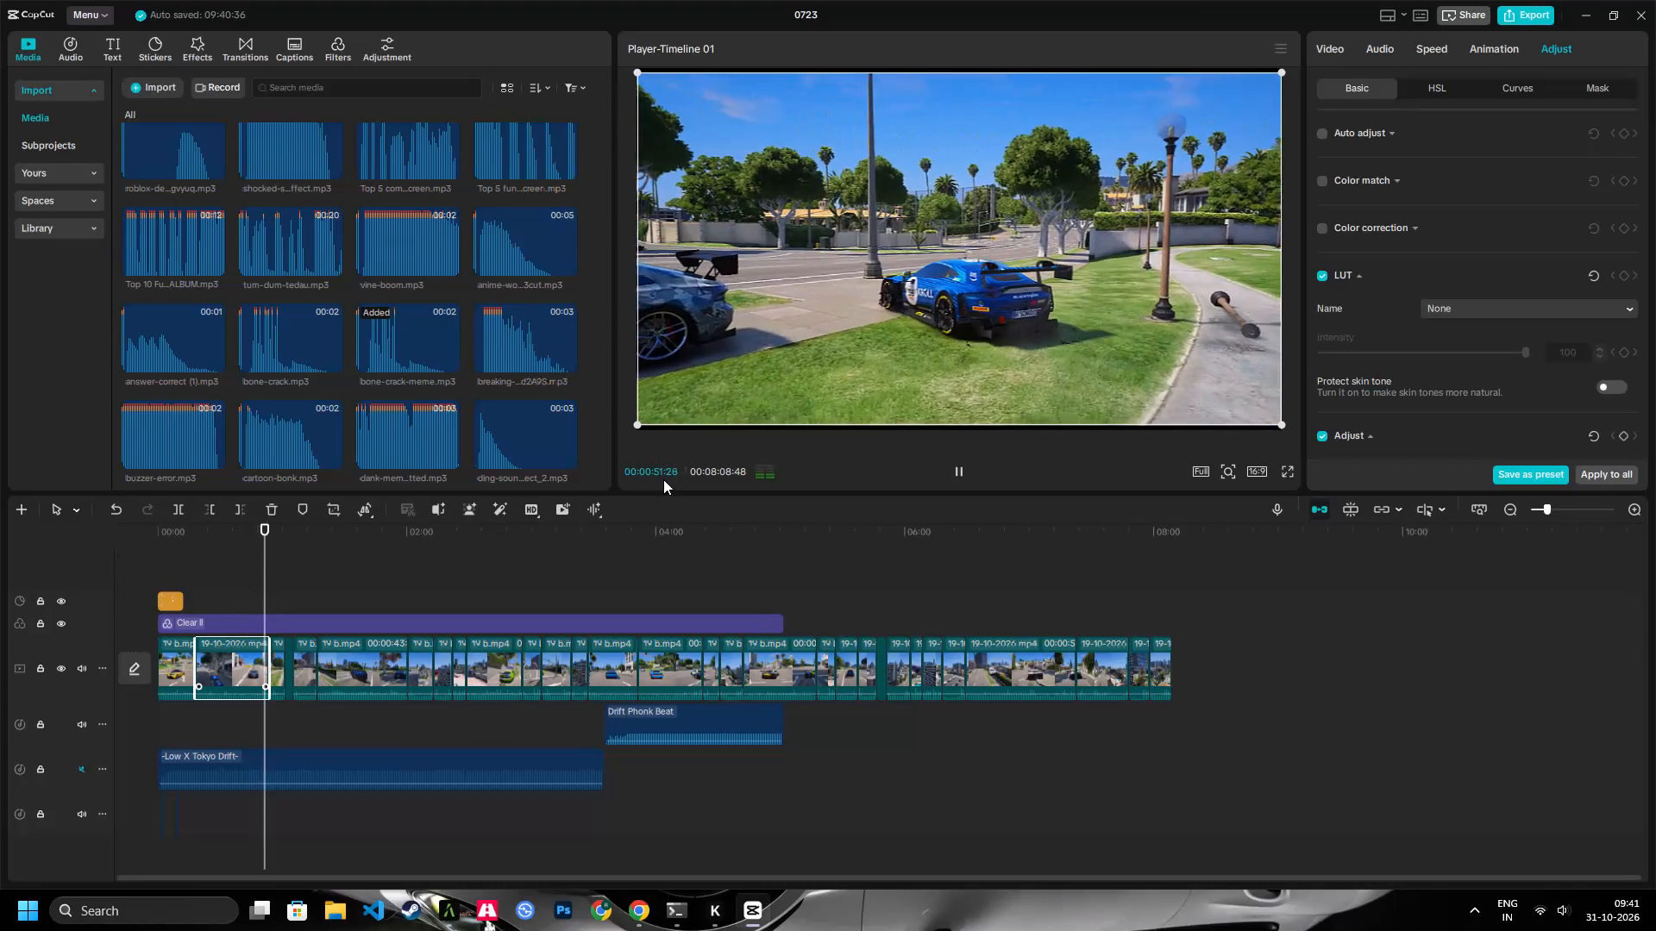
Cut off everything after 00:00:37:47 in the moved blue race car piece, about 15.8 seconds.
key("space")
key("space")
key("space")
key("space")
key("space")
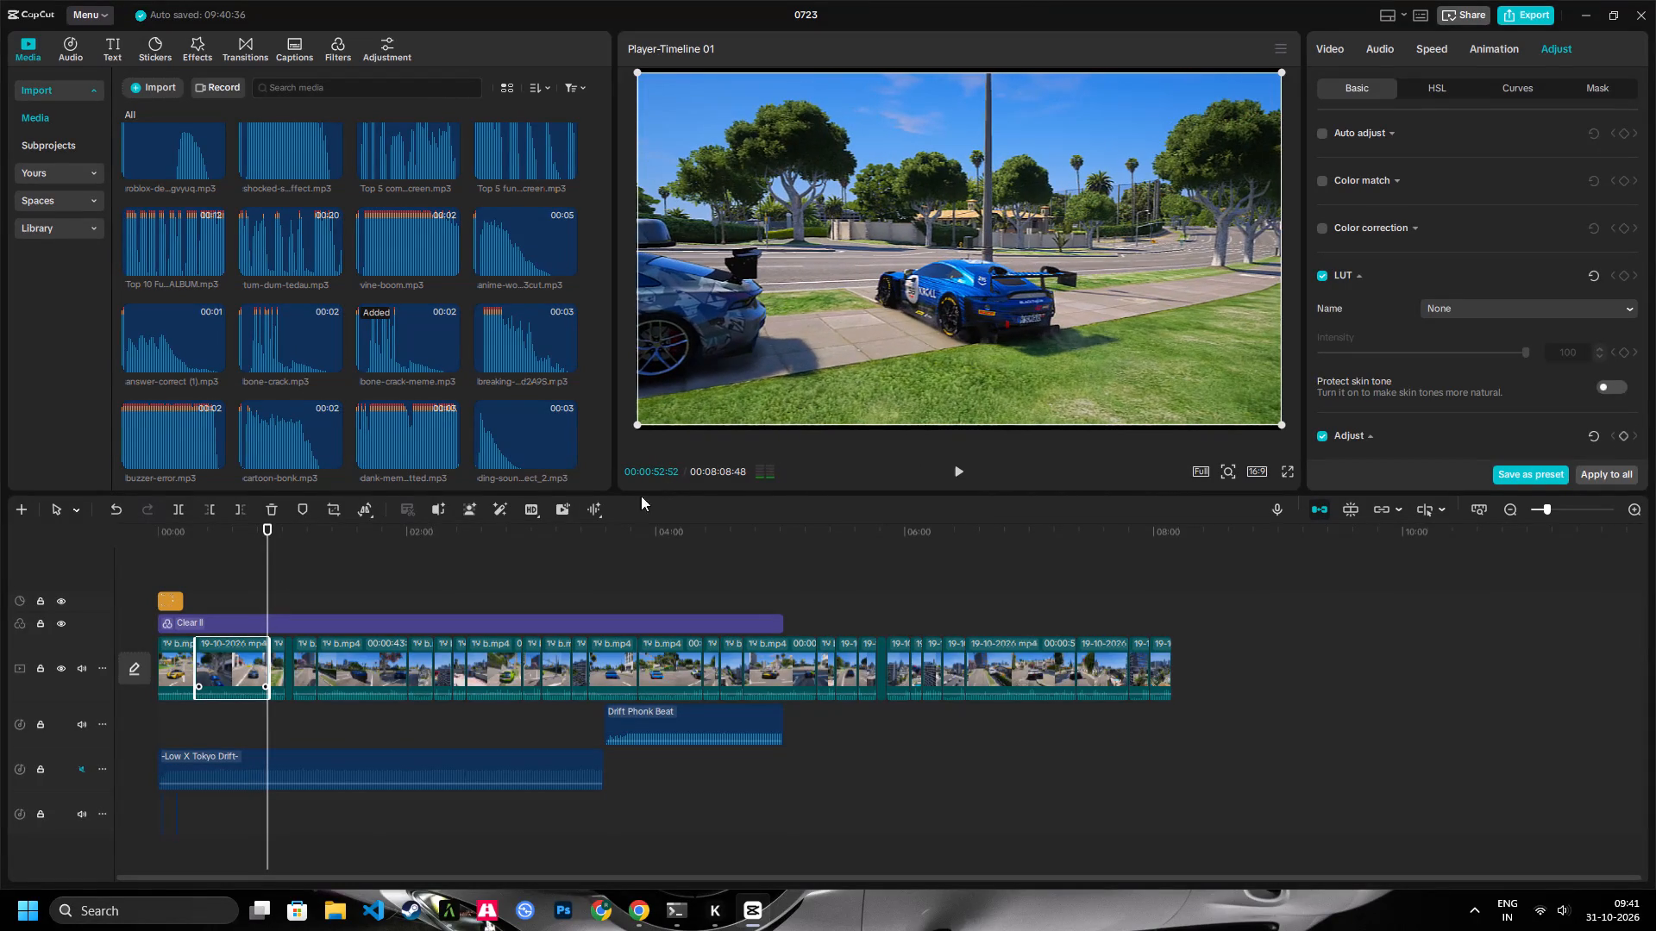
left_click_drag(249, 537, 235, 548)
key("space")
key("space")
left_click(236, 504)
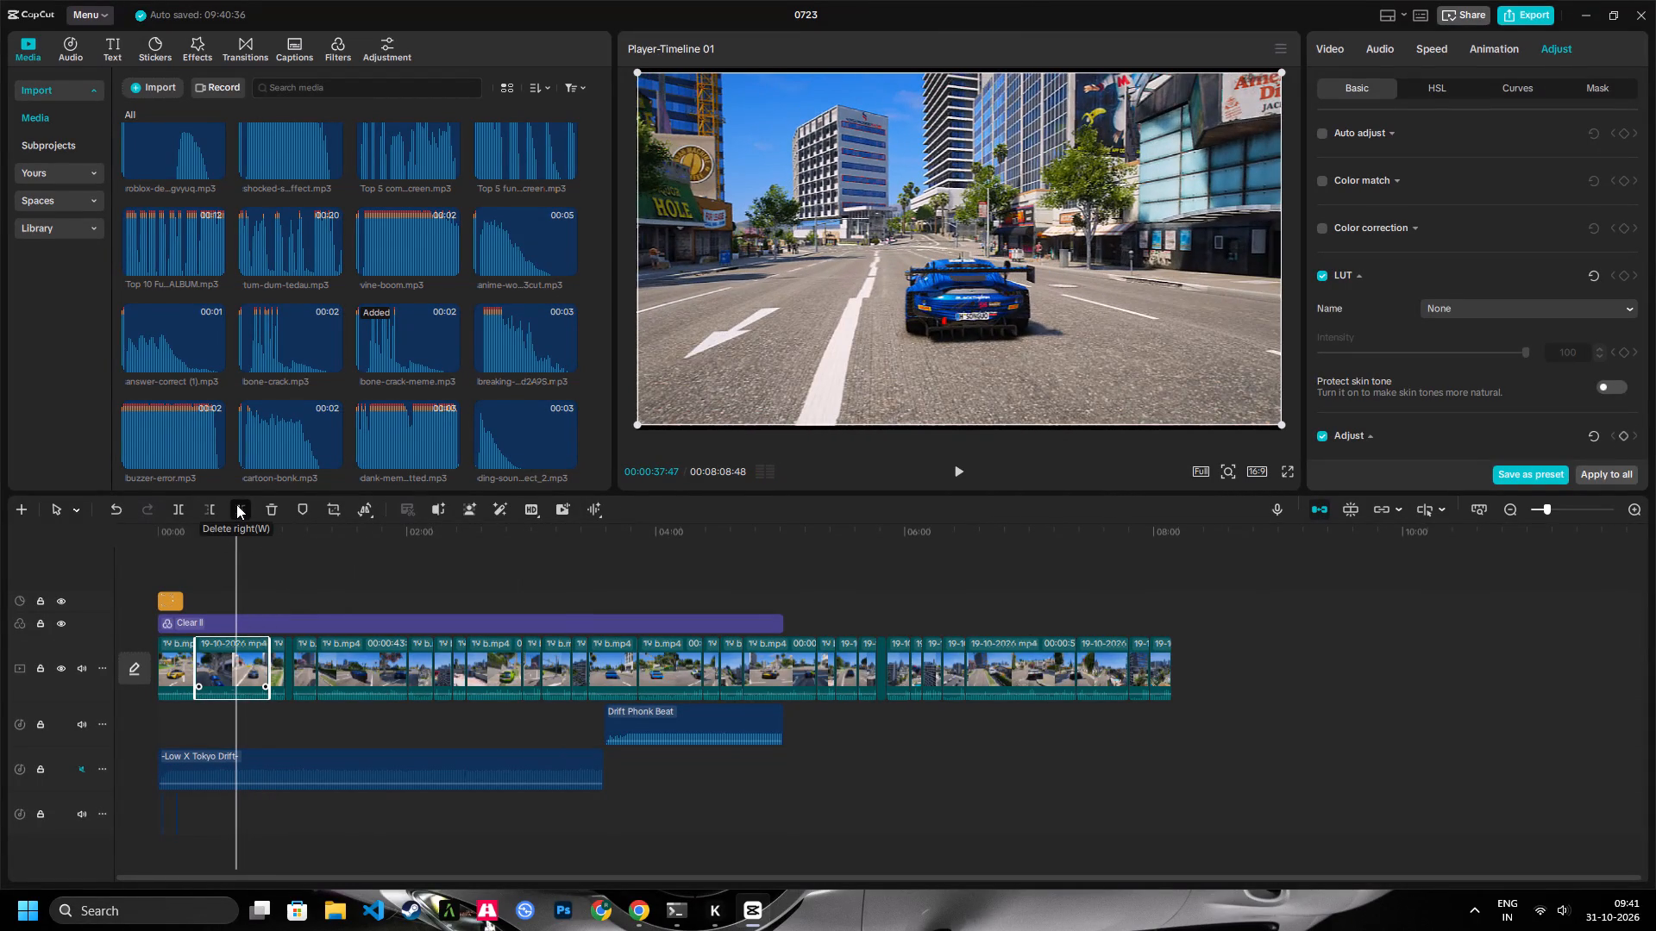
Spot-check playback at the start of the timeline, around 01:10 and 00:48, and near the end of the moved blue race car piece.
left_click_drag(233, 533, 0, 546)
key("shift+z")
key("space")
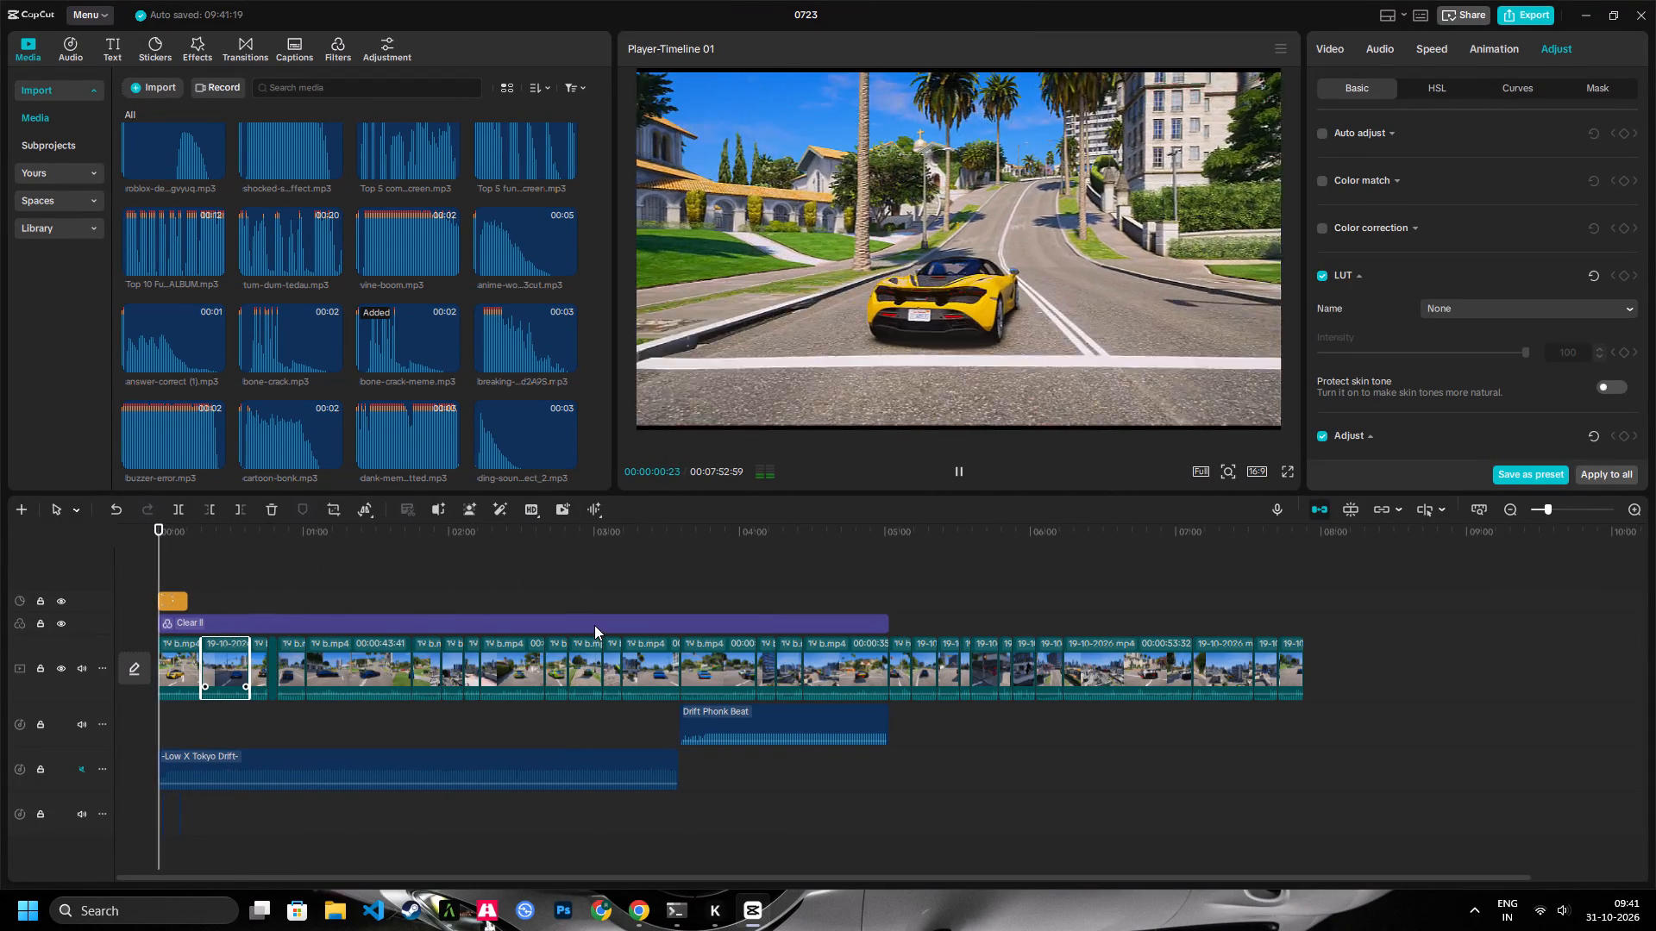
left_click(321, 534)
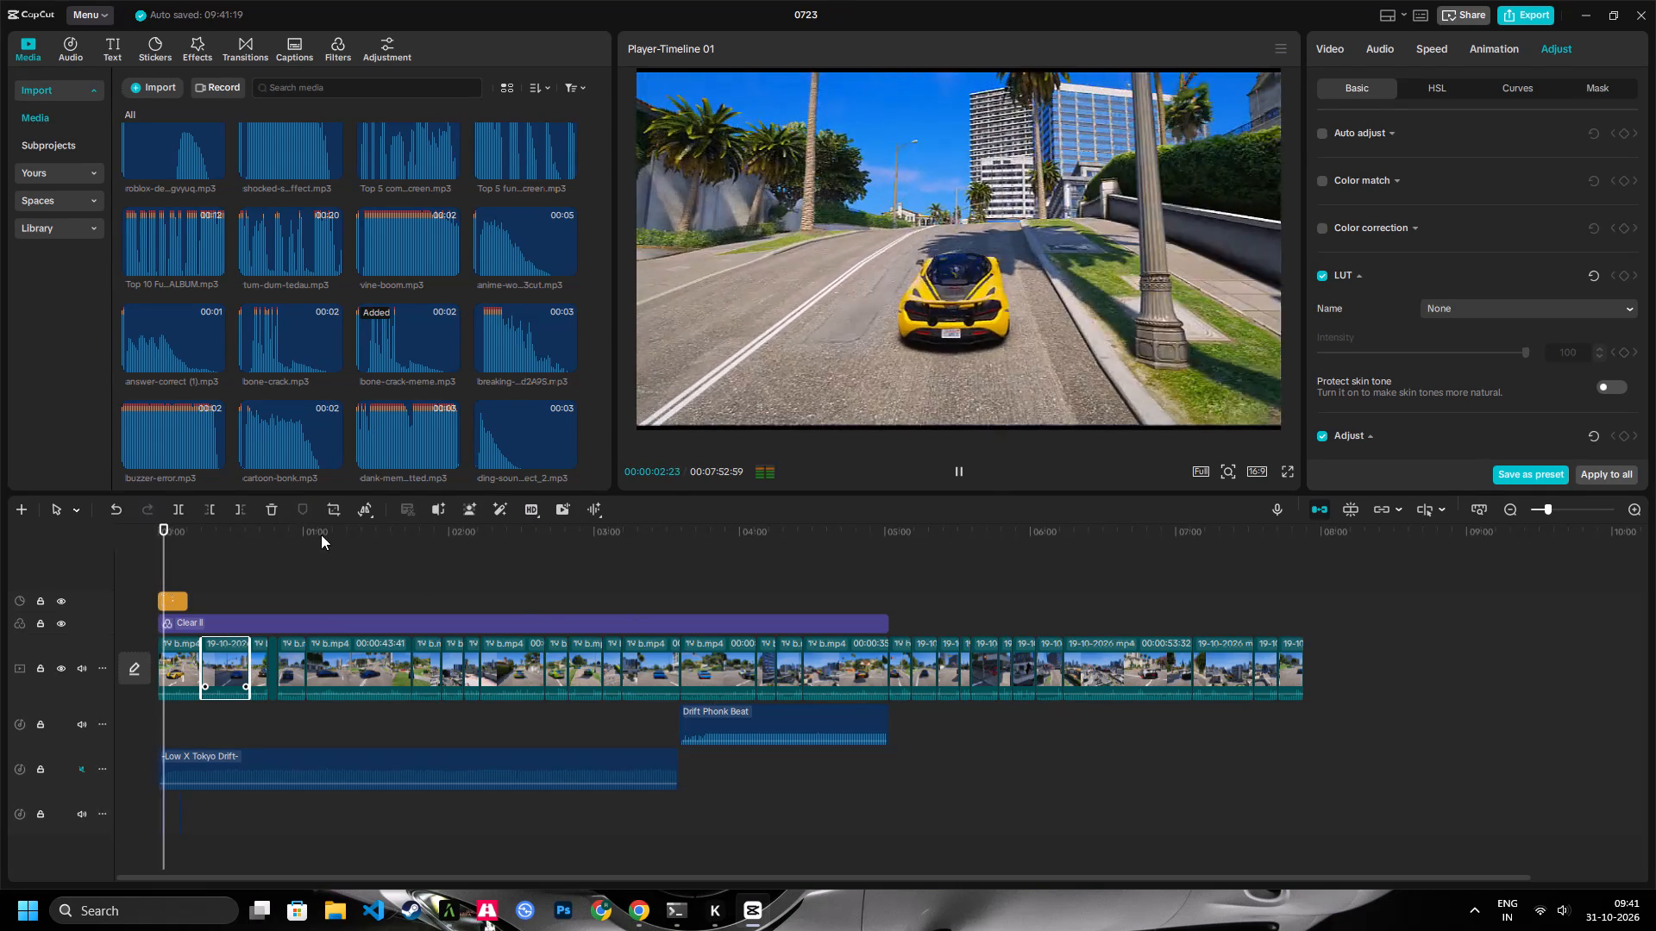
key("space")
key("space")
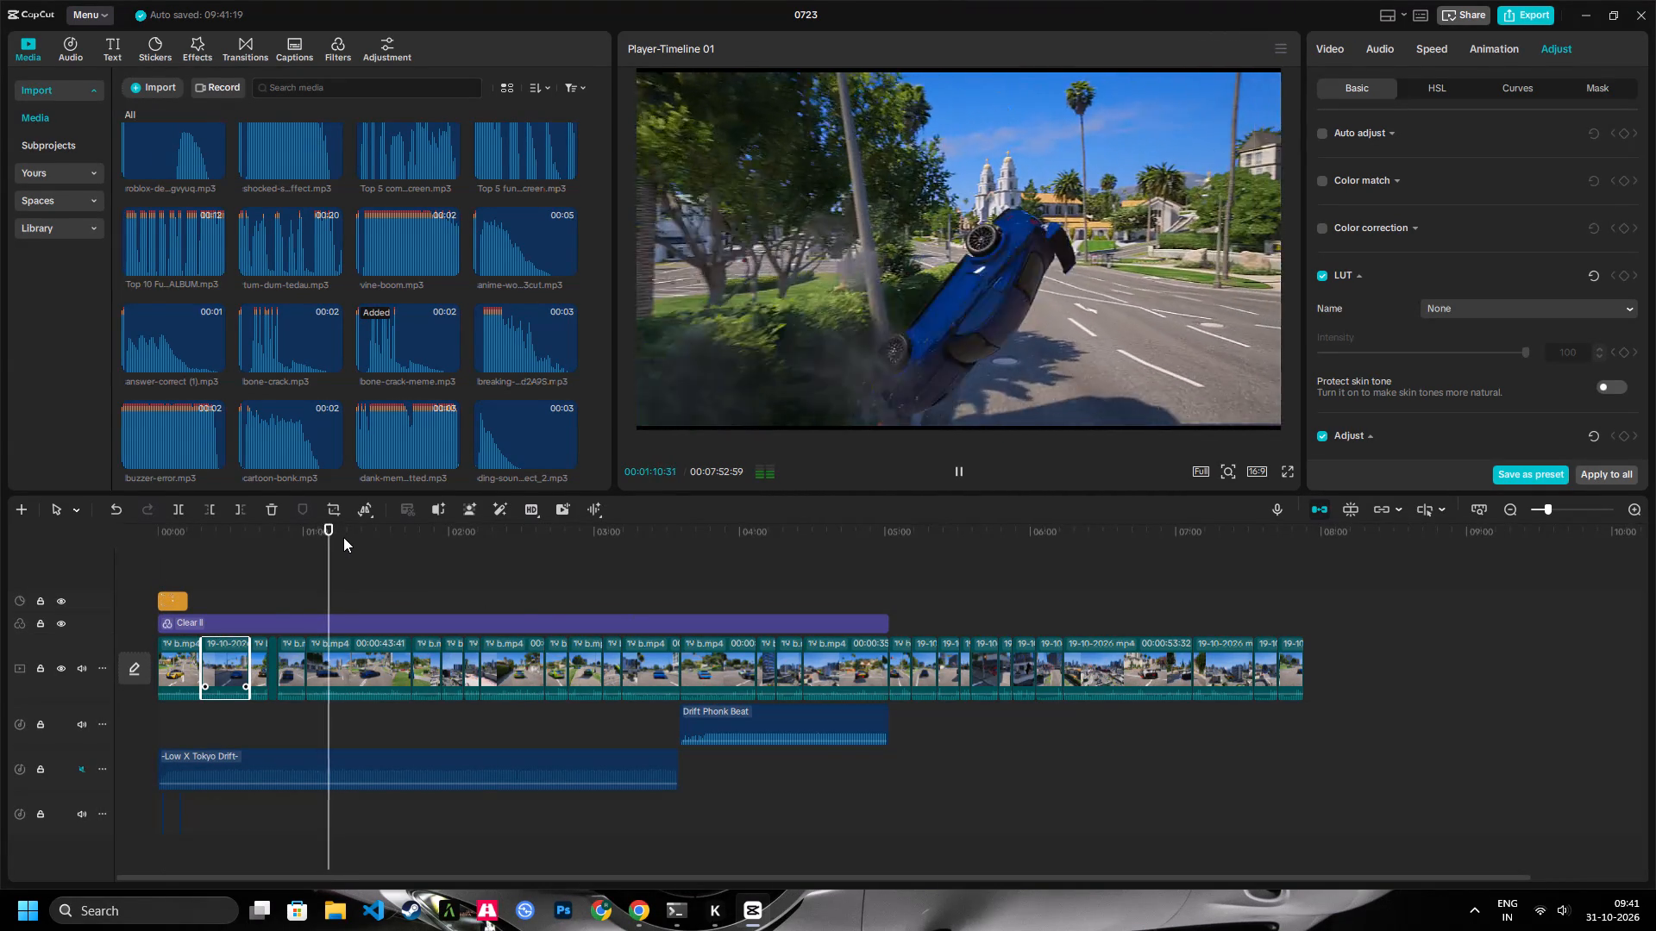
left_click_drag(344, 537, 274, 557)
key("space")
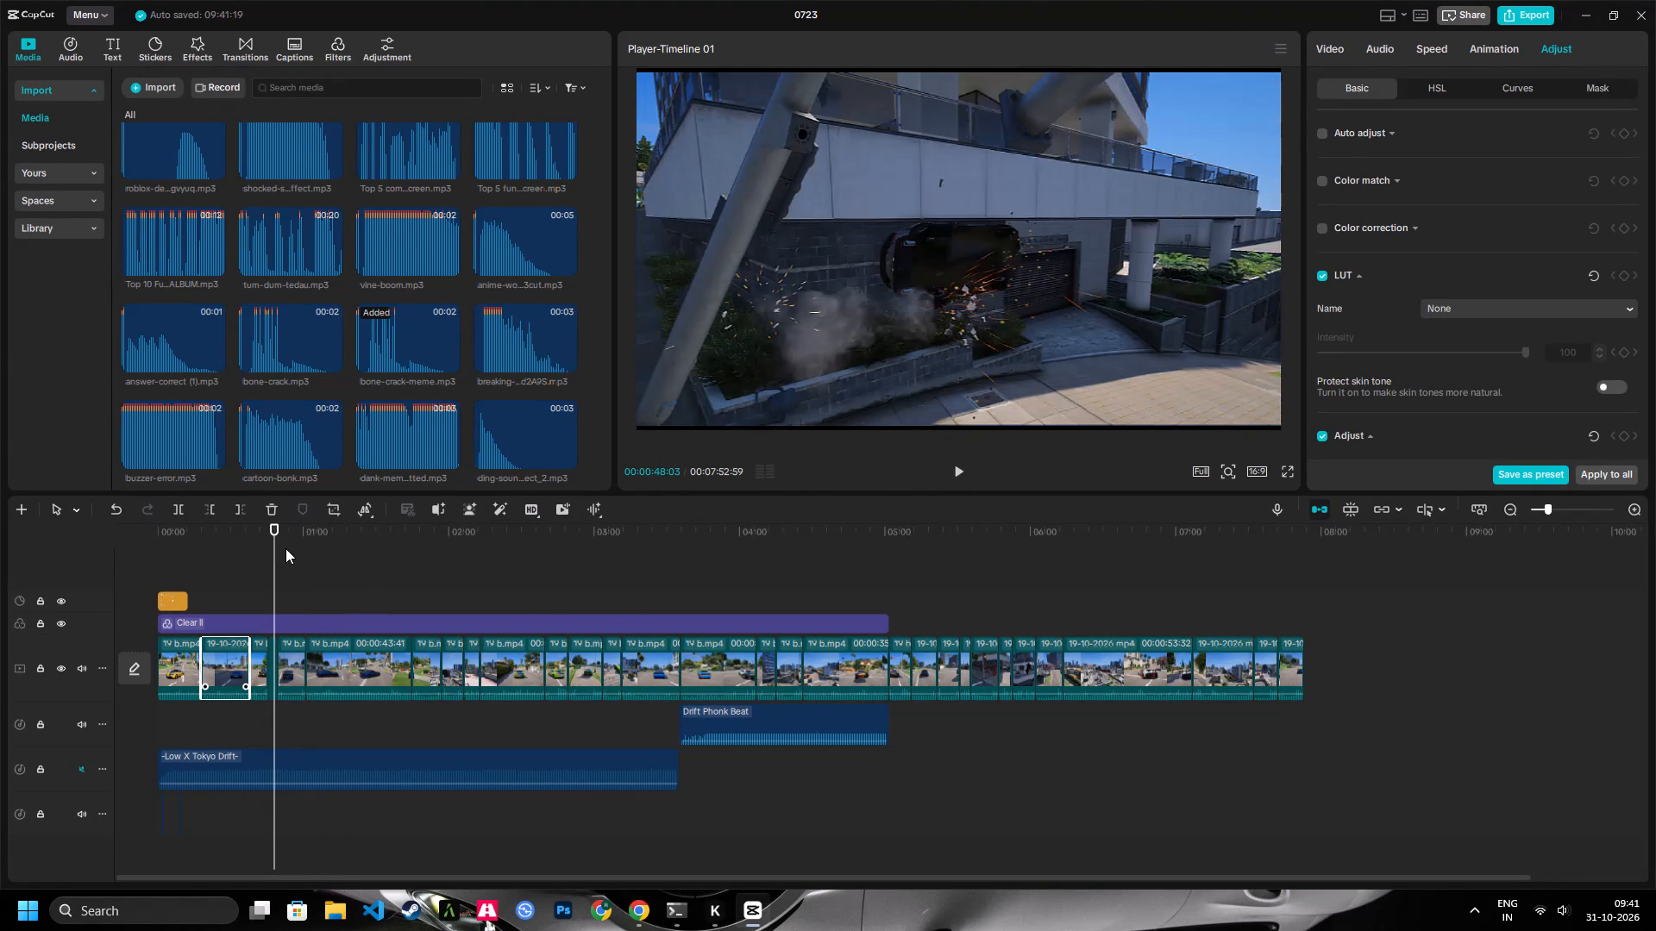
key("space")
left_click_drag(268, 537, 249, 552)
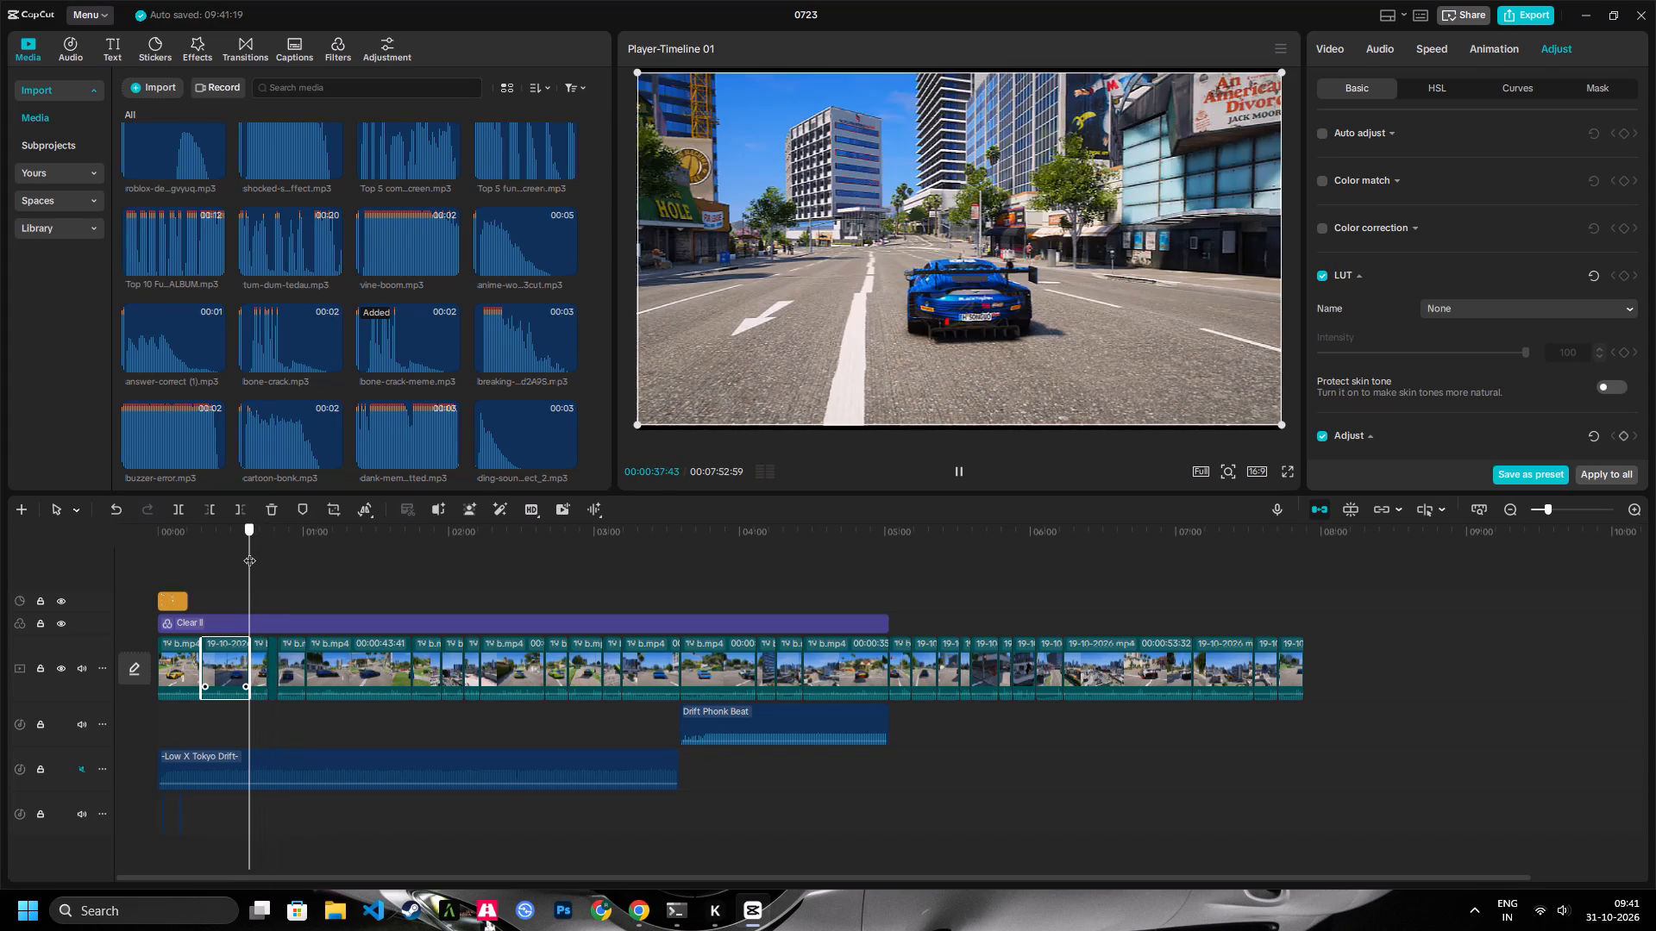
Play from the start through the opening yellow car clip and into the blue race car piece to review their join.
left_click_drag(249, 552, 85, 569)
key("space")
left_click(1565, 507)
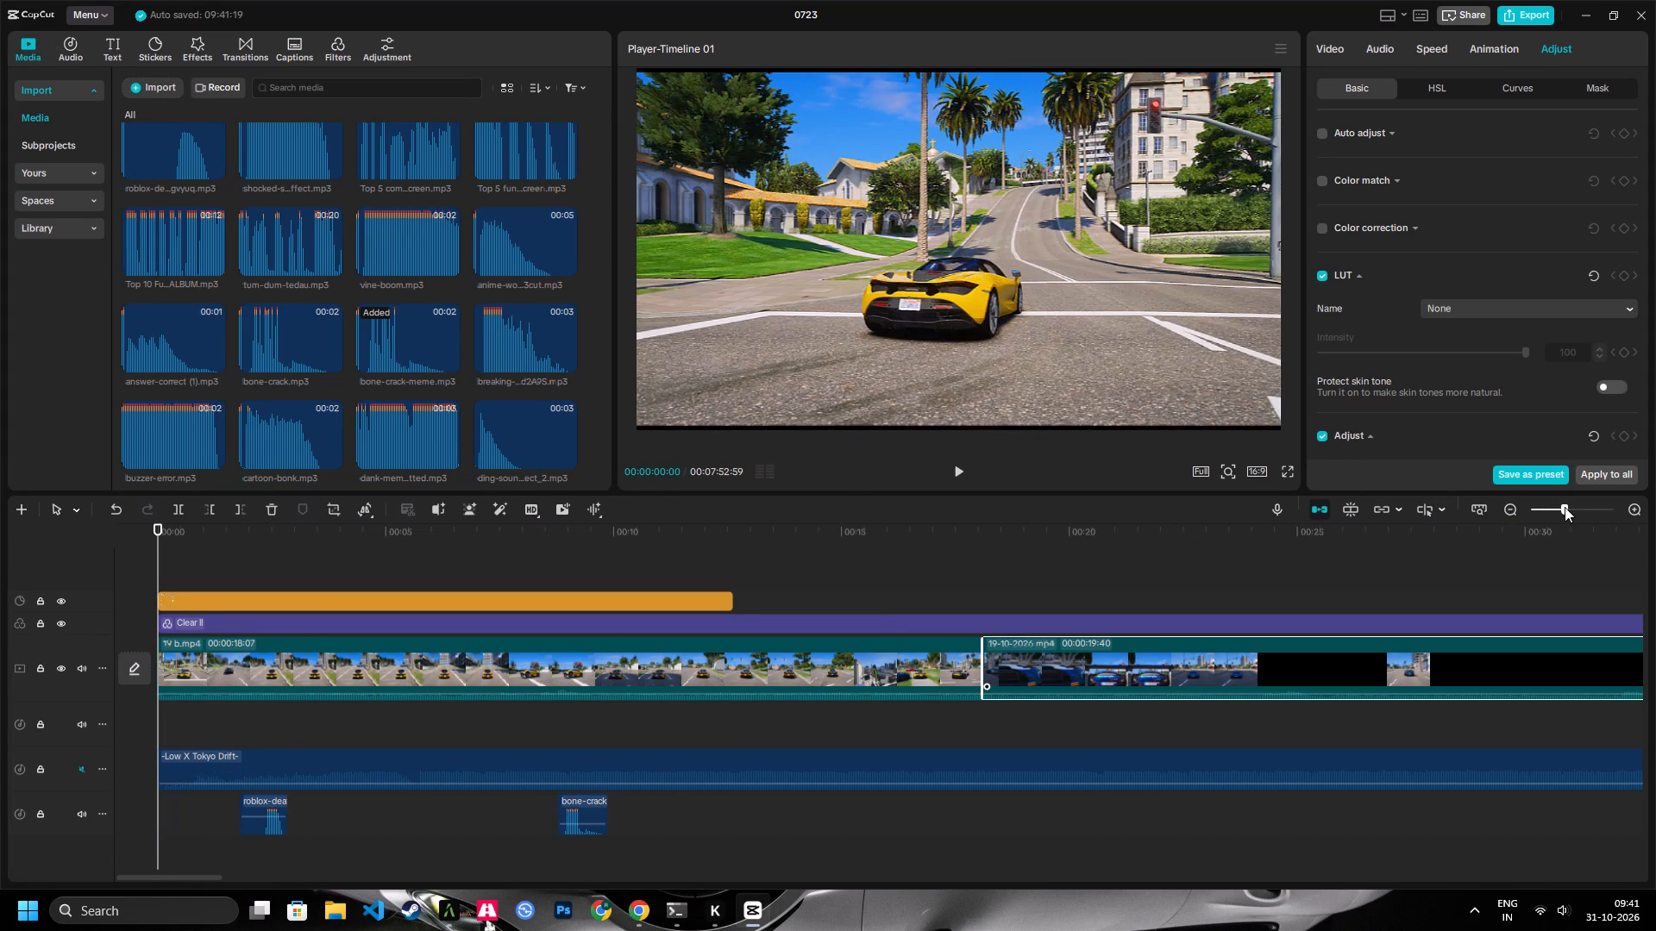
key("space")
left_click_drag(1552, 511, 1541, 513)
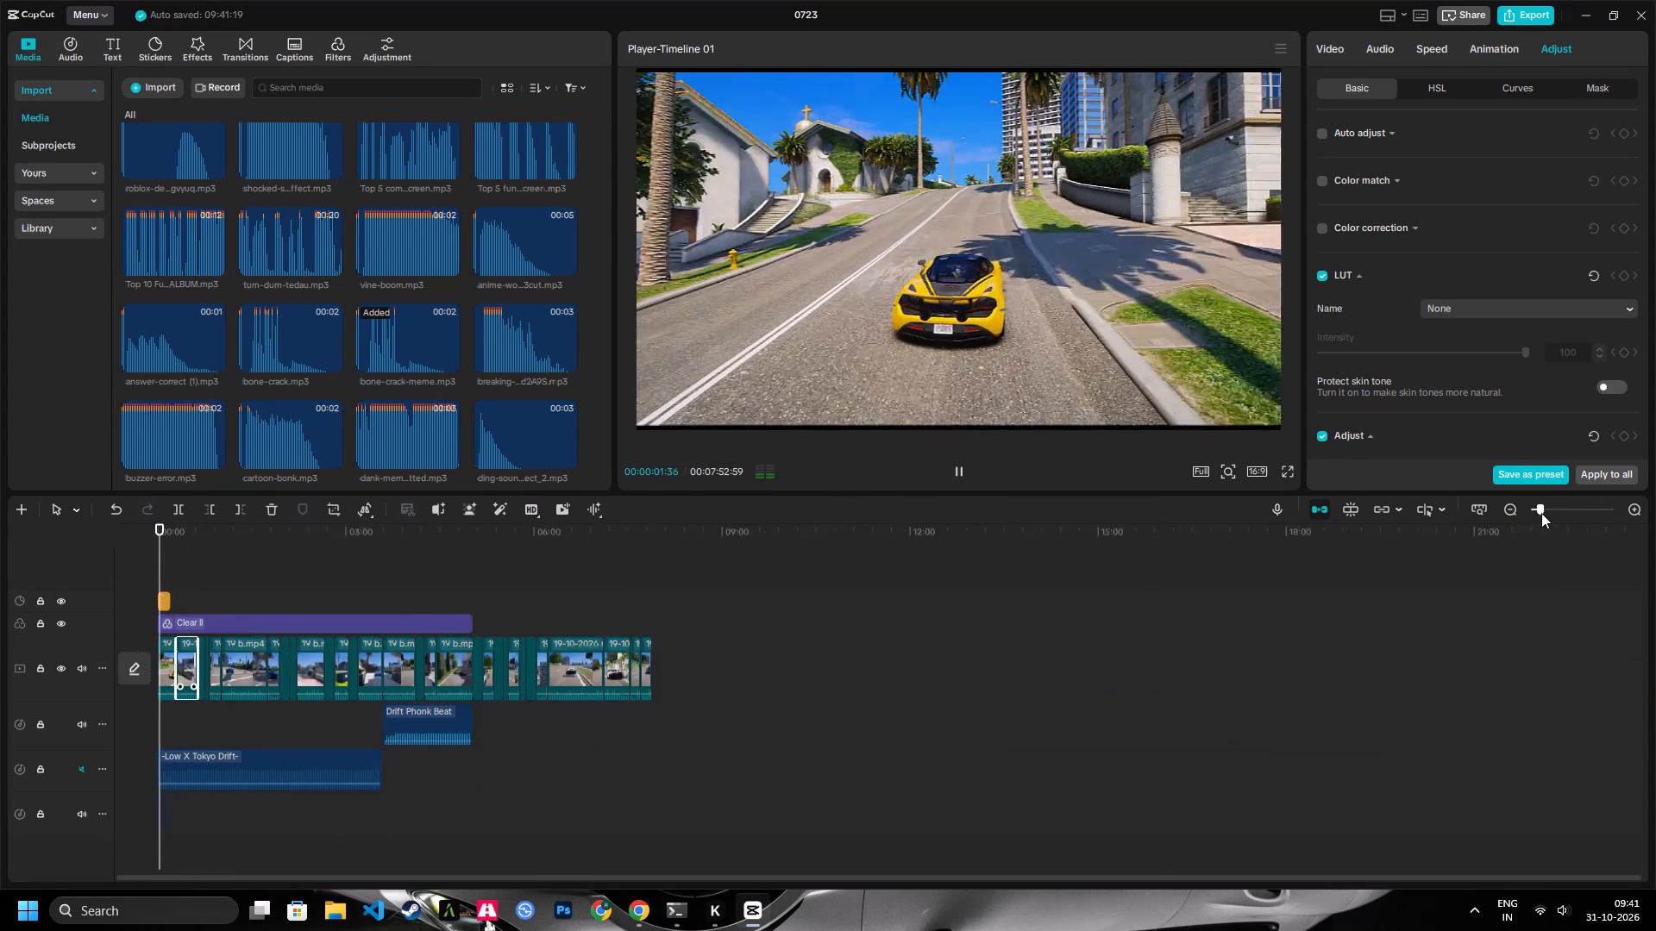
left_click_drag(1541, 513, 1559, 499)
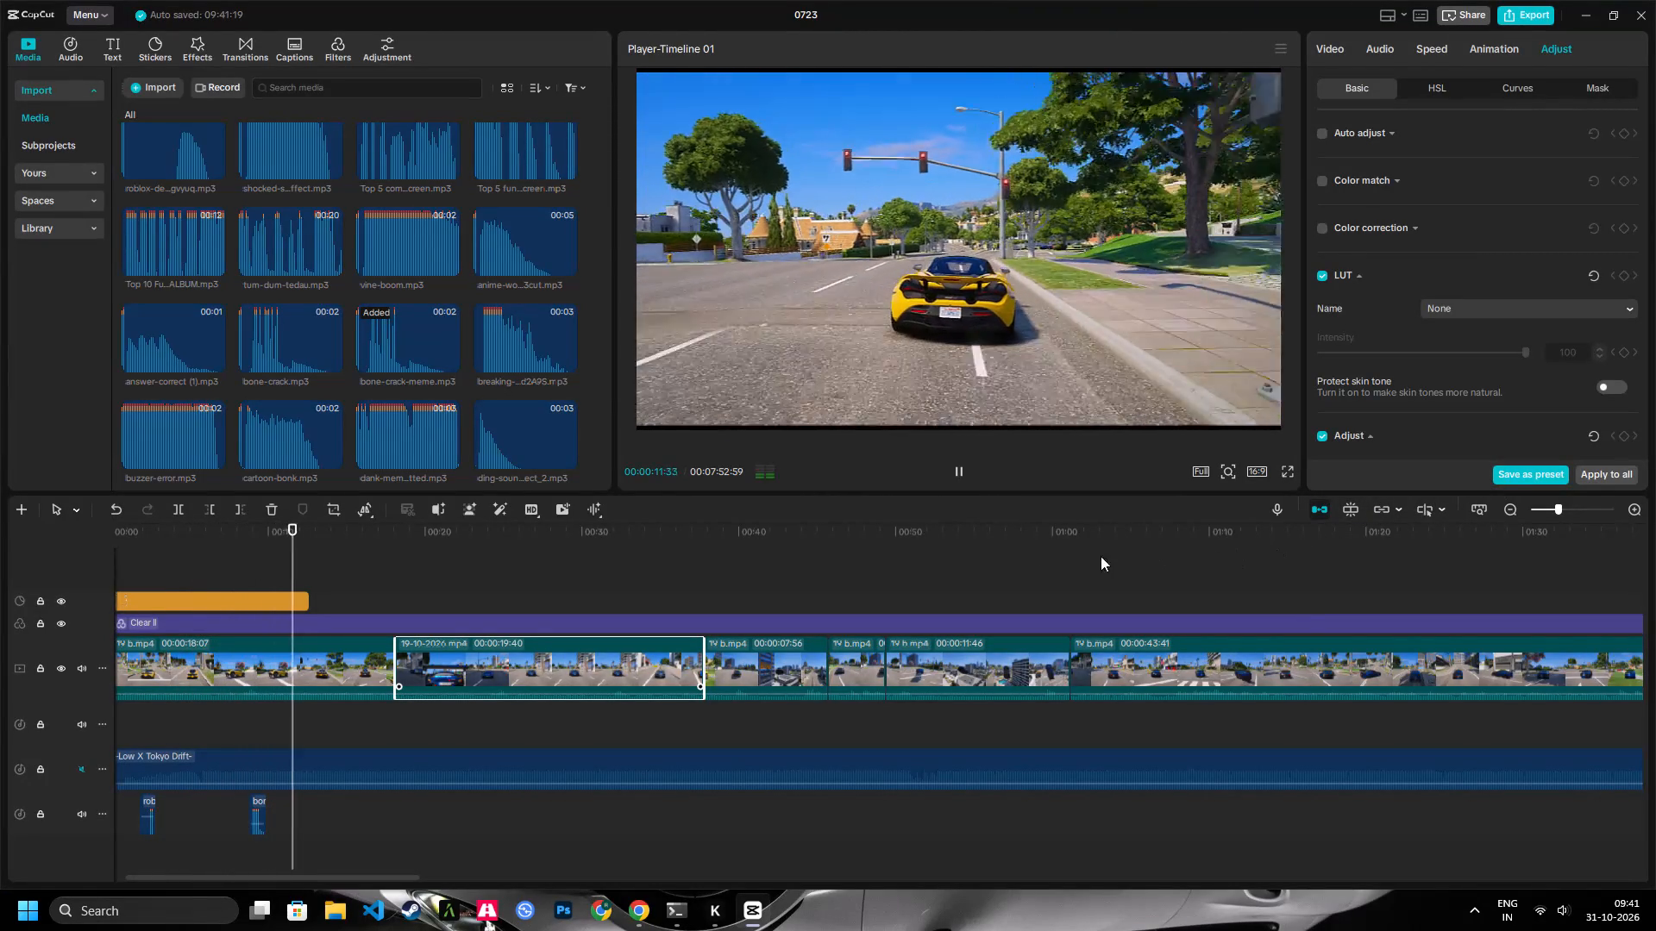
left_click(367, 650)
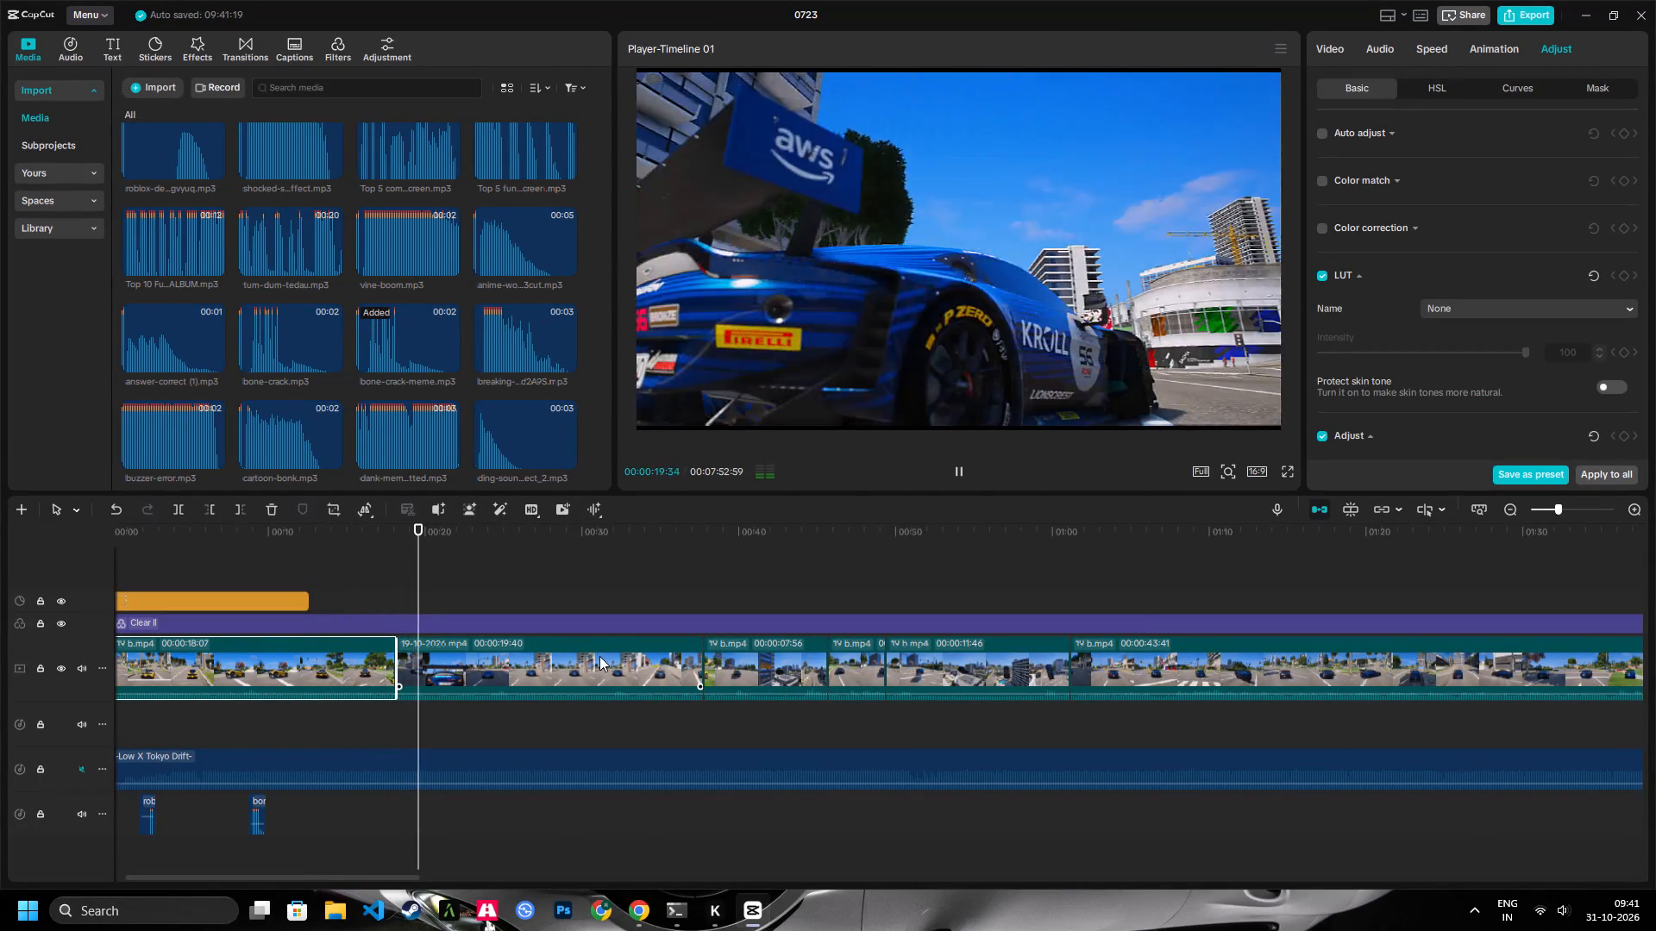
key("space")
key("space")
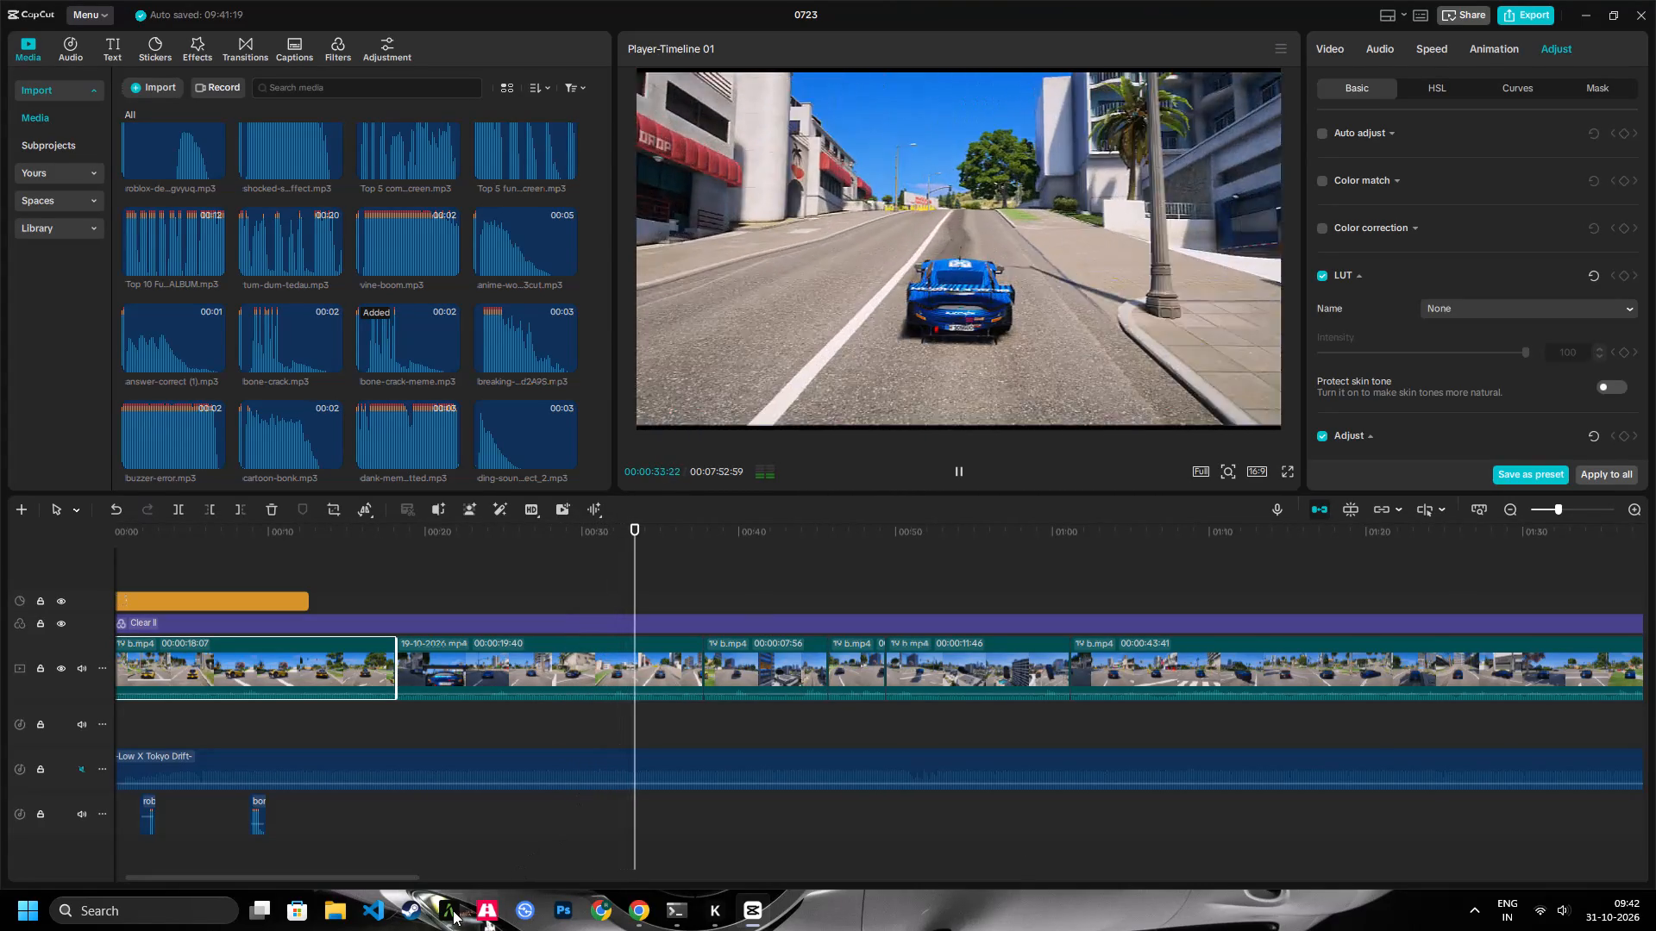
Switch to FiveM to check the export progress, and minimise its window.
left_click(453, 910)
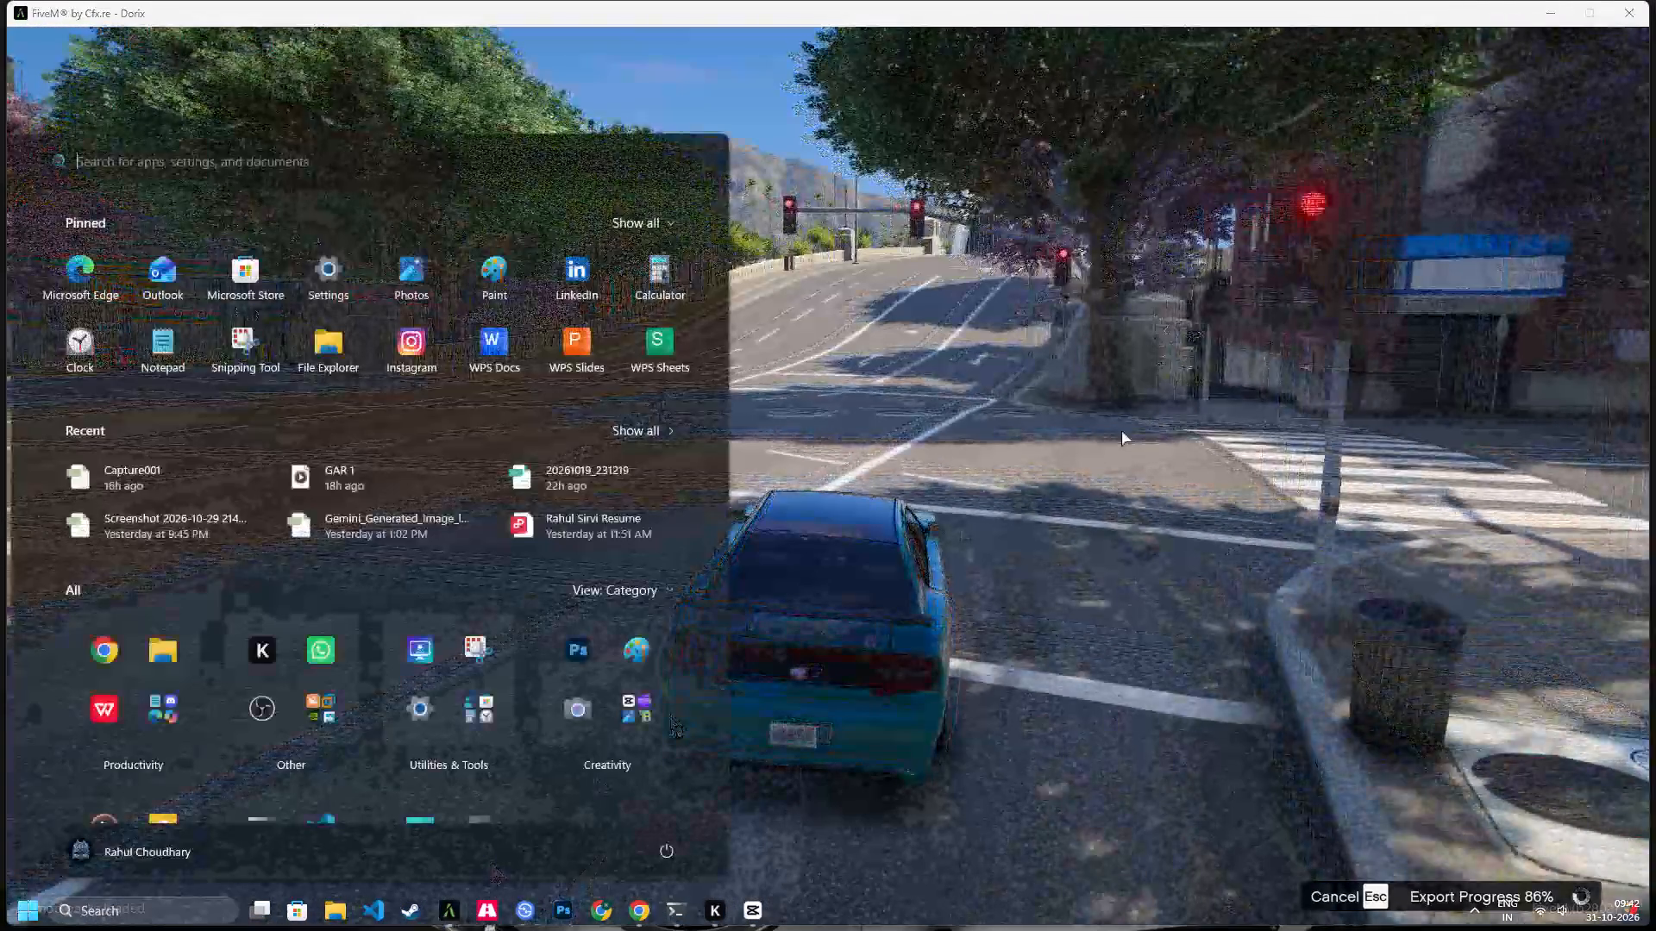
left_click(1546, 7)
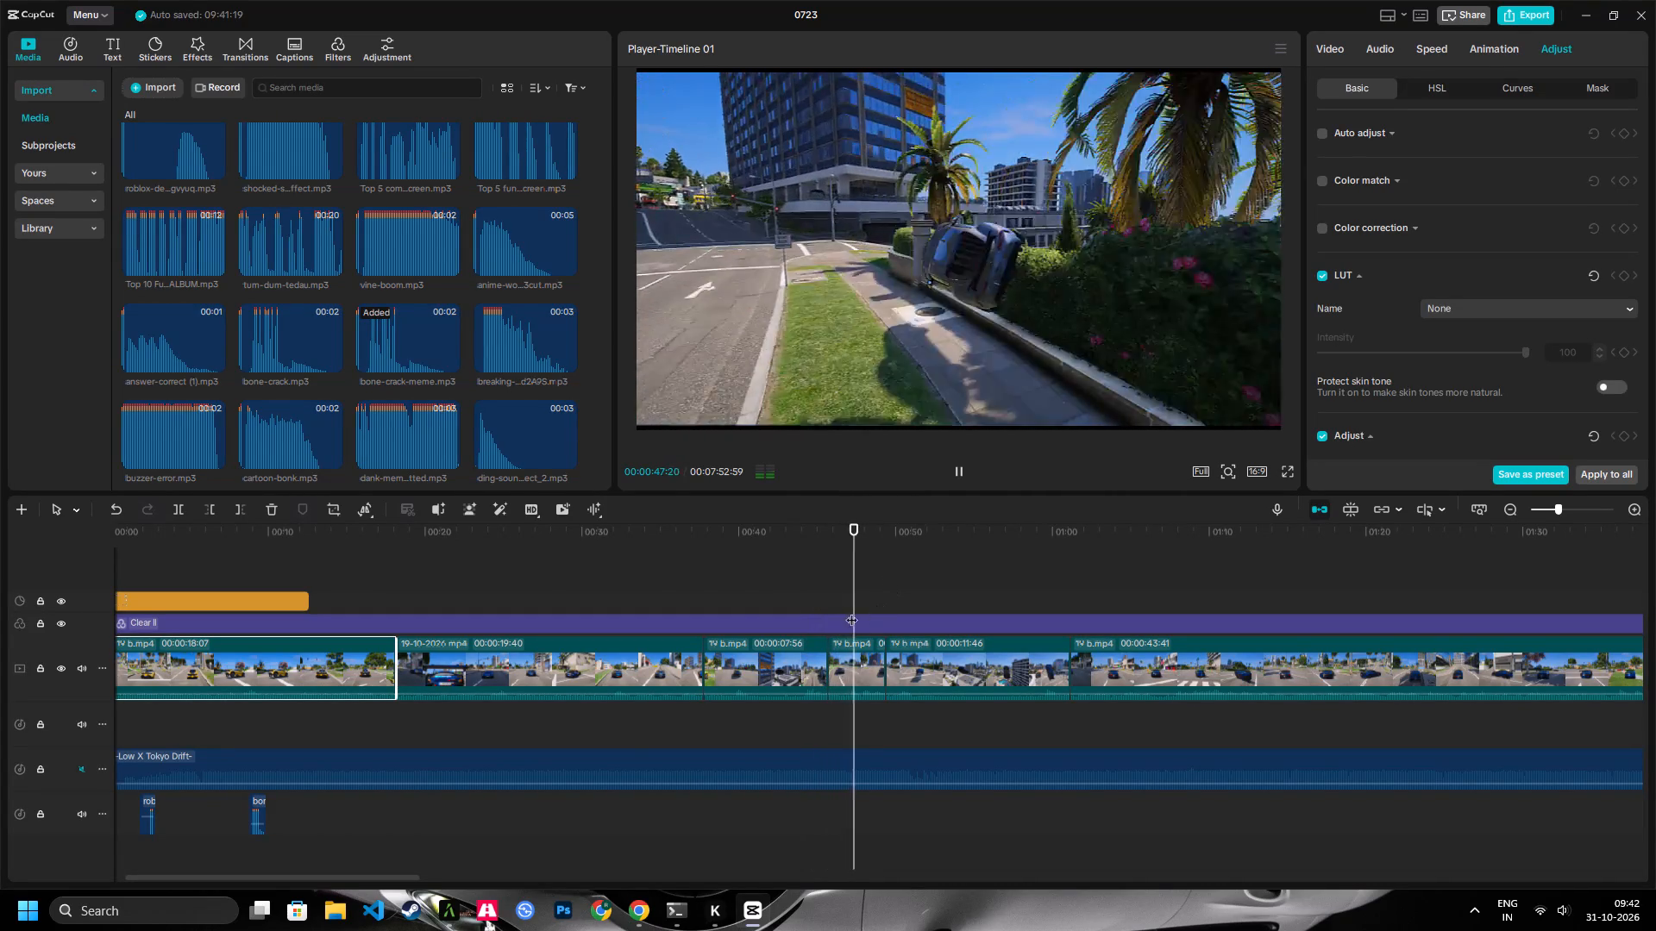
Cut off everything after 00:00:16:25 in the opening yellow car clip, about 1.7 seconds.
key("space")
left_click(405, 548)
left_click_drag(396, 517, 396, 526)
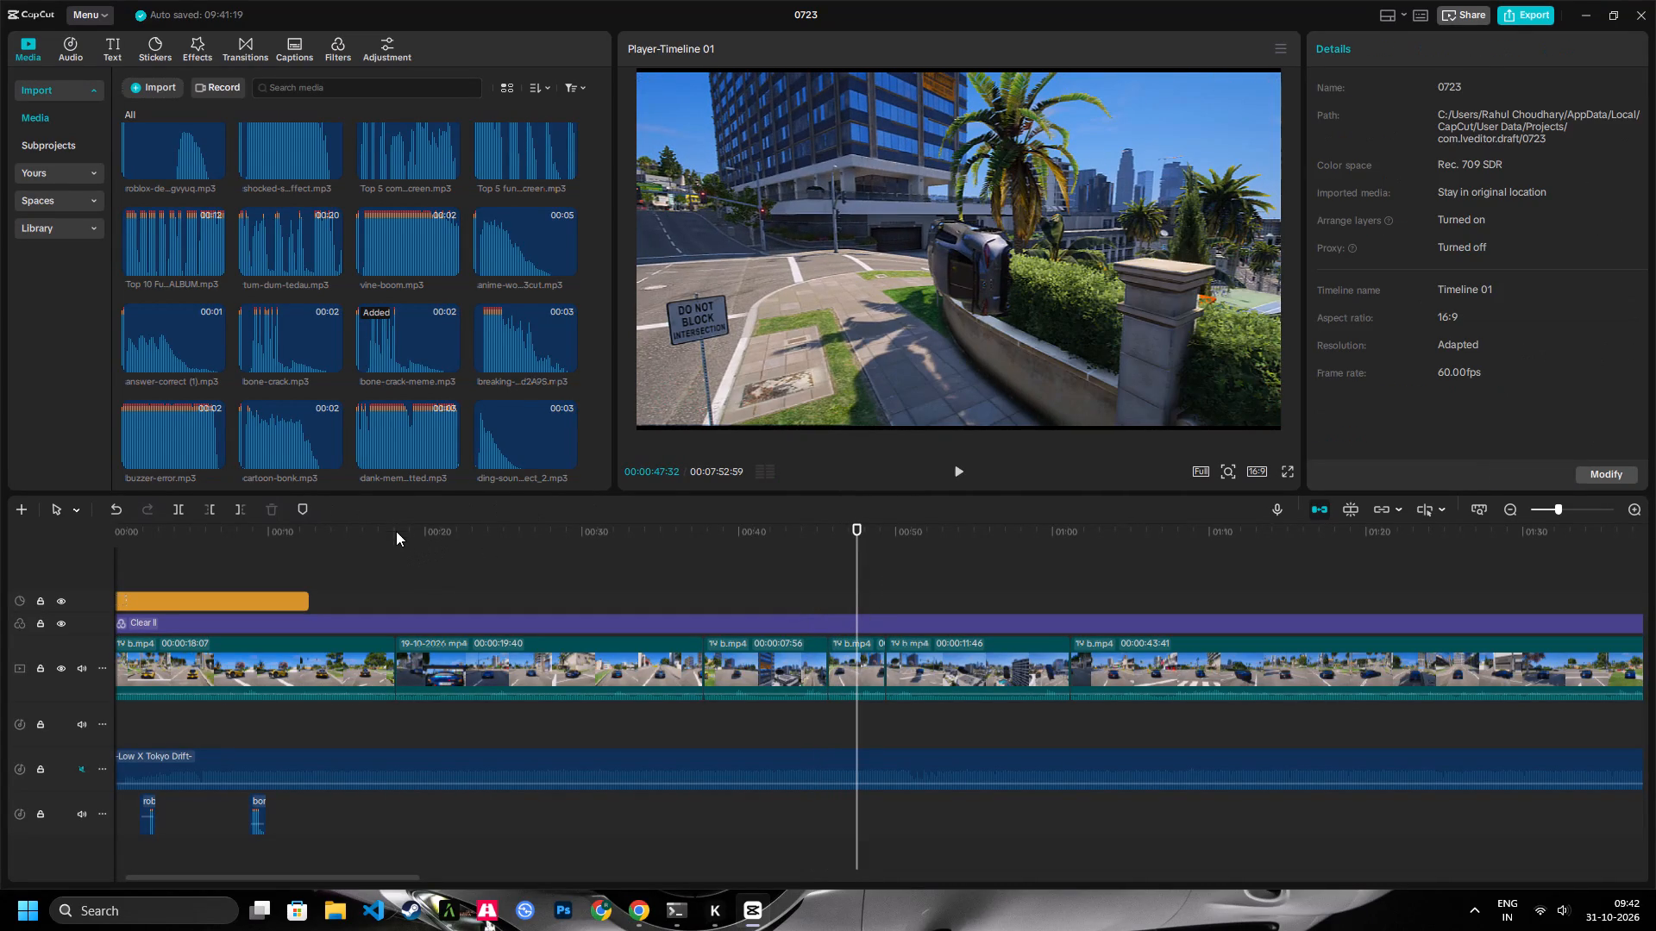
left_click(396, 549)
left_click_drag(388, 531, 488, 562)
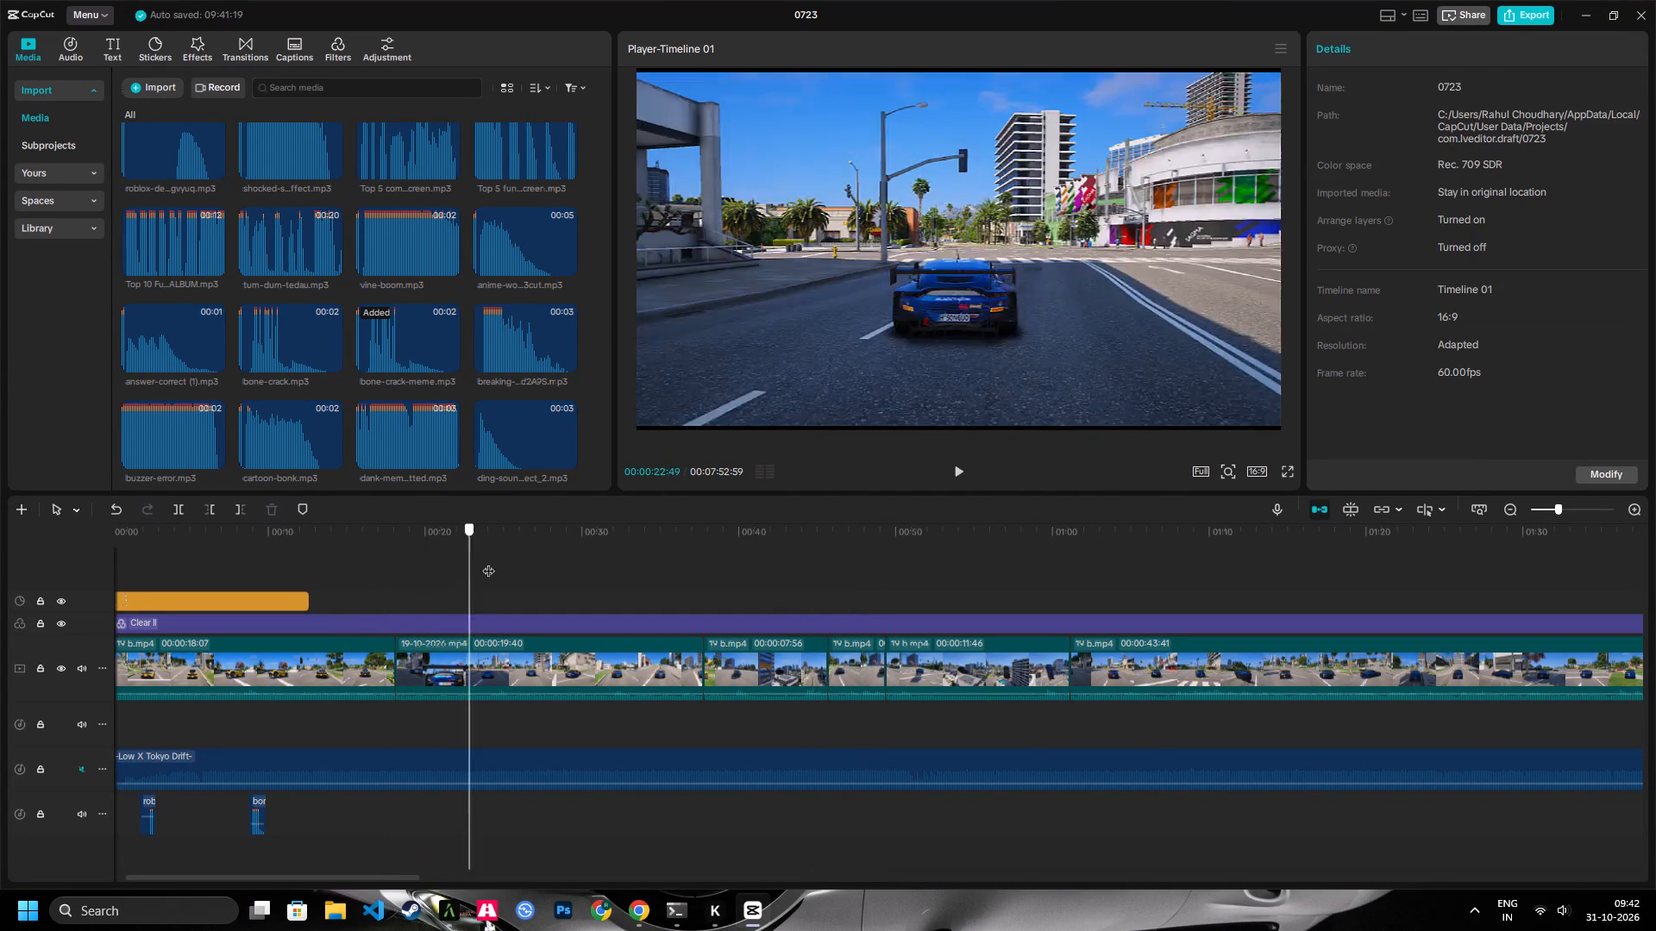
left_click_drag(488, 562, 335, 565)
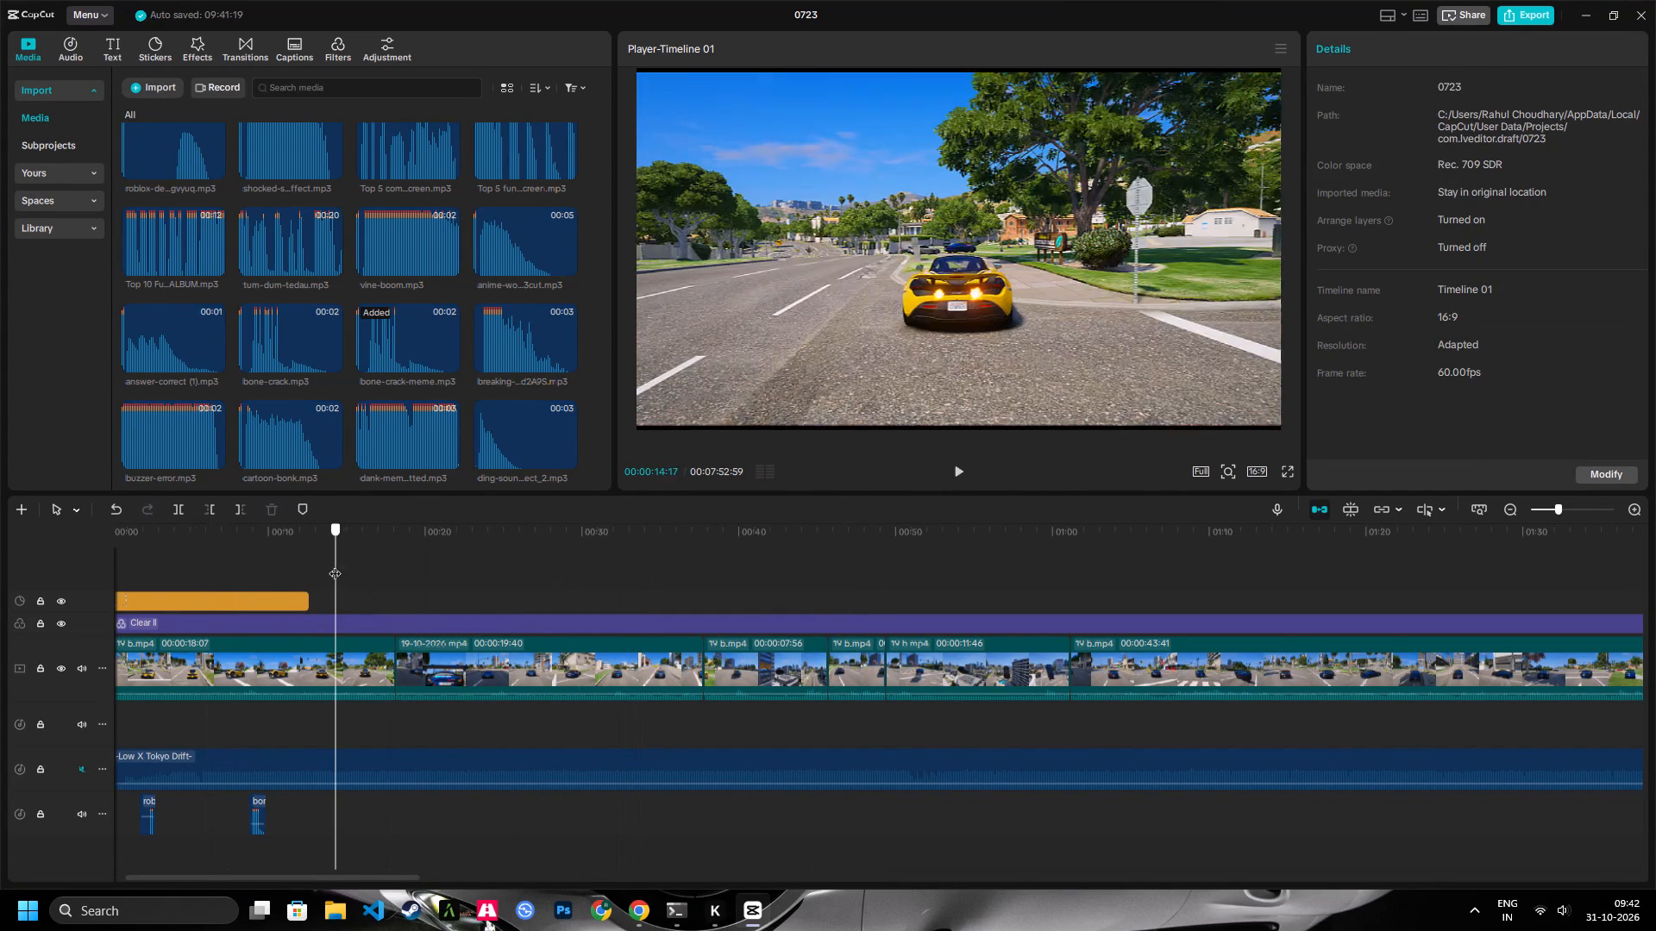
left_click_drag(335, 565, 326, 567)
key("space")
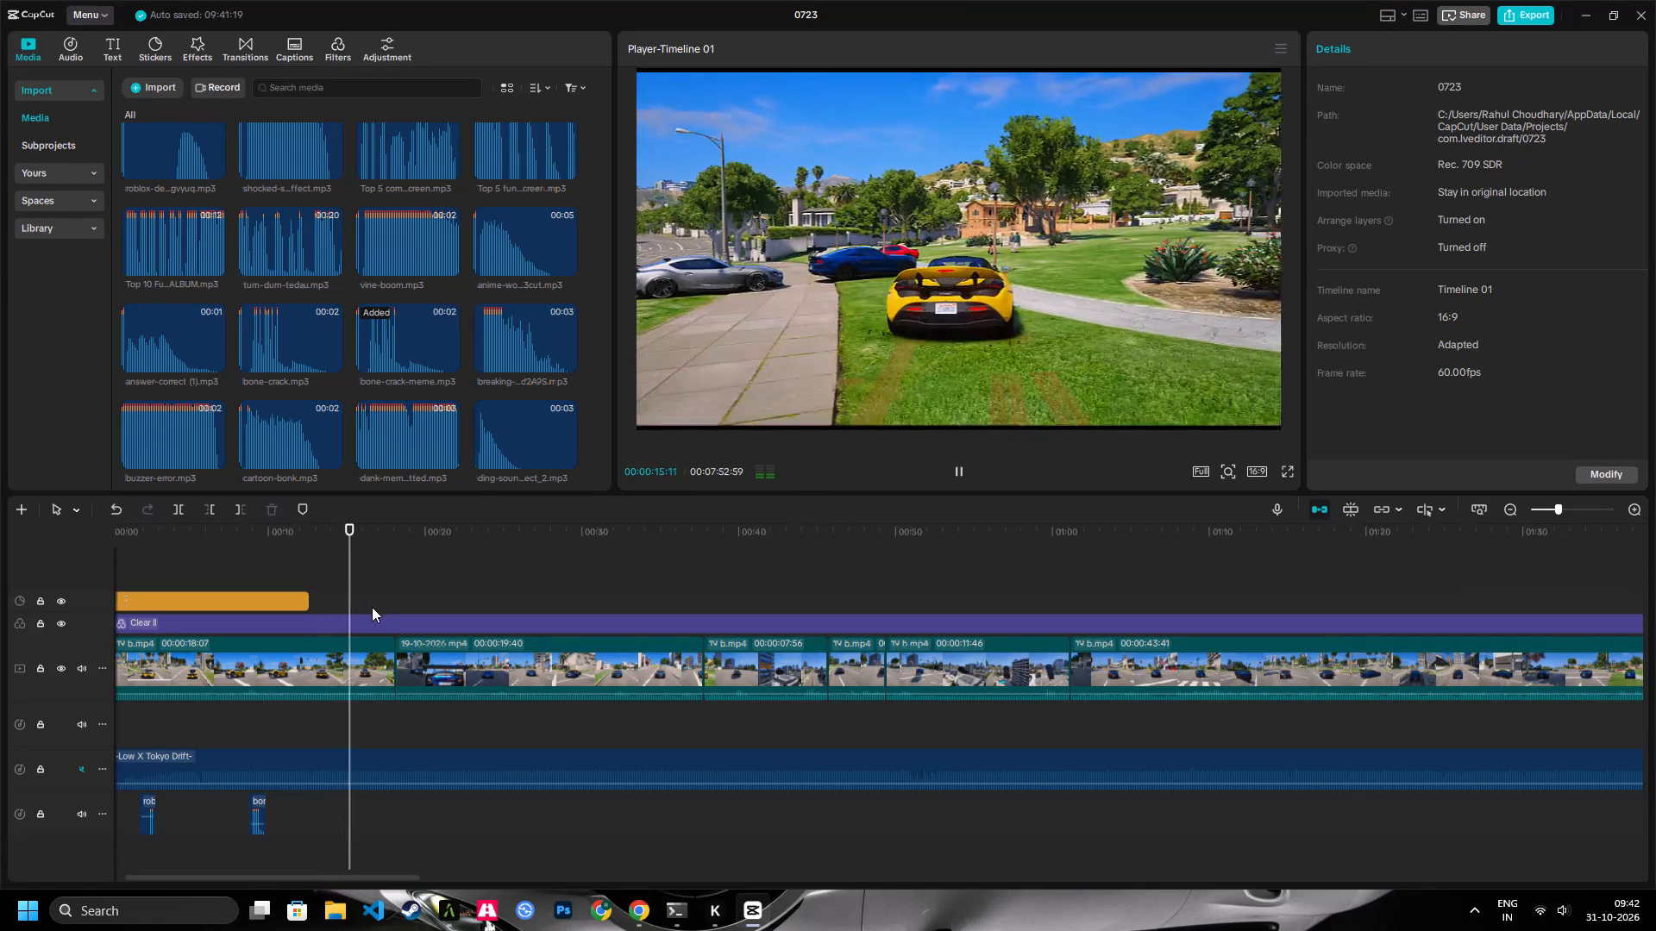
key("space")
key("space")
key("space")
left_click(365, 665)
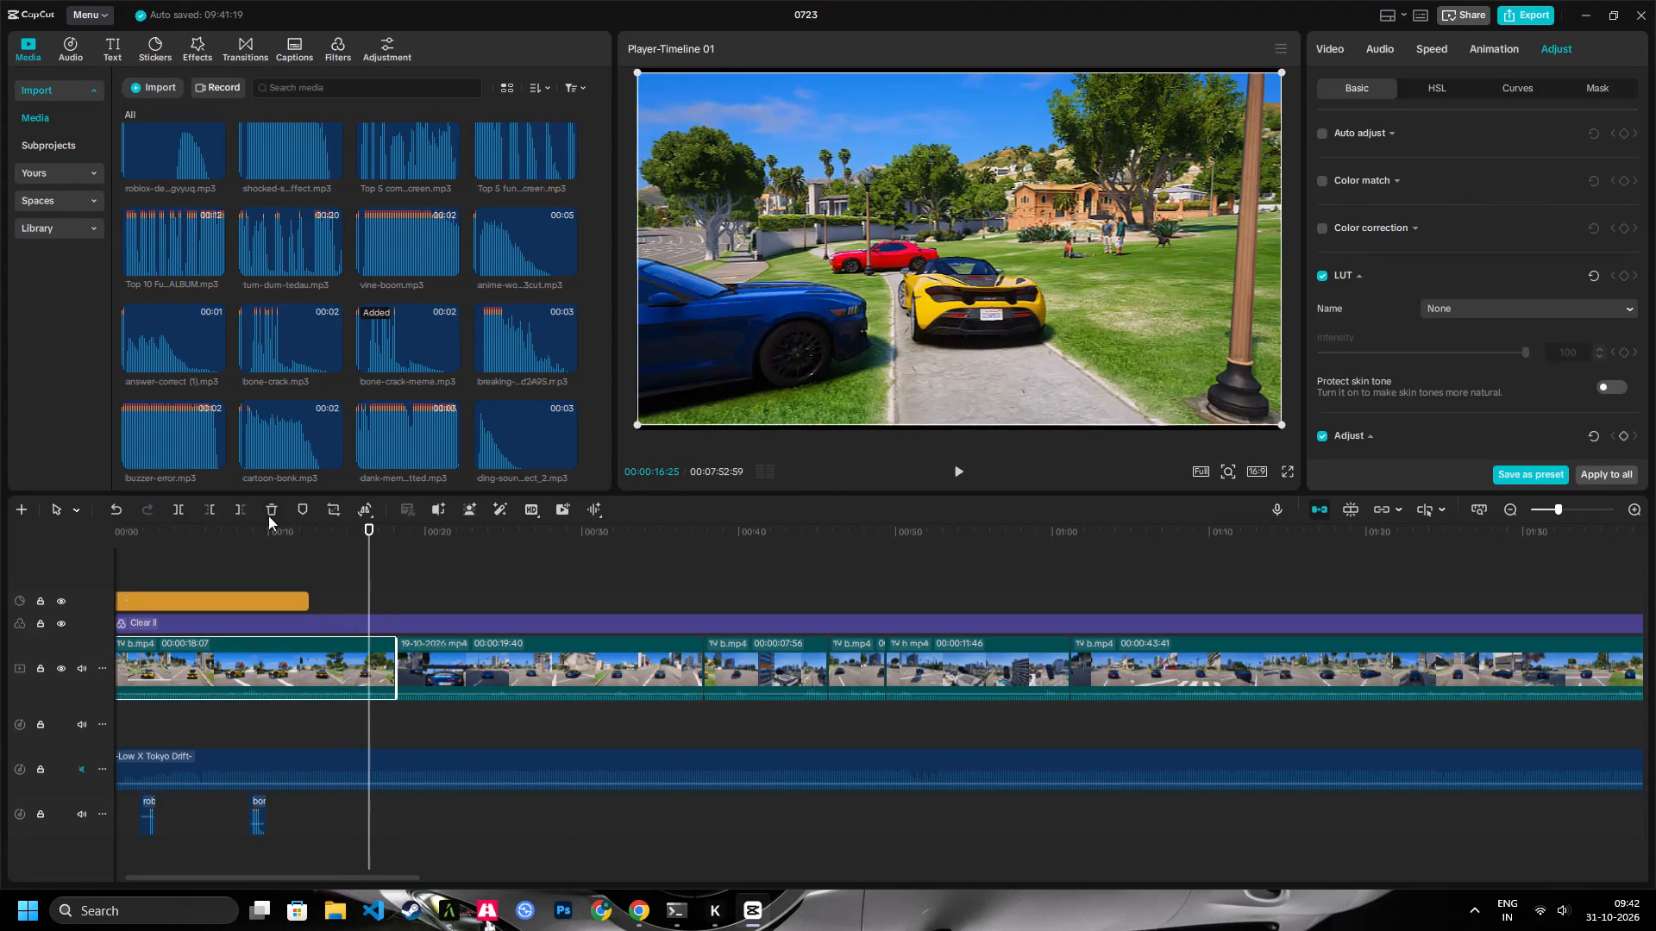
left_click(248, 514)
Play across the opening clip's new cut and check the clips from about 00:36 to 01:01.
key("space")
key("space")
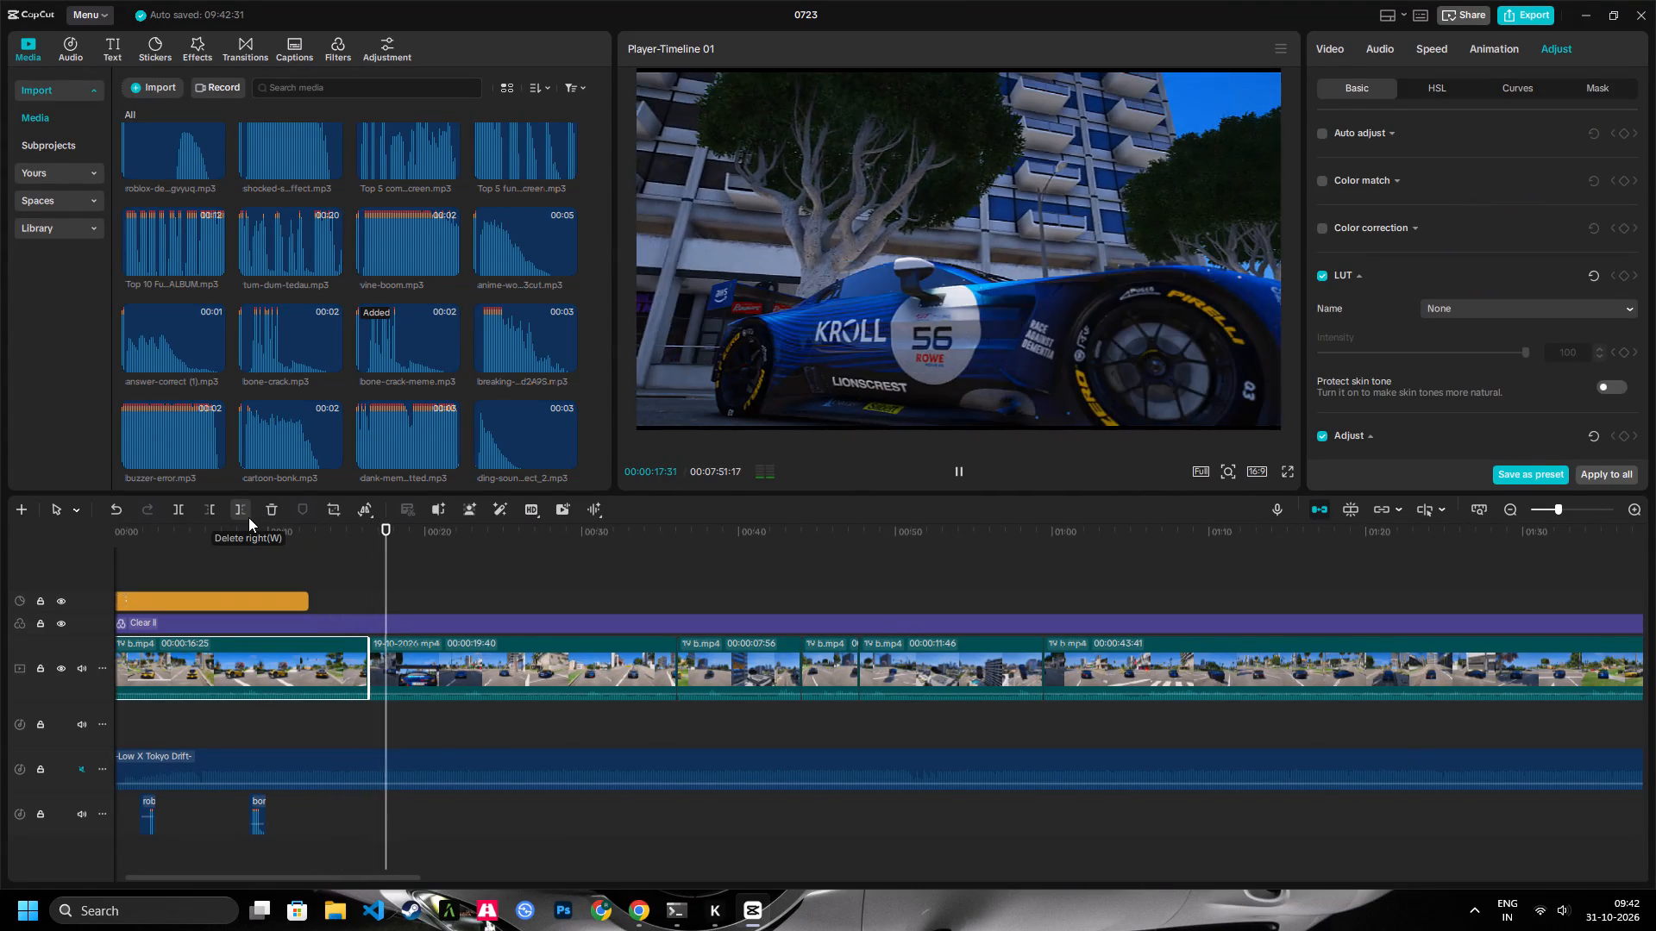
key("space")
key("shift+z")
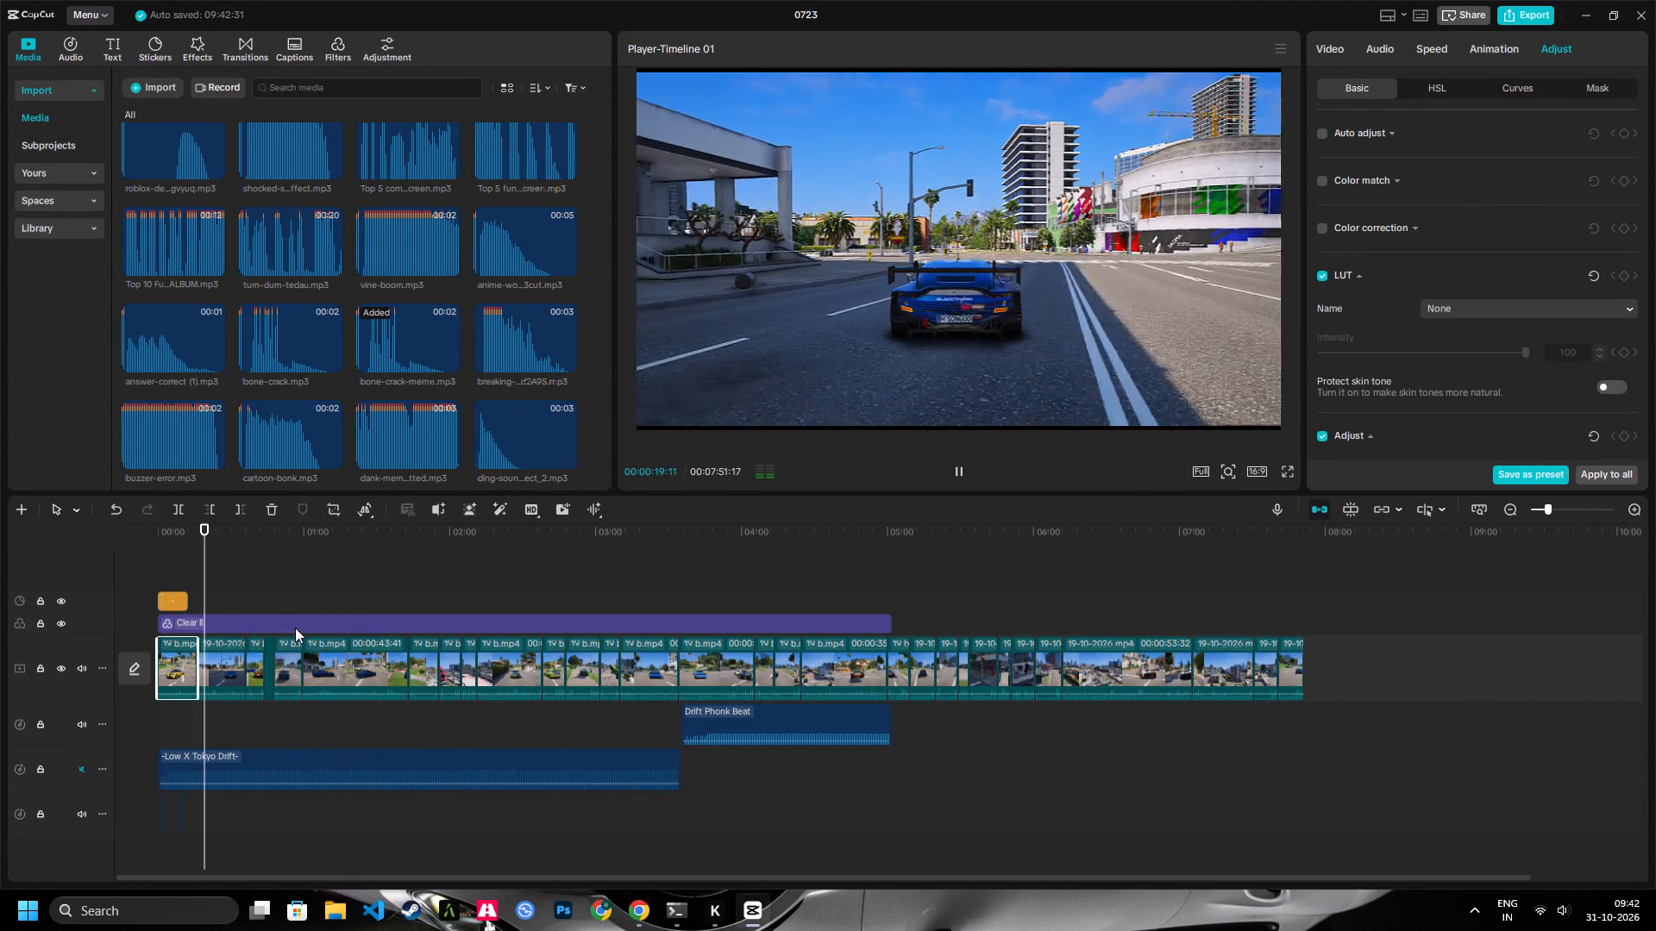
left_click(254, 536)
left_click_drag(251, 534, 248, 544)
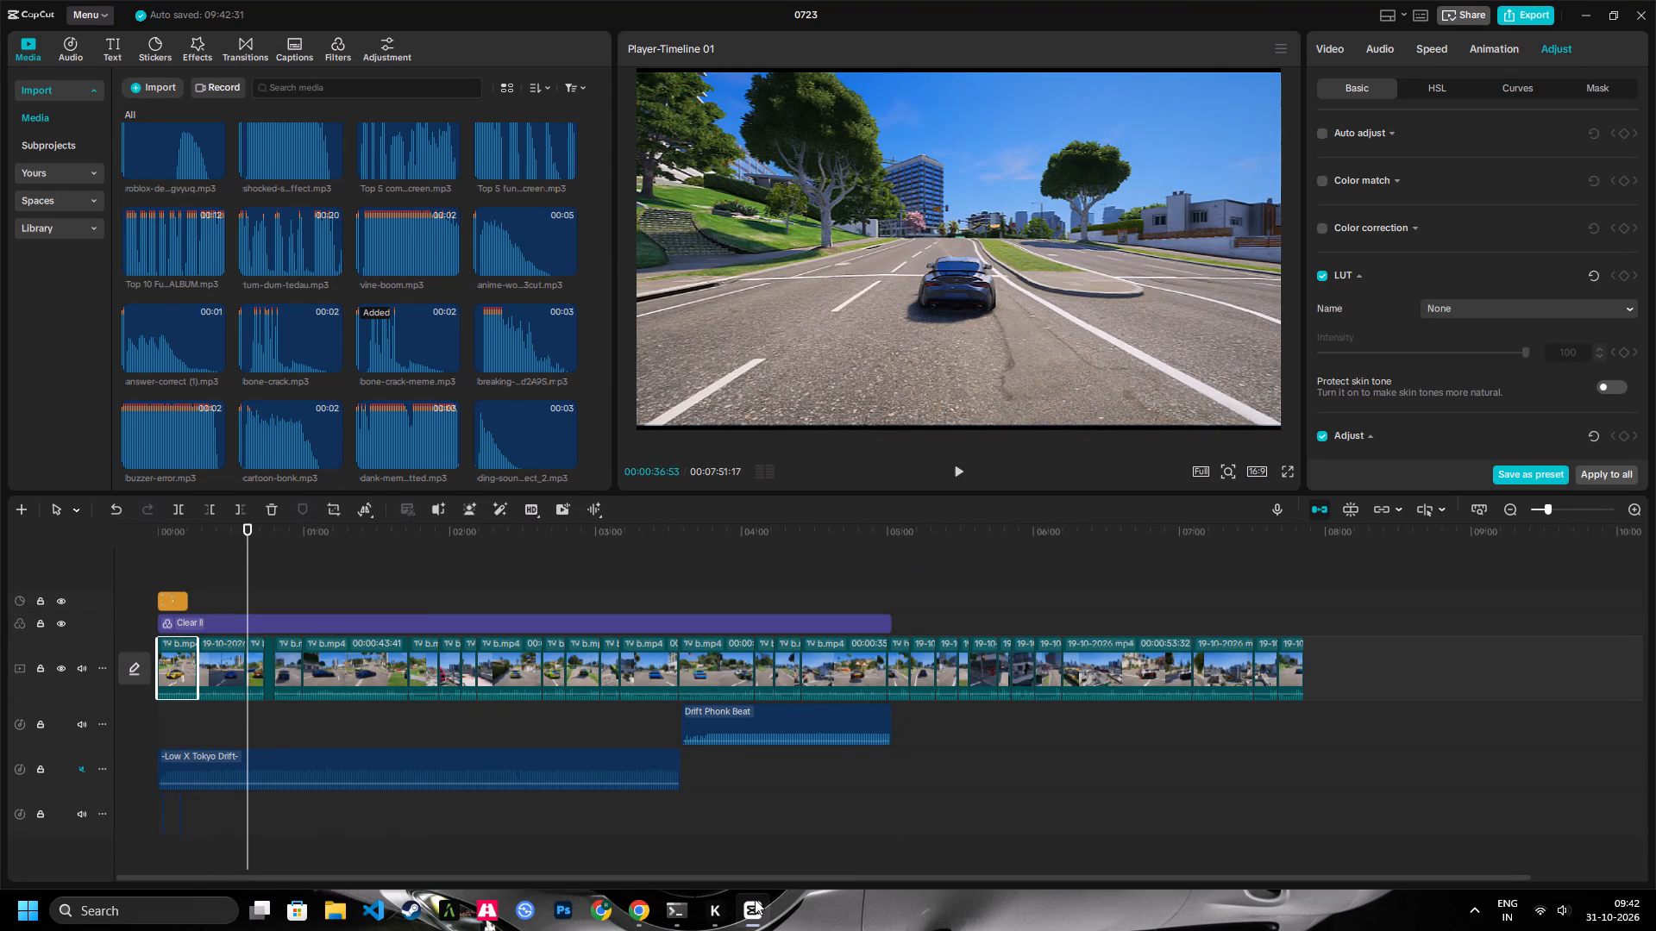
left_click_drag(614, 909, 610, 928)
key("space")
left_click(343, 664)
key("space")
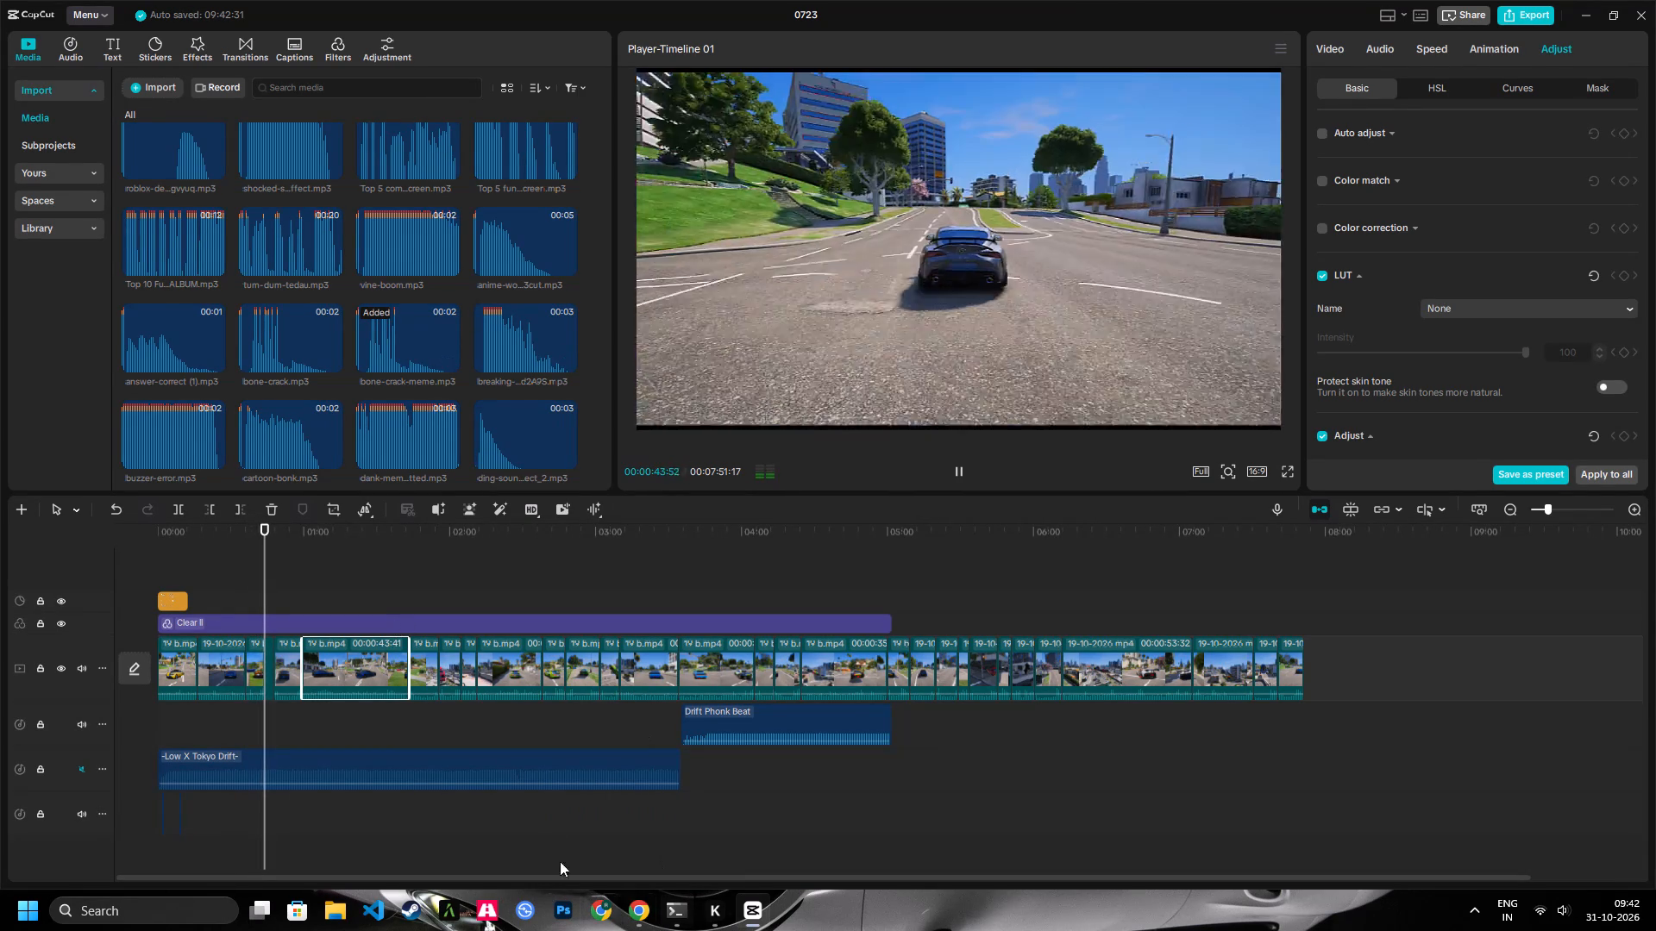
key("space")
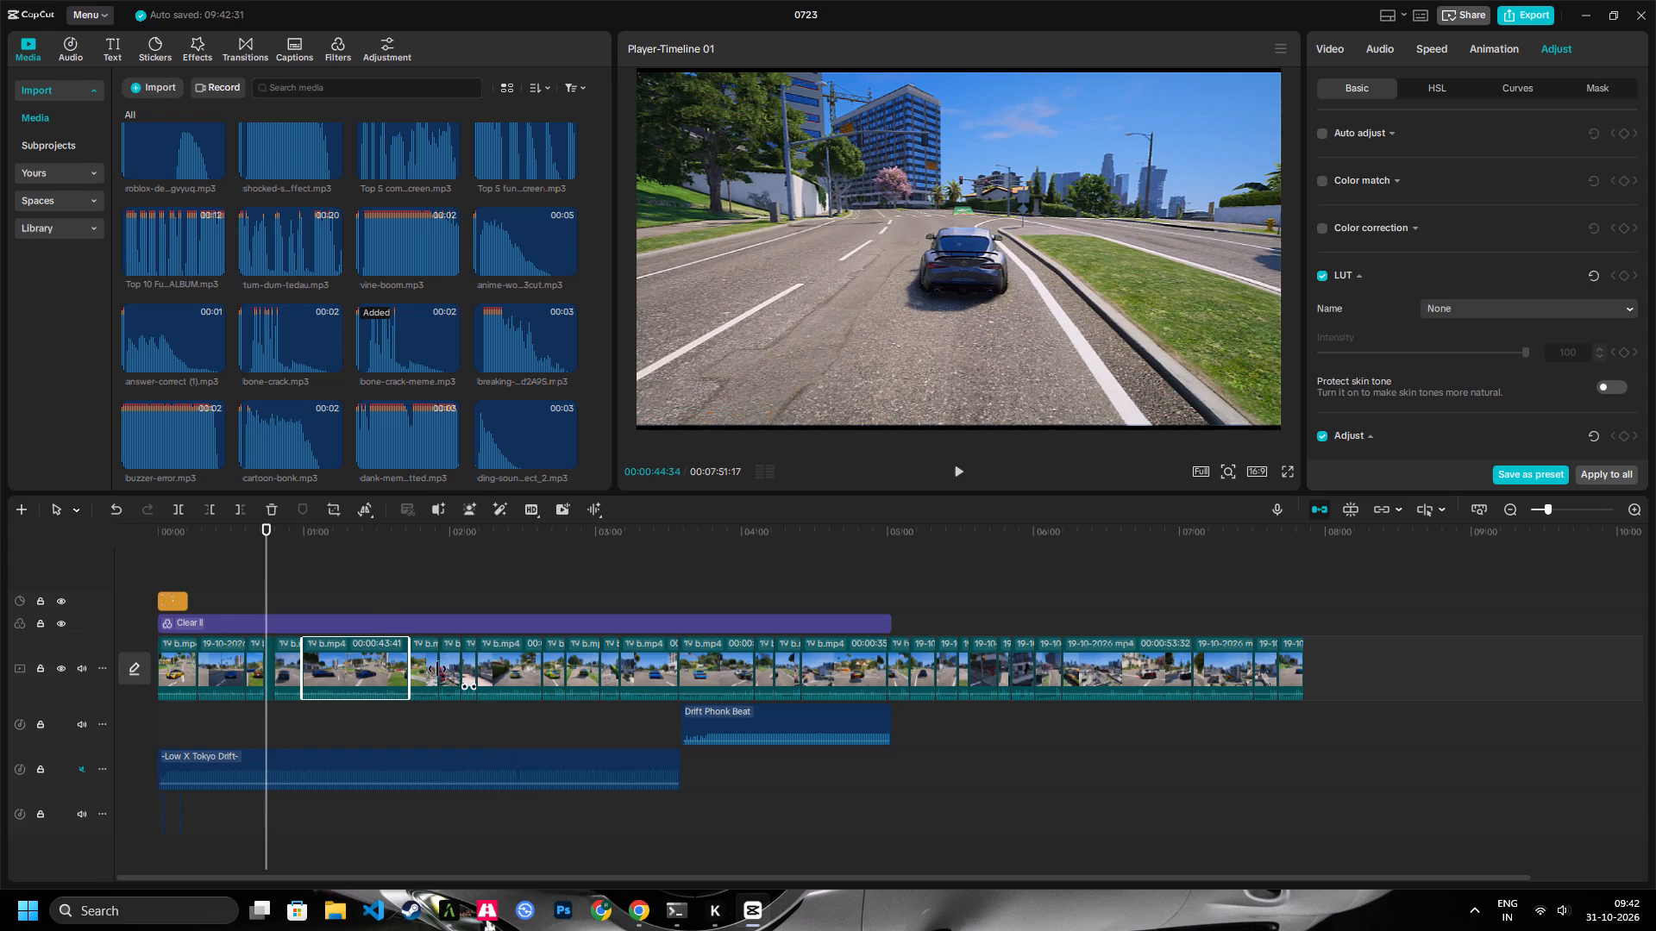
left_click_drag(282, 523, 308, 549)
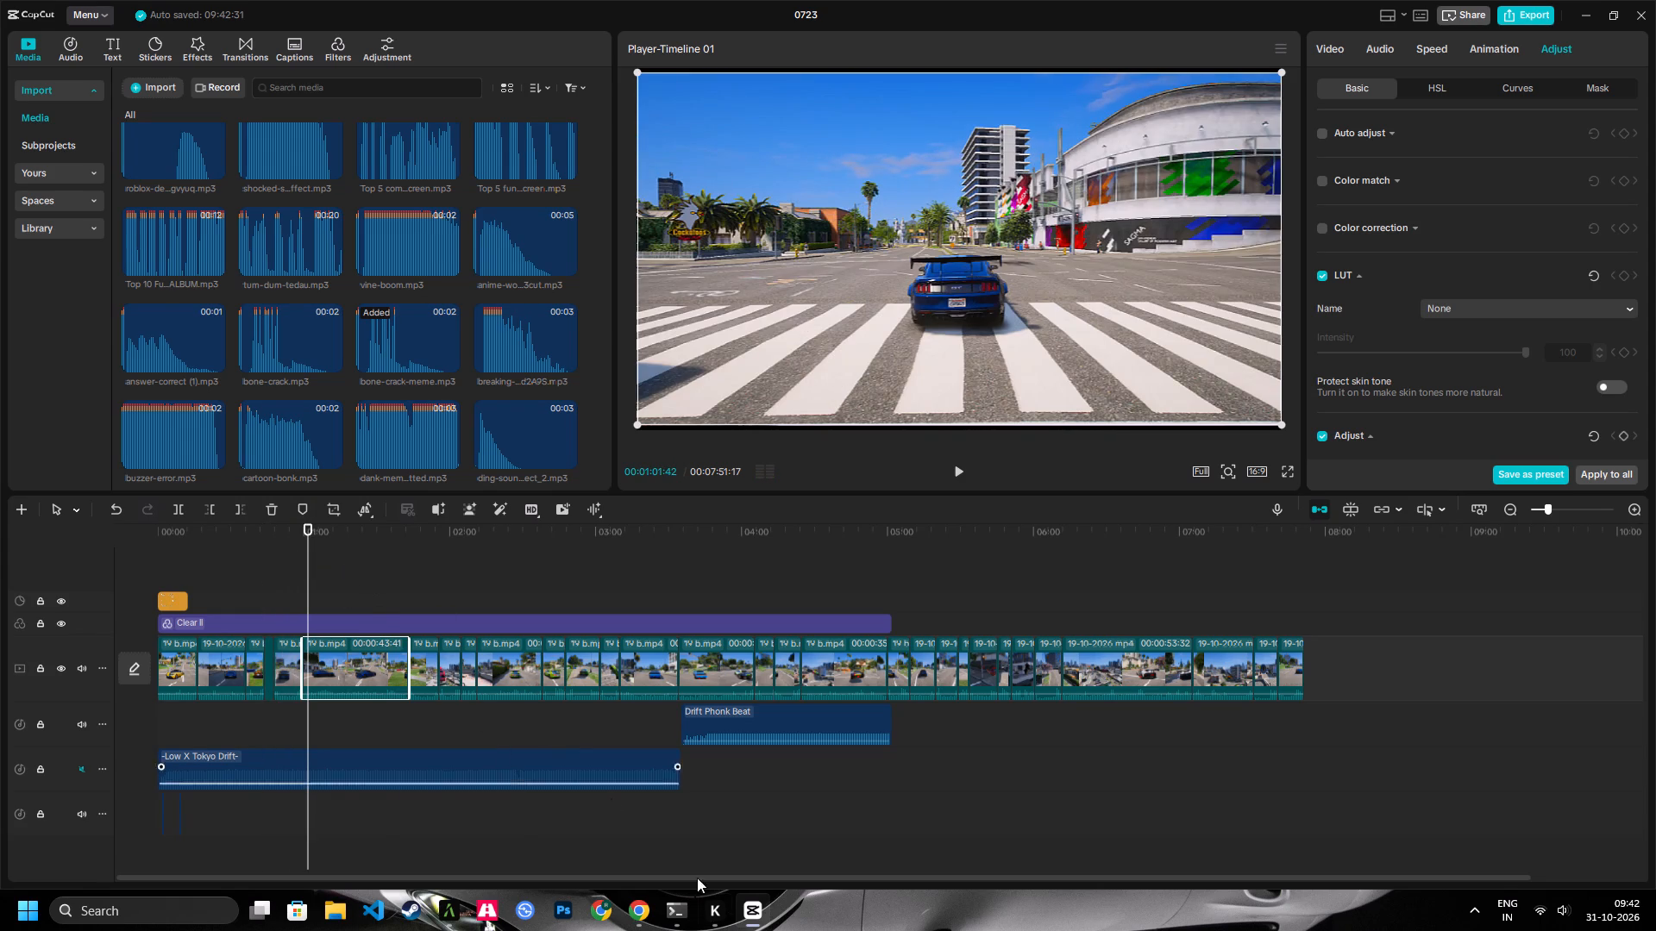
Switch to Chrome, pause Naino Ne Baandhi, start SRIKANTH: Tumhe Hi Apna Maana Hai from My Mix, and minimise the browser.
left_click(632, 903)
left_click(606, 414)
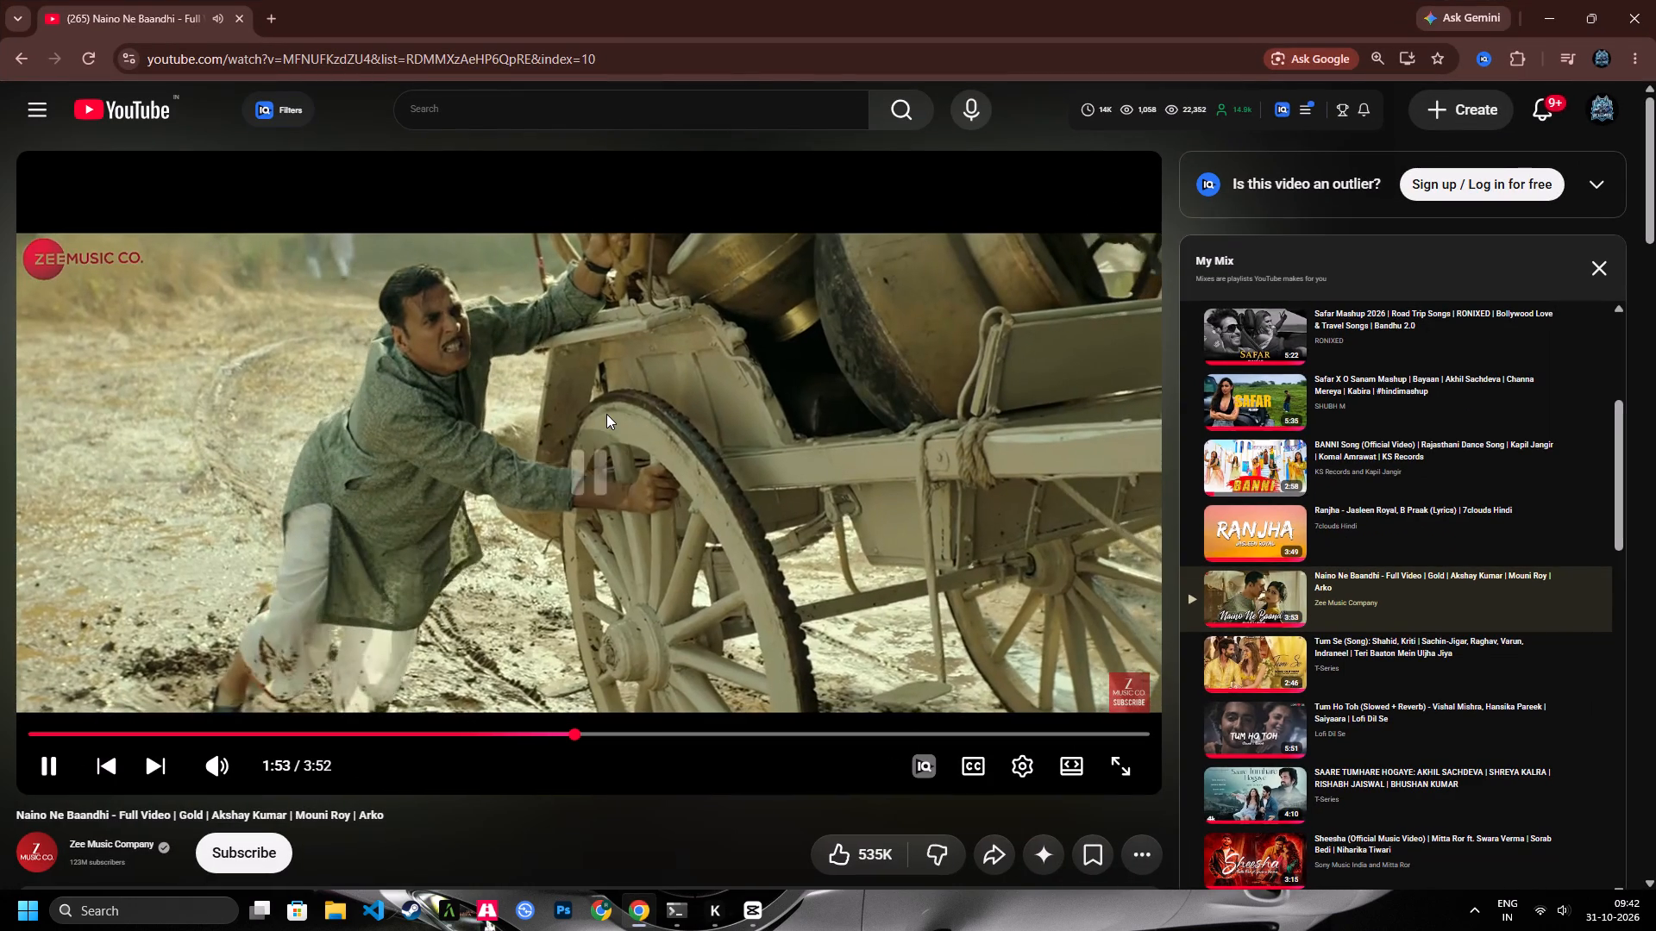
scroll(1302, 513, "down", 4)
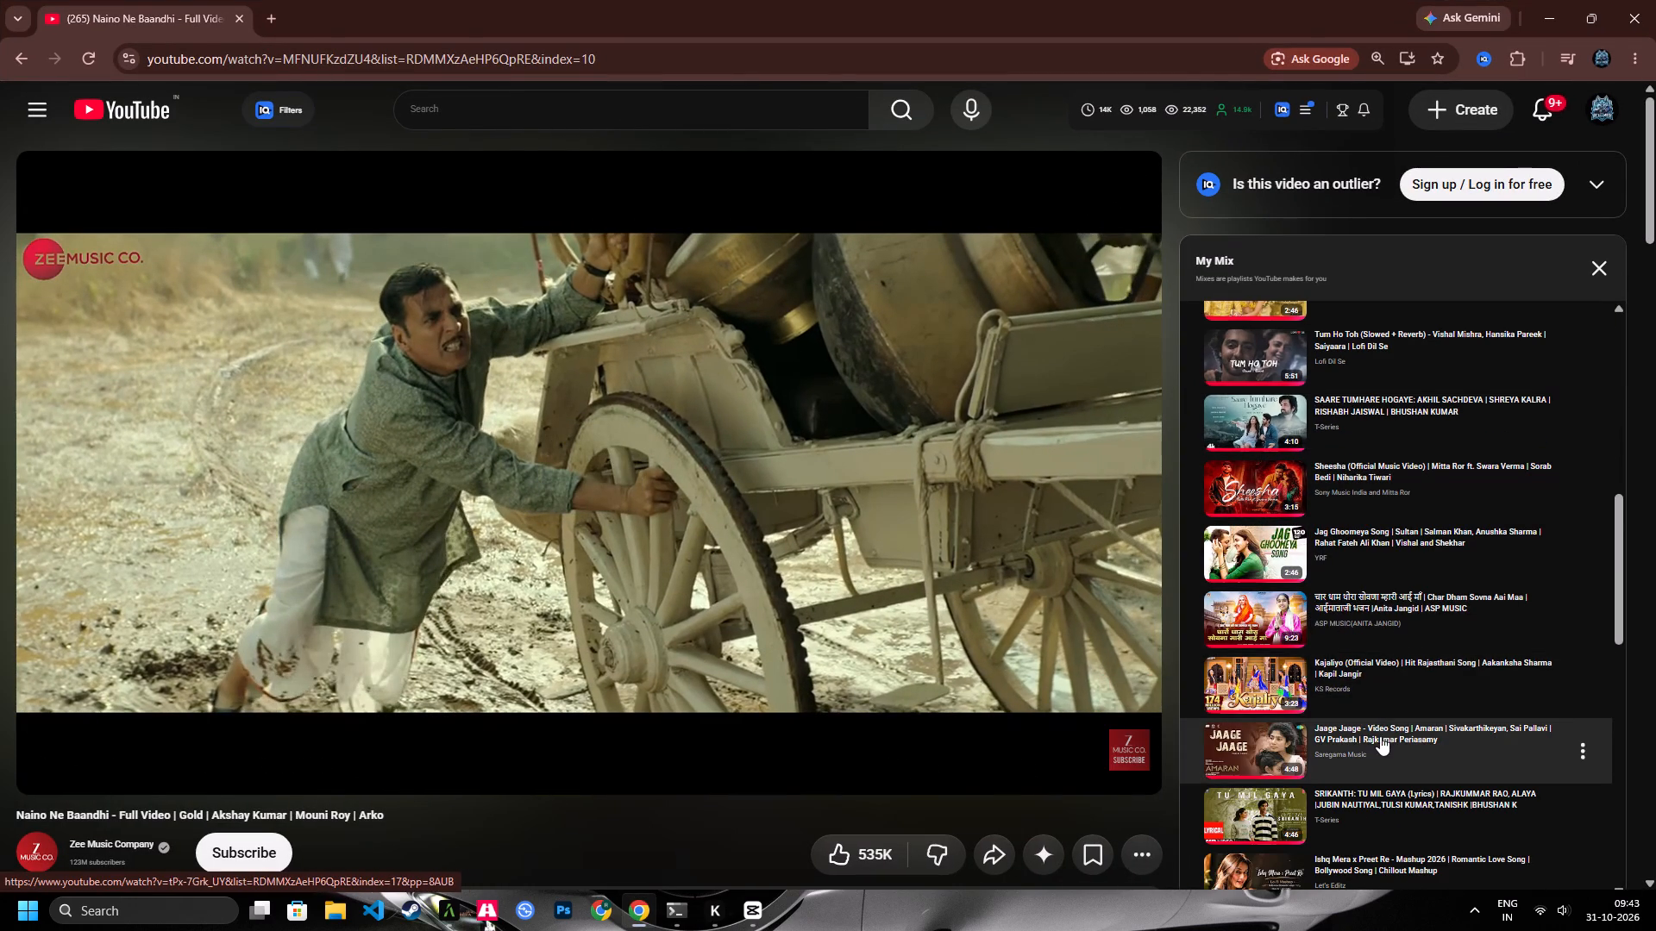
scroll(1380, 736, "down", 3)
scroll(1376, 648, "up", 4)
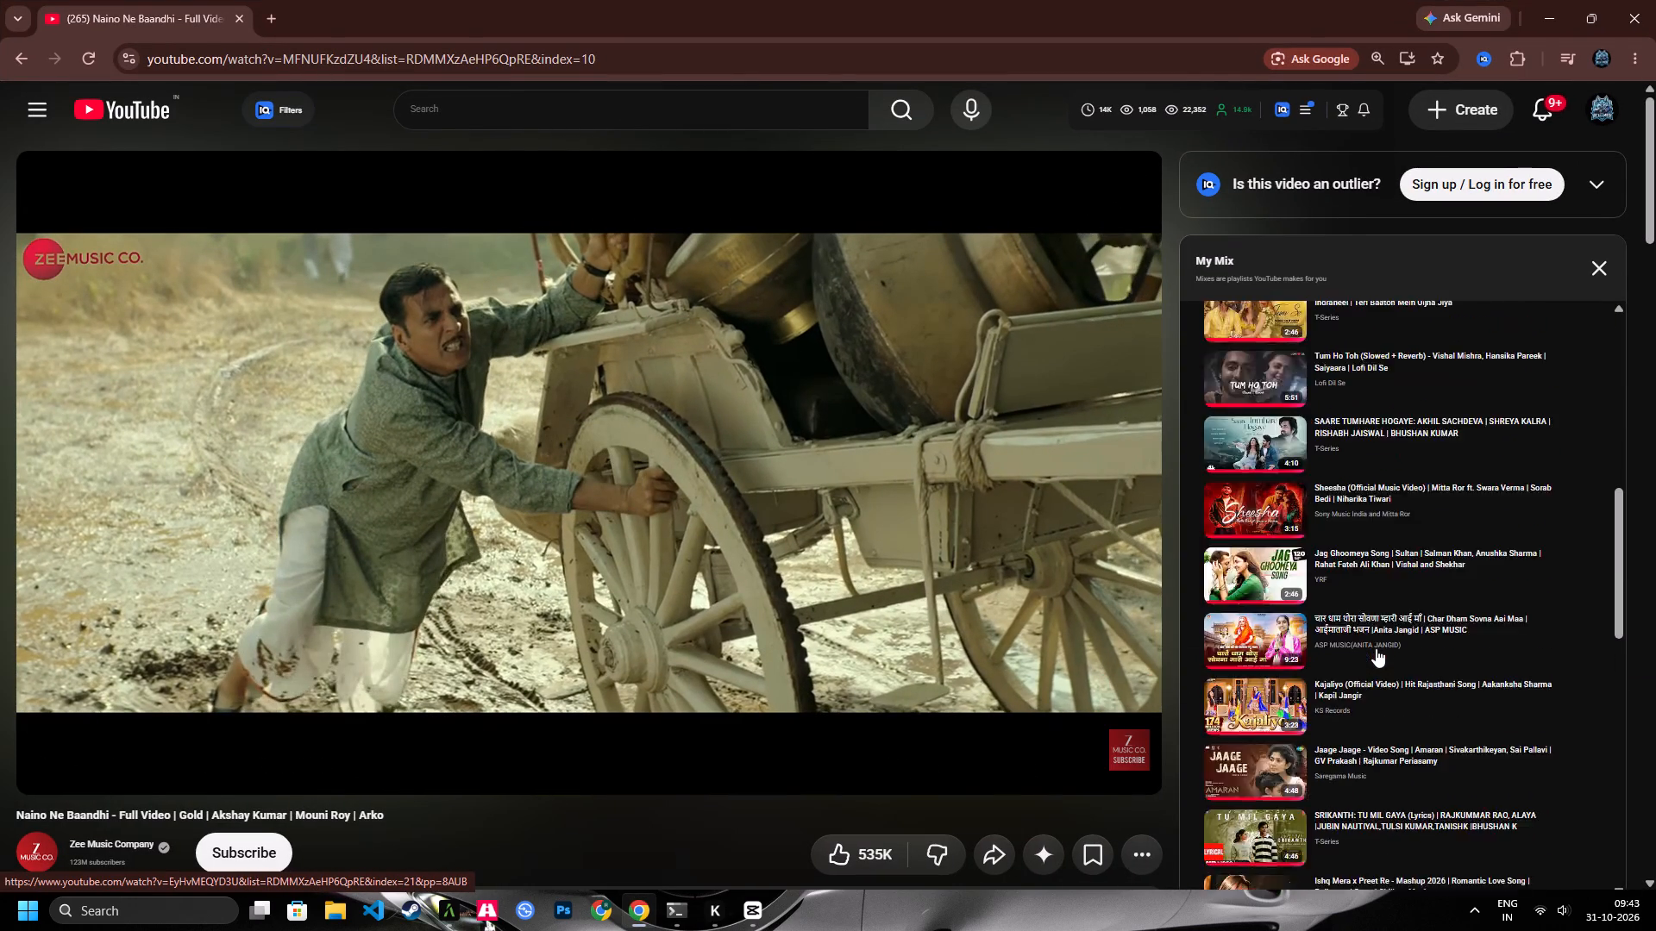
scroll(1376, 648, "up", 11)
left_click(1352, 325)
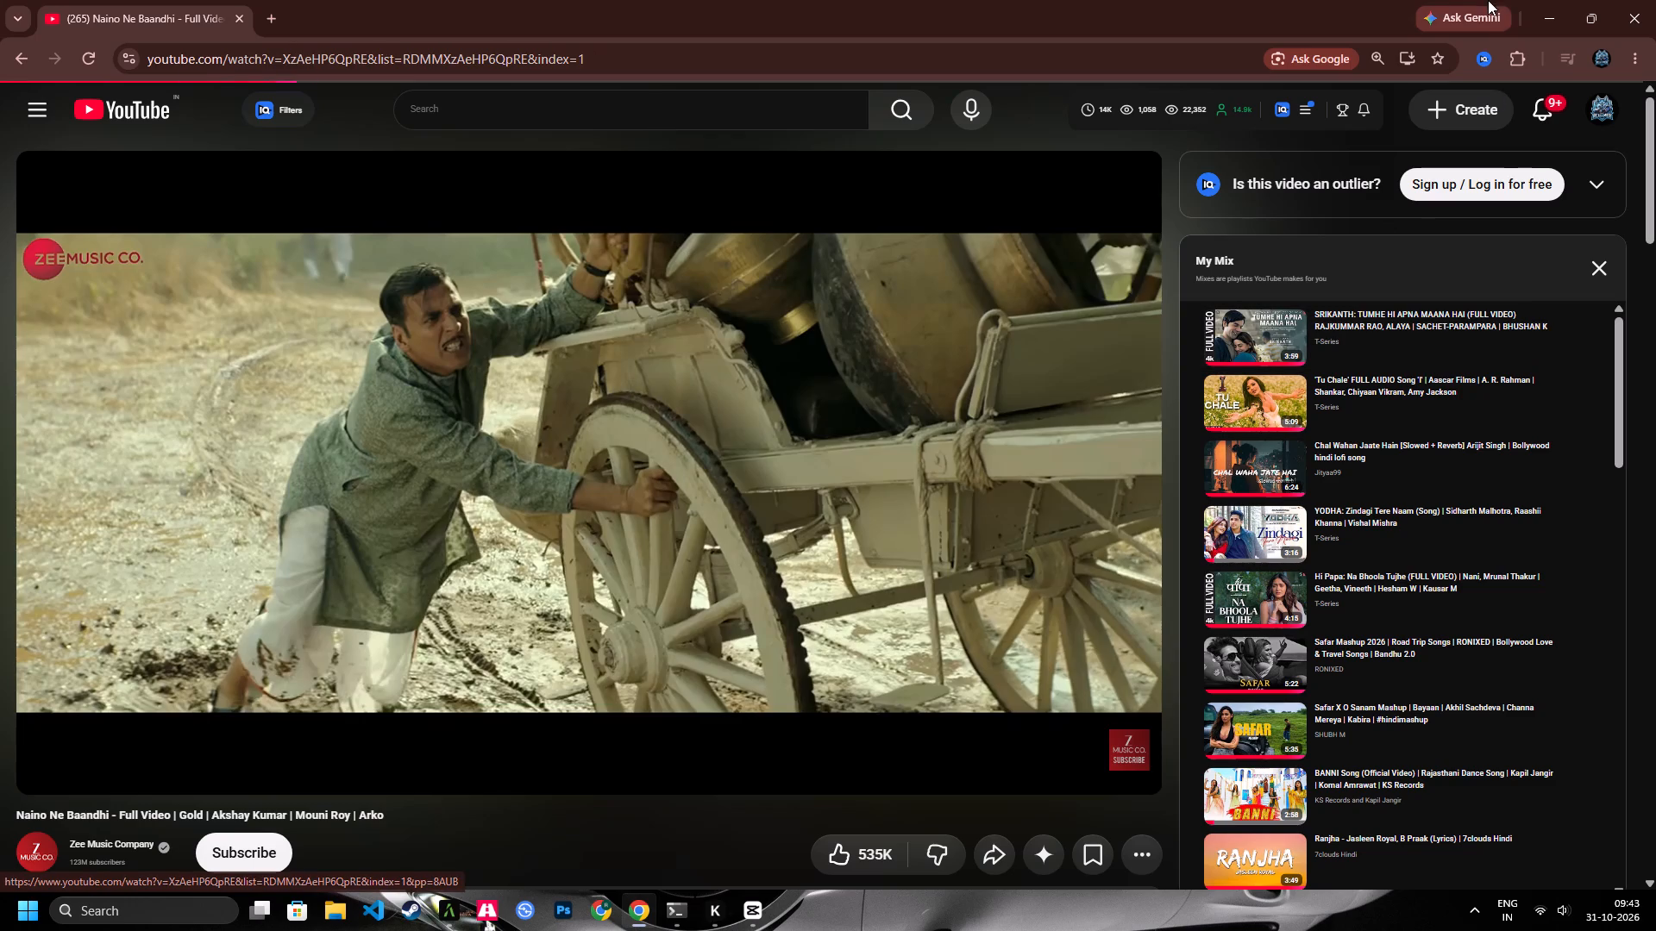
left_click(1542, 0)
Play the main track briefly at about 01:02 and 01:43 to check the clips there.
key("space")
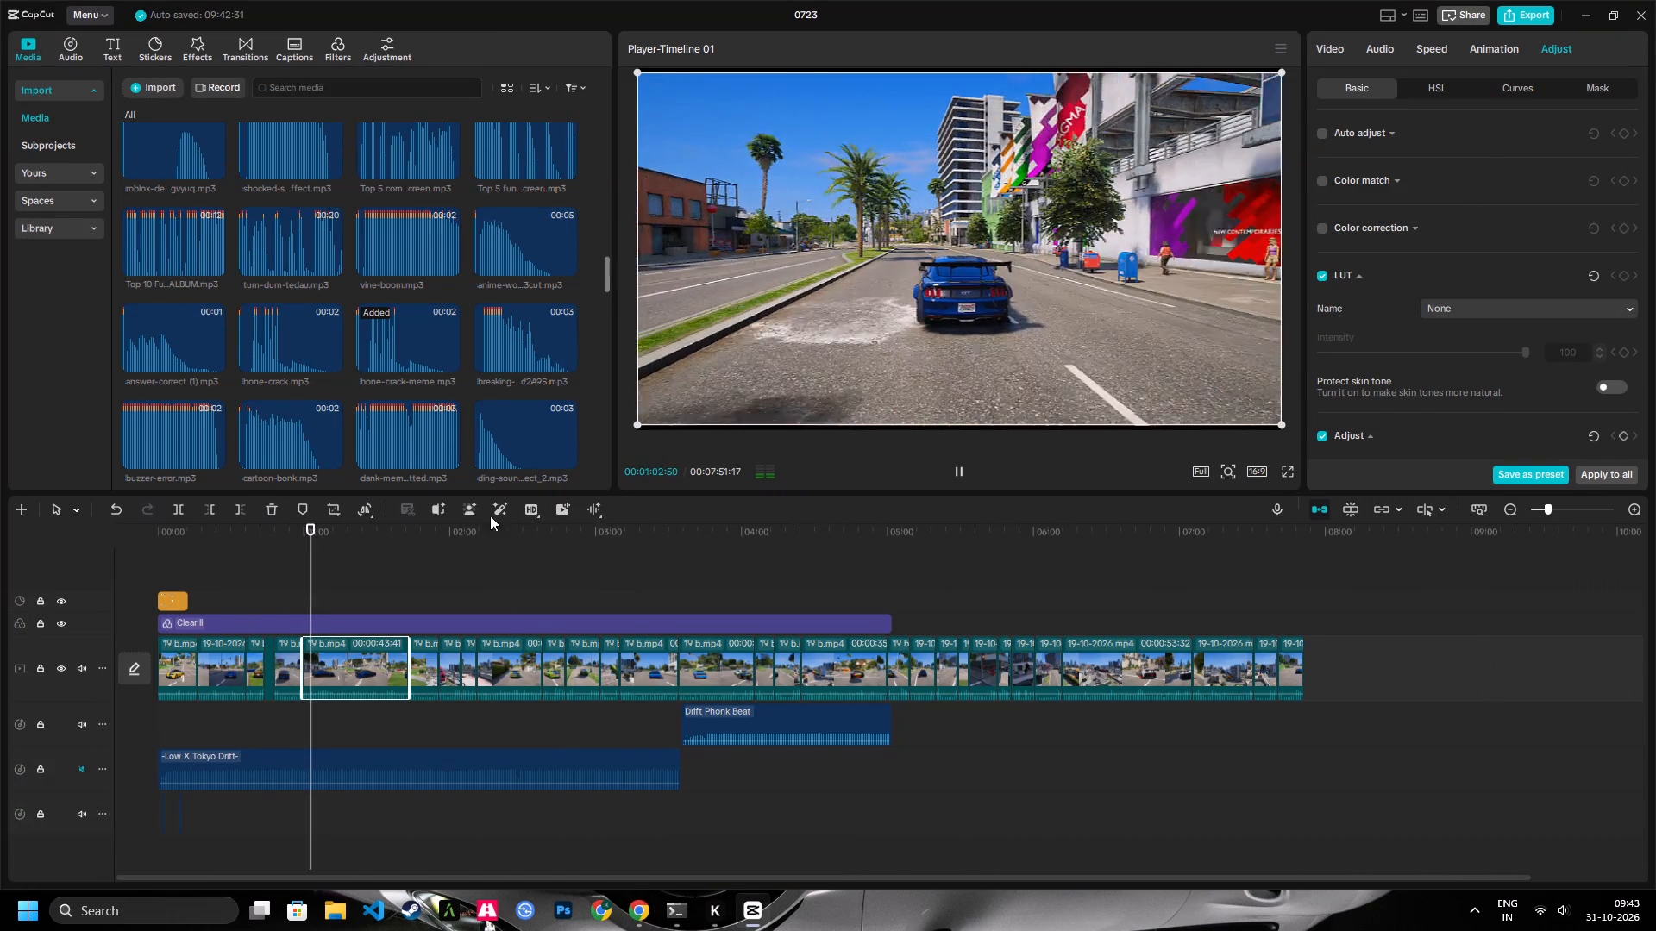
left_click(398, 543)
key("space")
left_click(411, 534)
key("space")
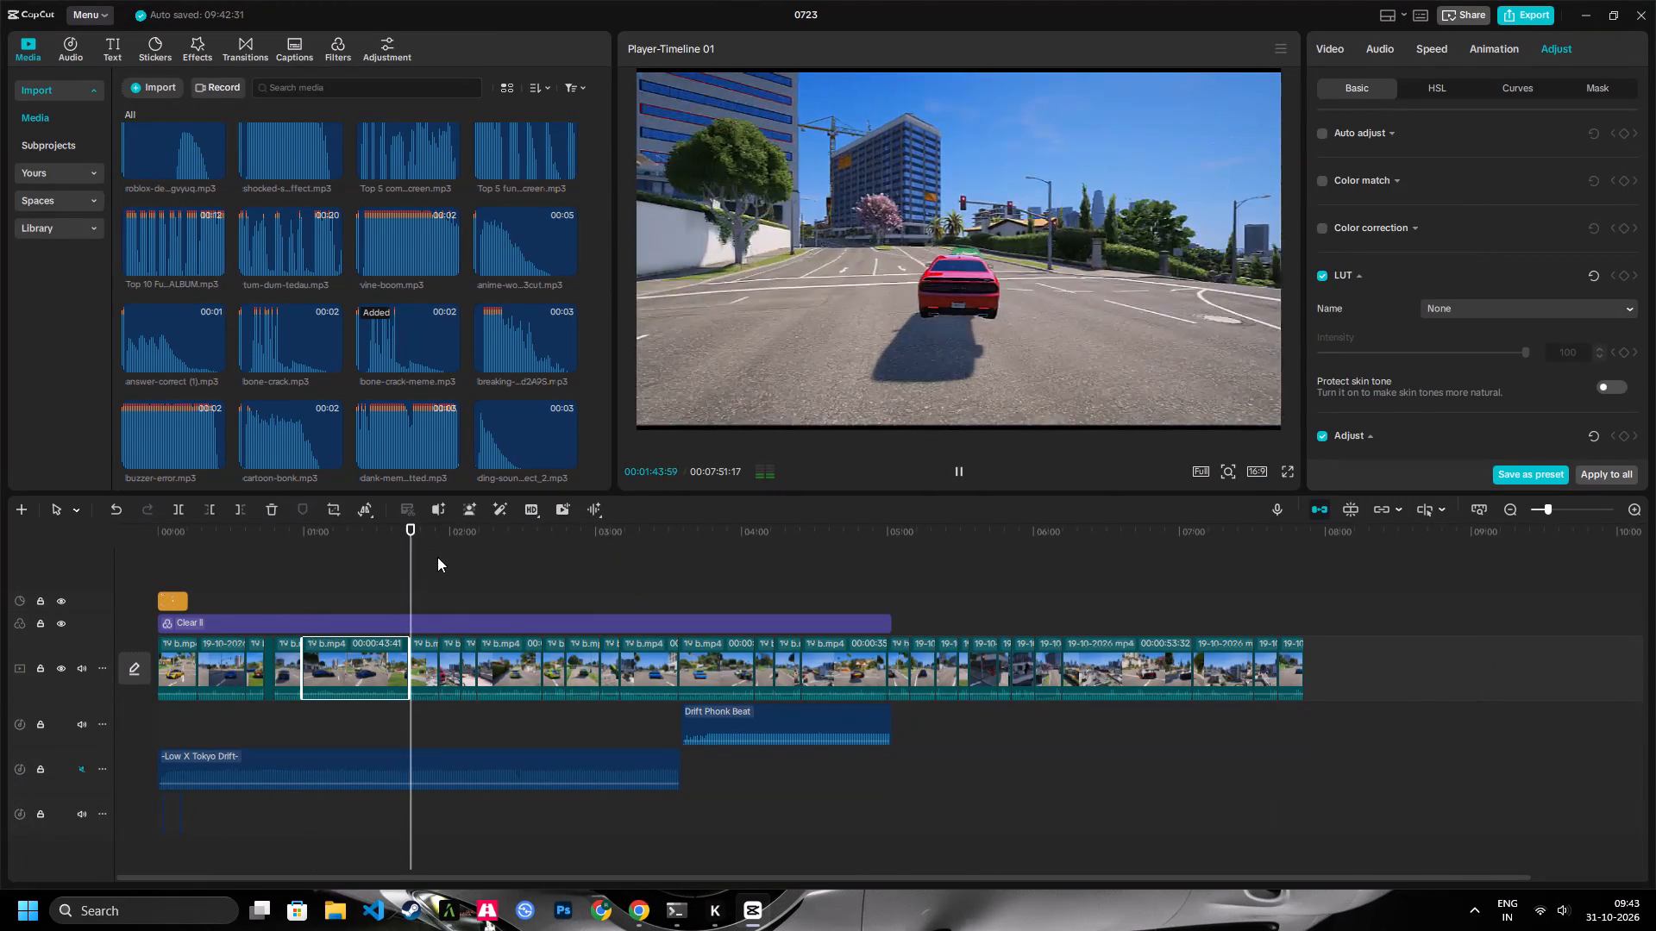
key("space")
Open Display Dimmer, reset the brightness and contrast levels for DISPLAY 1 (LG TV), and return to the timeline.
left_click(1460, 905)
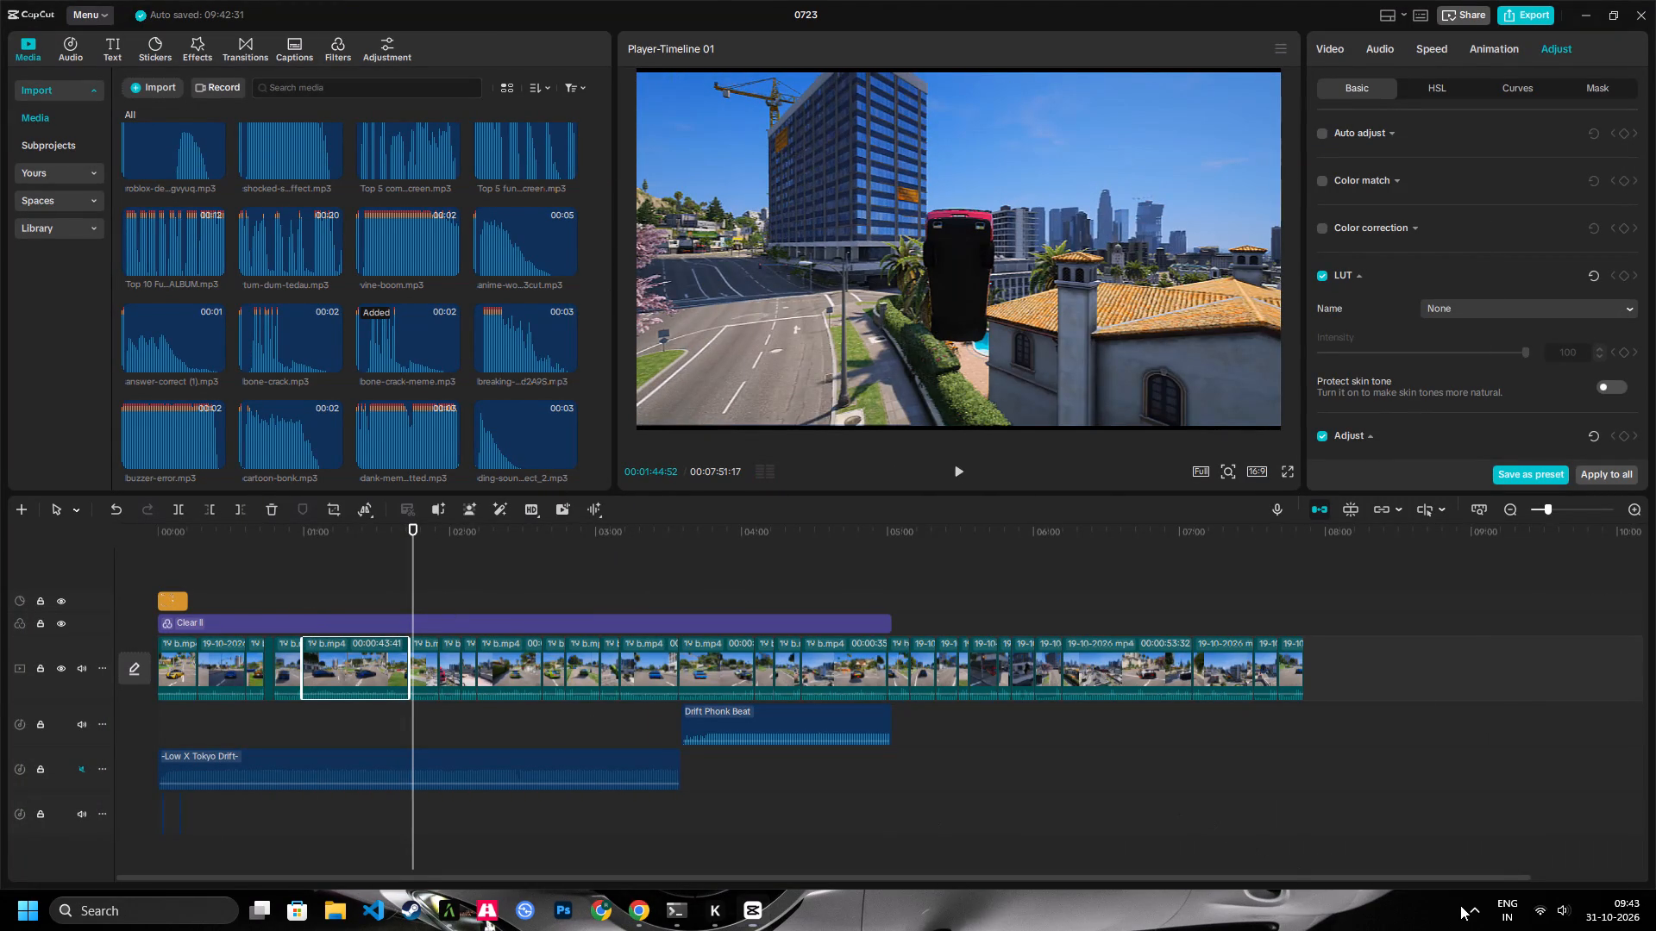
left_click(1467, 903)
left_click(1460, 822)
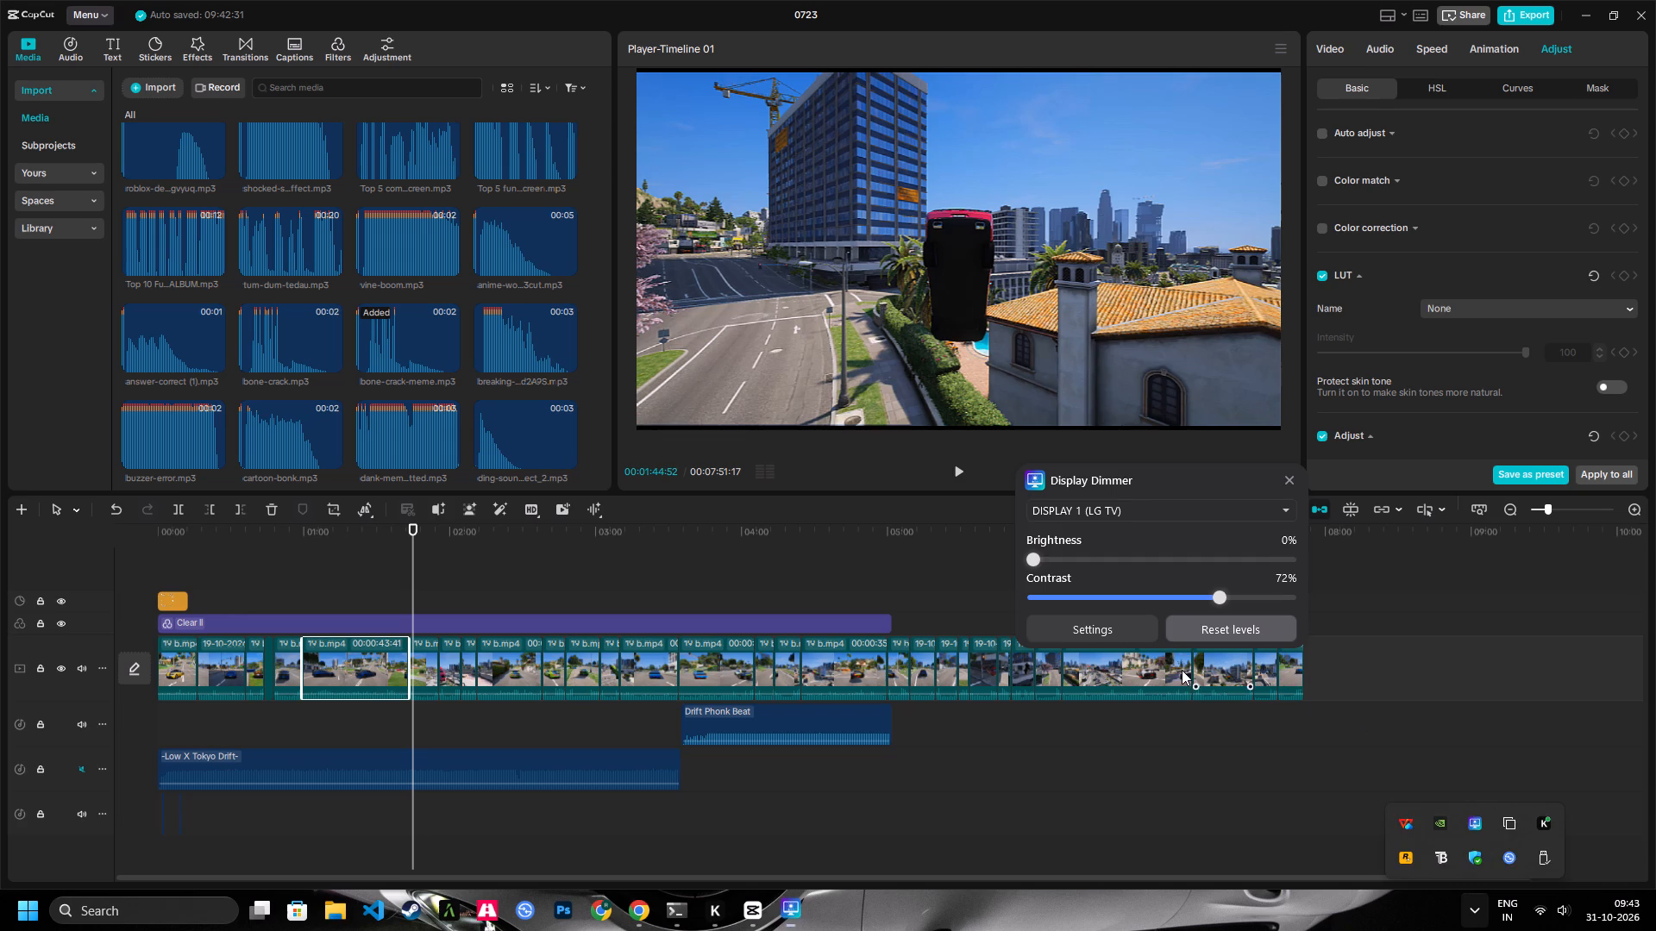
left_click(1175, 640)
key("space")
left_click(930, 771)
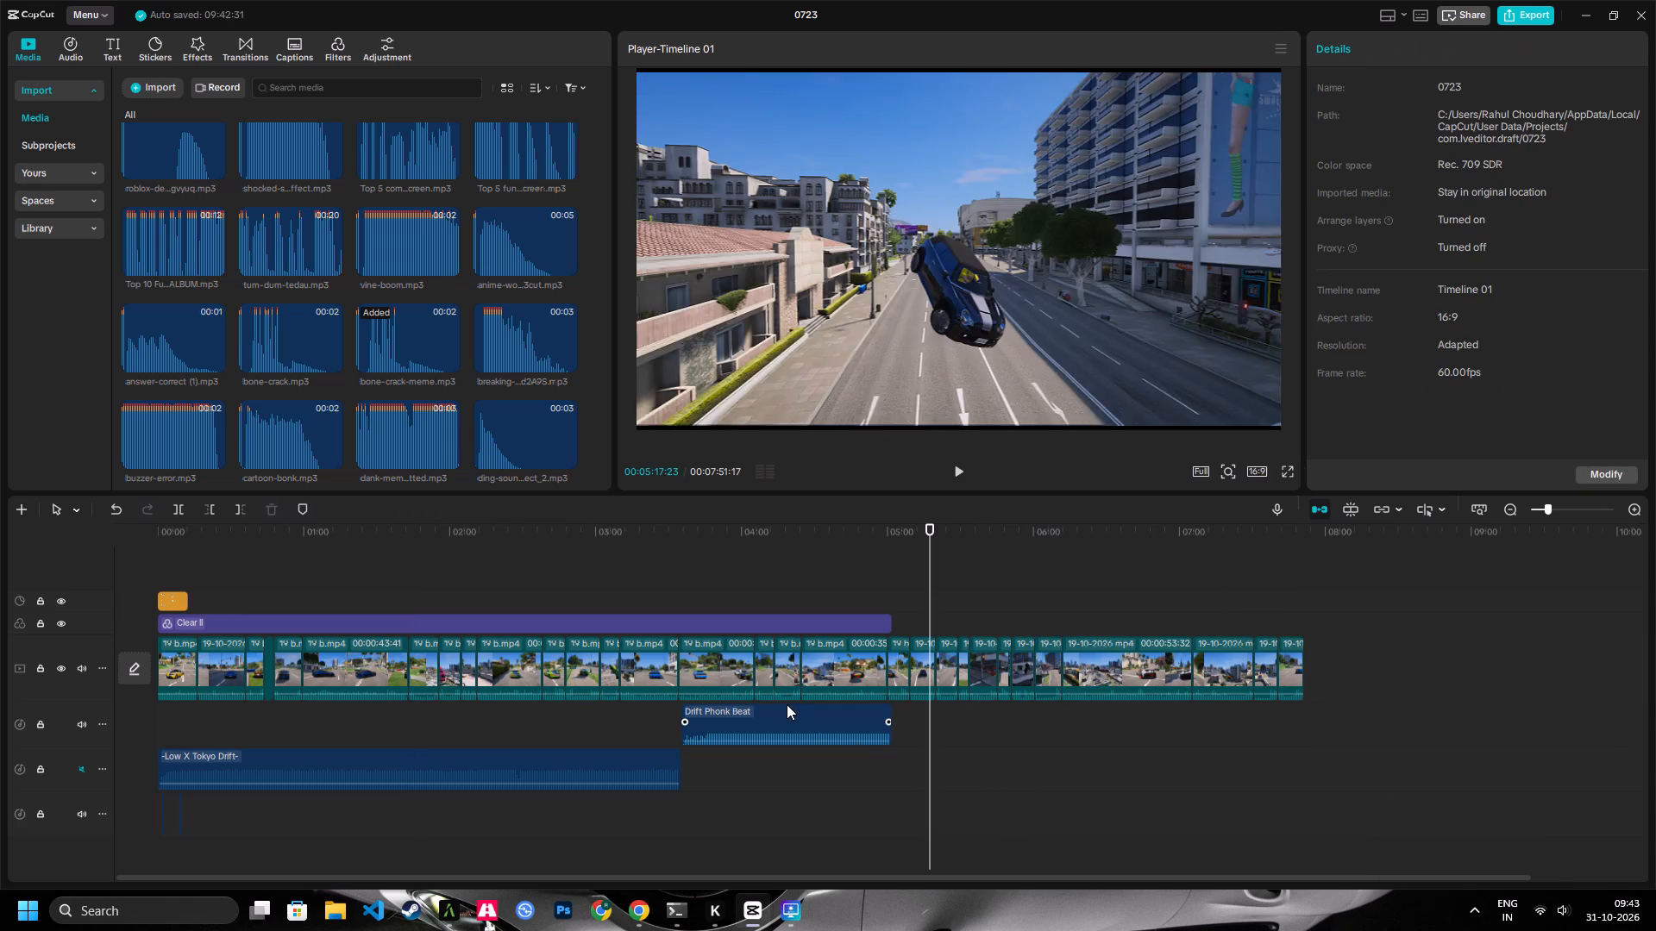
Return the playhead to the start of the timeline.
key("space")
left_click_drag(514, 528, 0, 517)
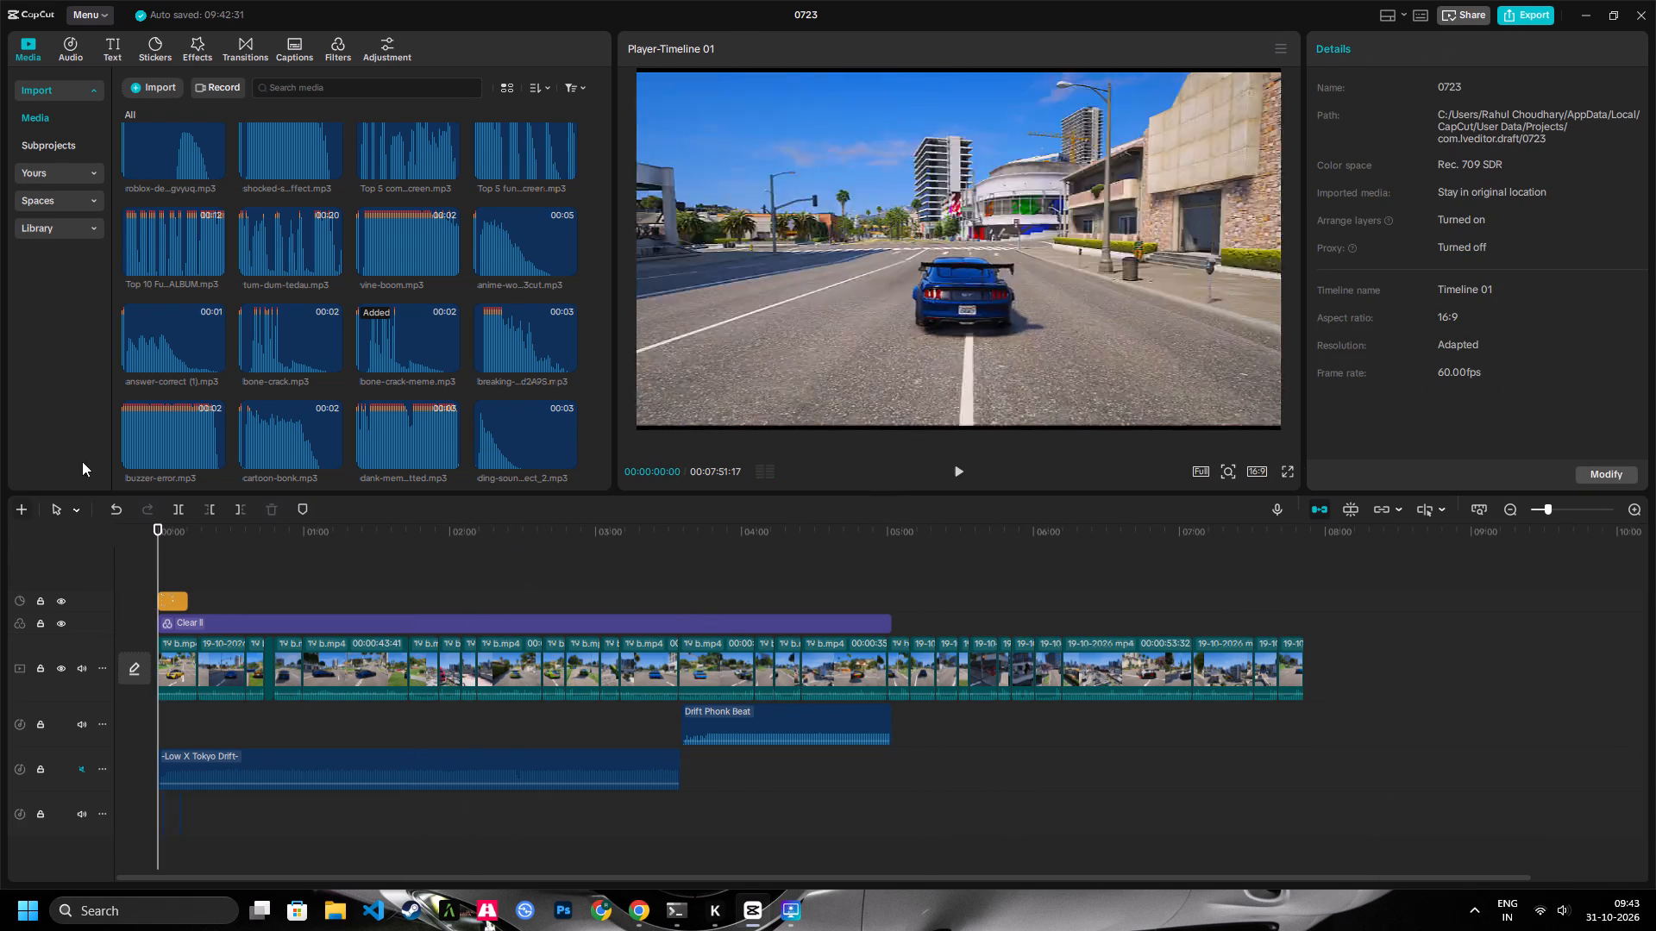
Enable Auto adjust at intensity 53 on the 00:00:43:41 clip in the main track and apply it to all clips.
left_click(332, 658)
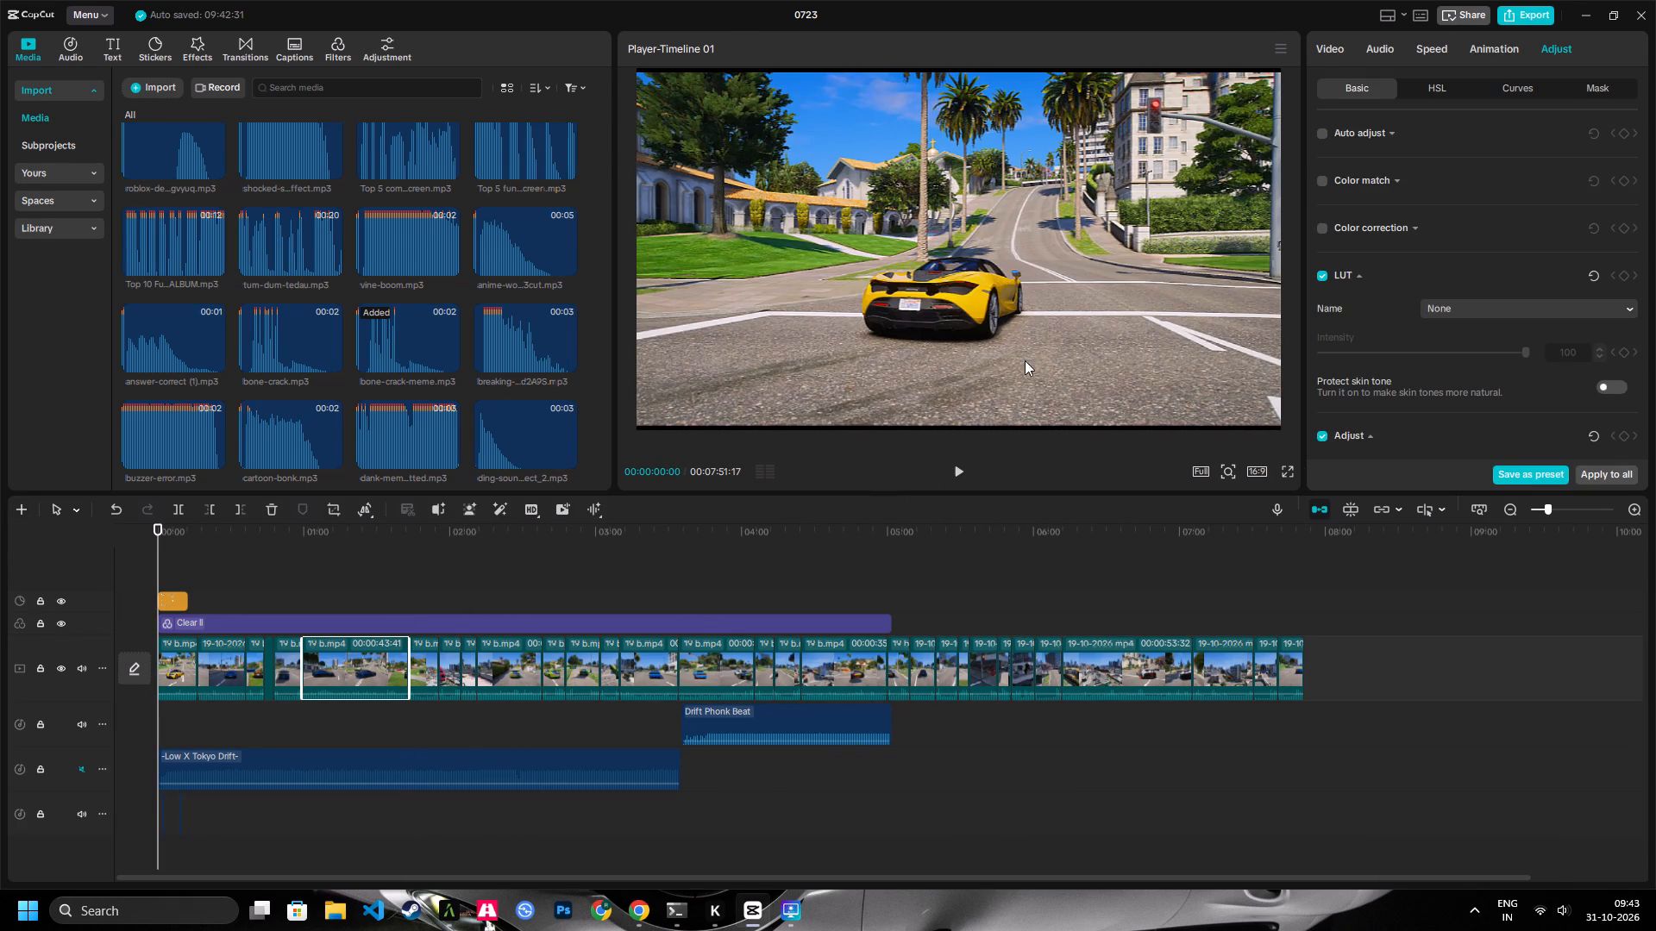
left_click(1314, 128)
left_click(1315, 139)
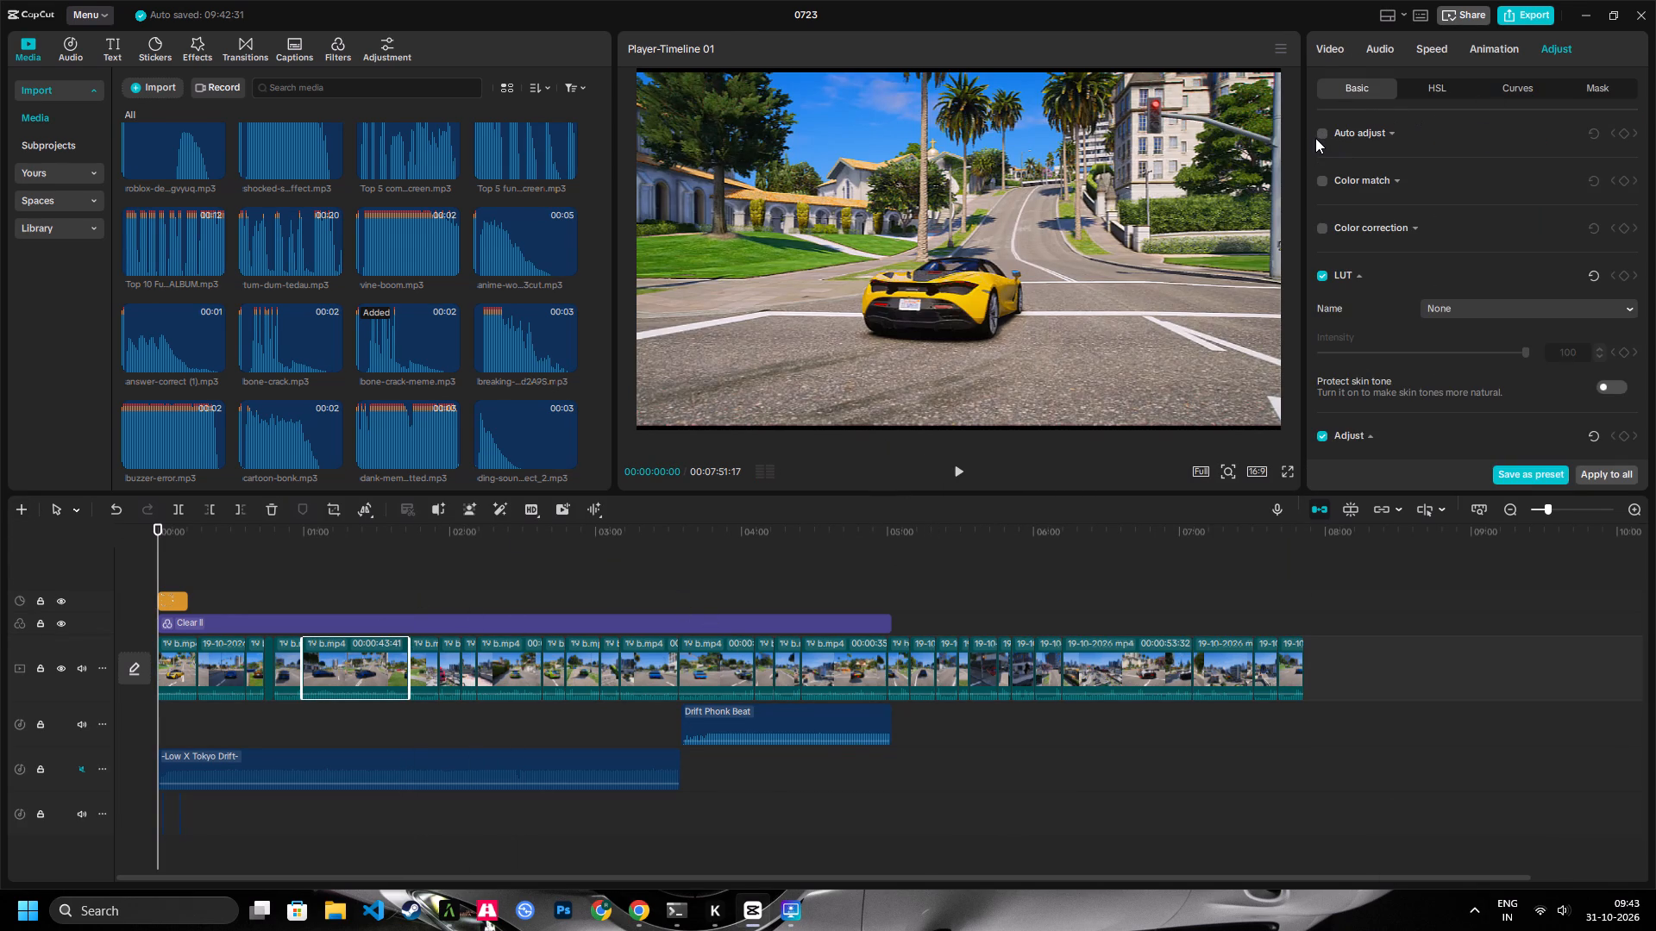
left_click(1323, 132)
left_click(1436, 178)
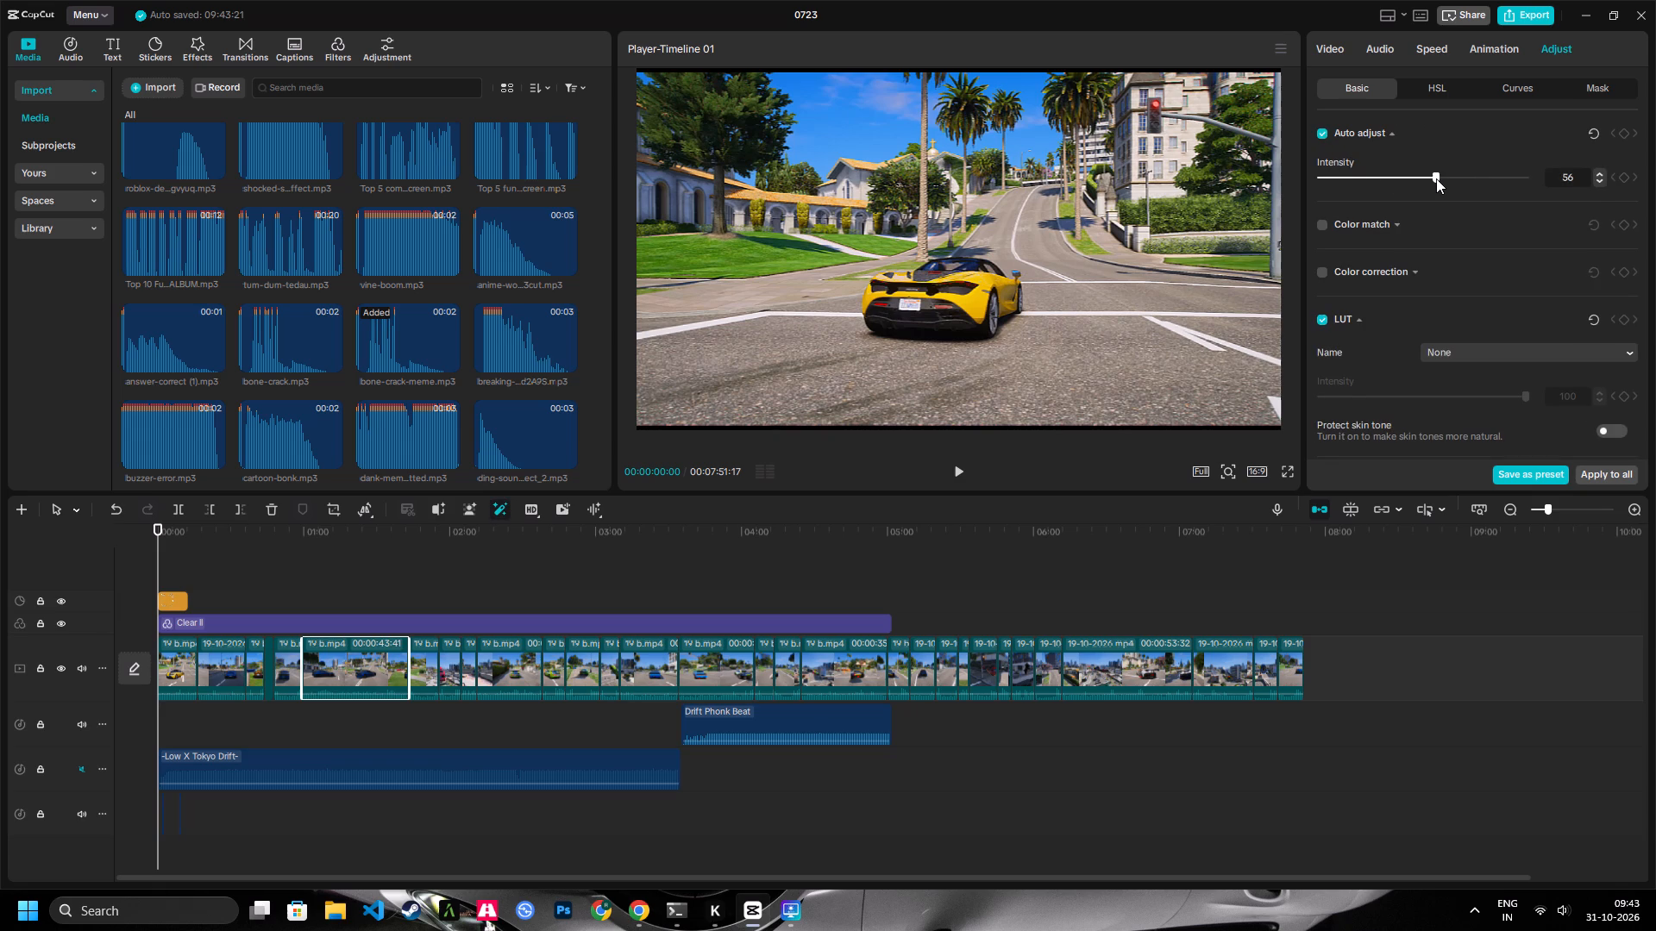
left_click(1430, 181)
triple_click(1612, 471)
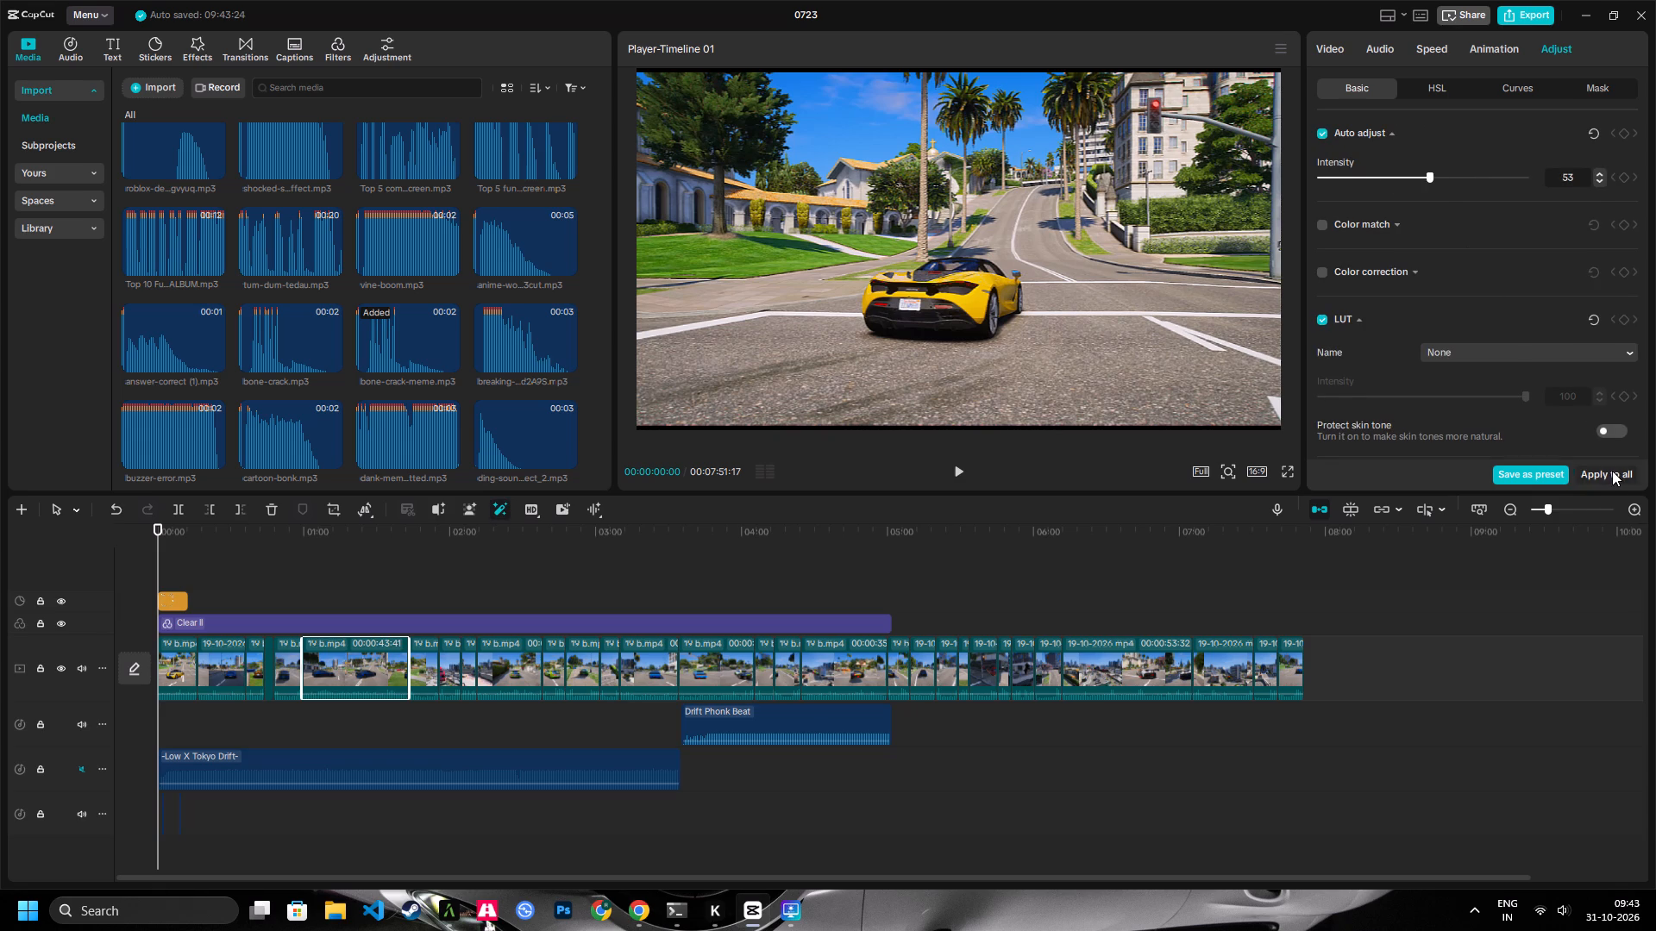
triple_click(1610, 472)
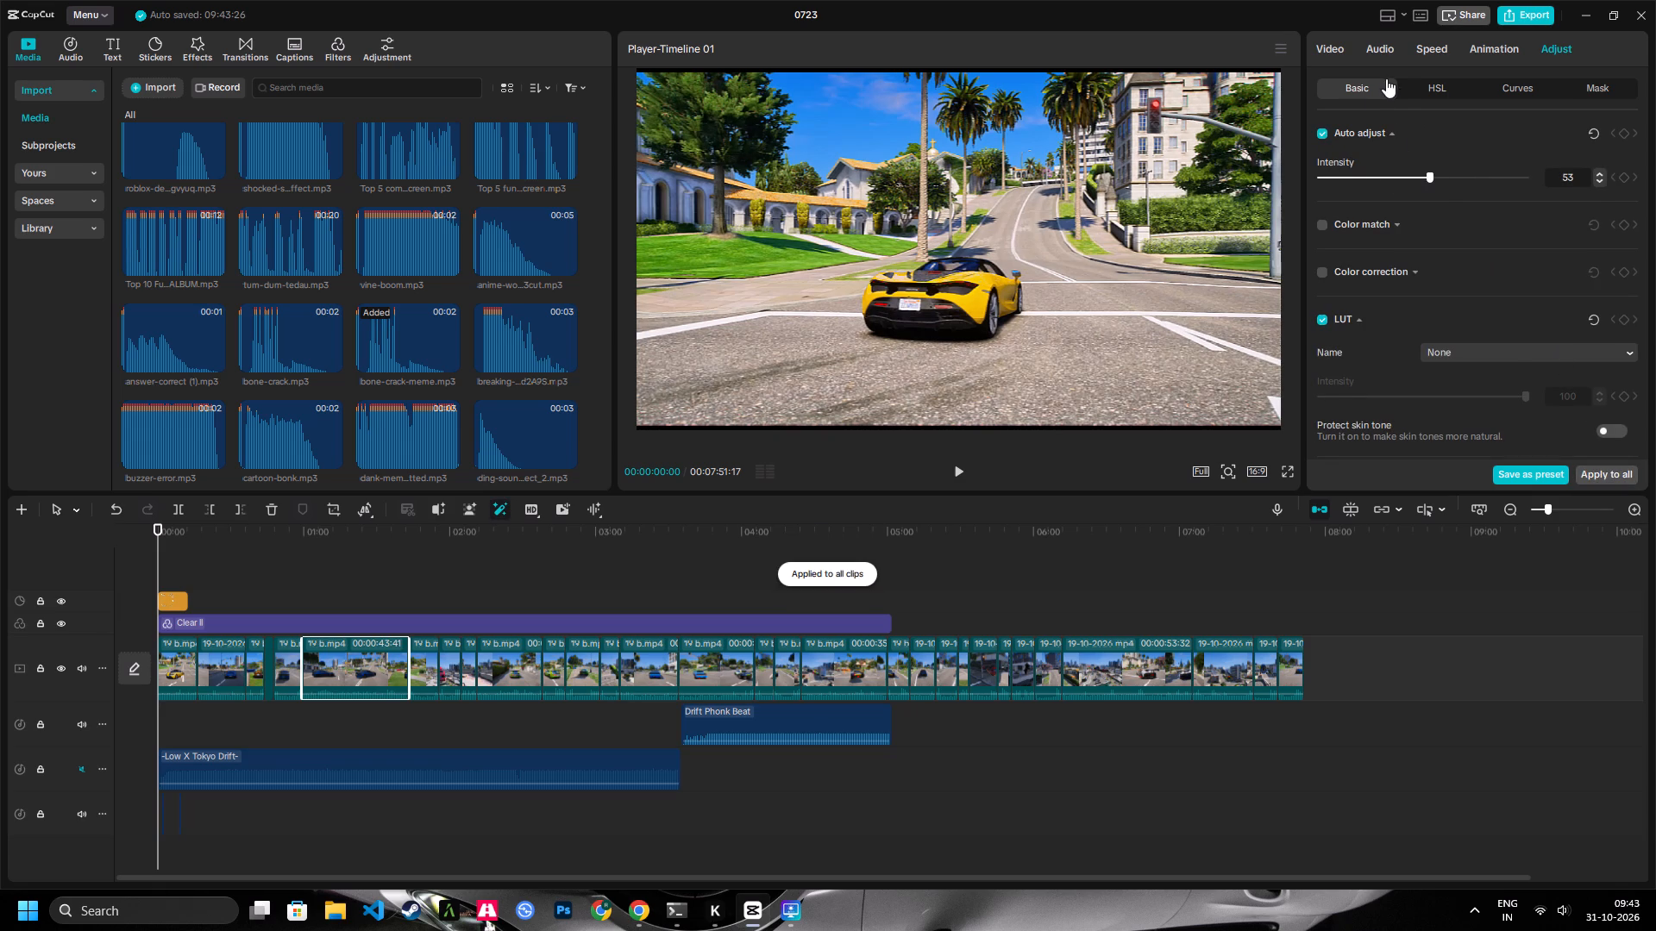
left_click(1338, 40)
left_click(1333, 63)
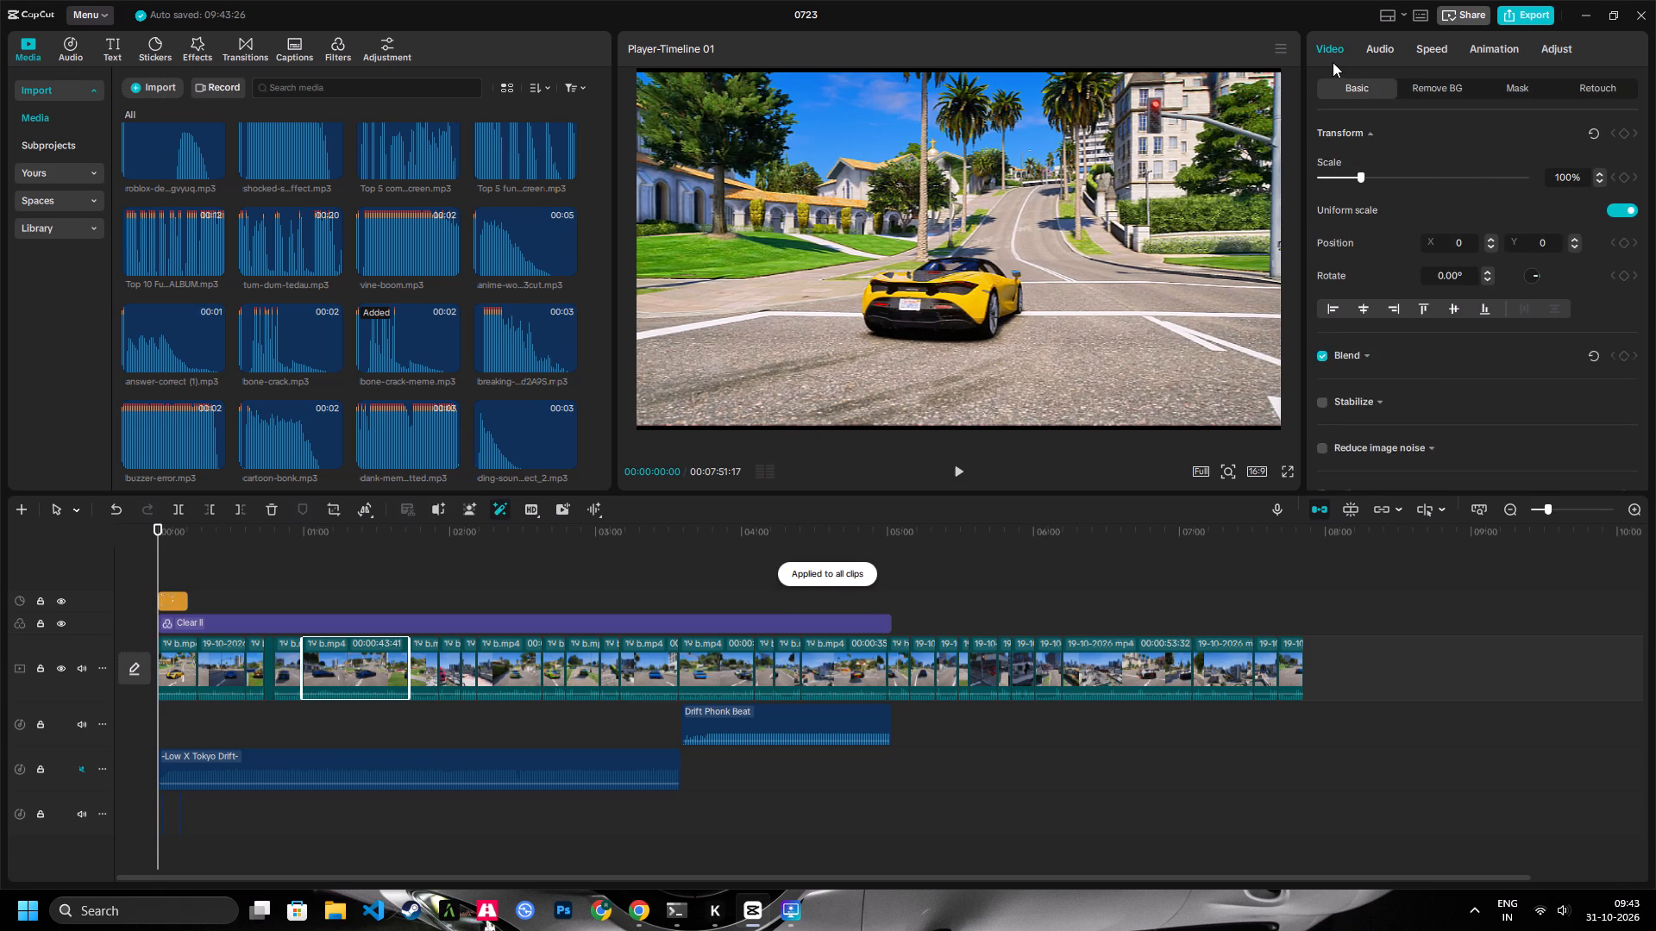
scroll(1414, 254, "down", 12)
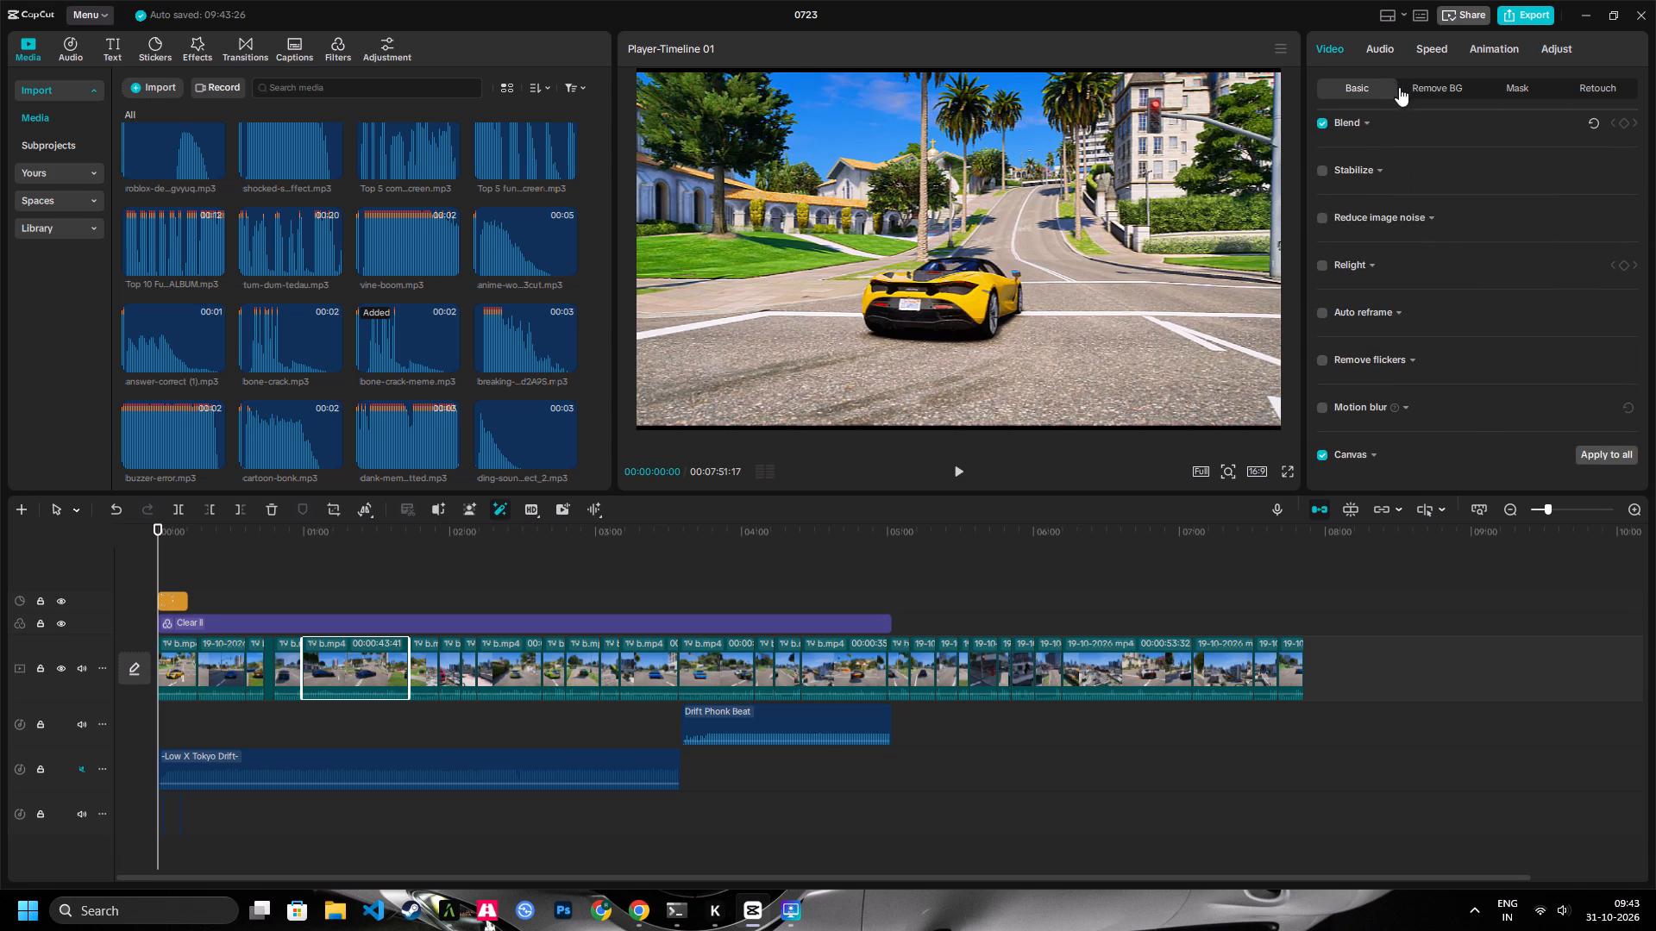
Set the selected clip's colour adjustments to Saturation 3 and Contrast 2.
left_click(1562, 43)
scroll(1364, 174, "down", 1)
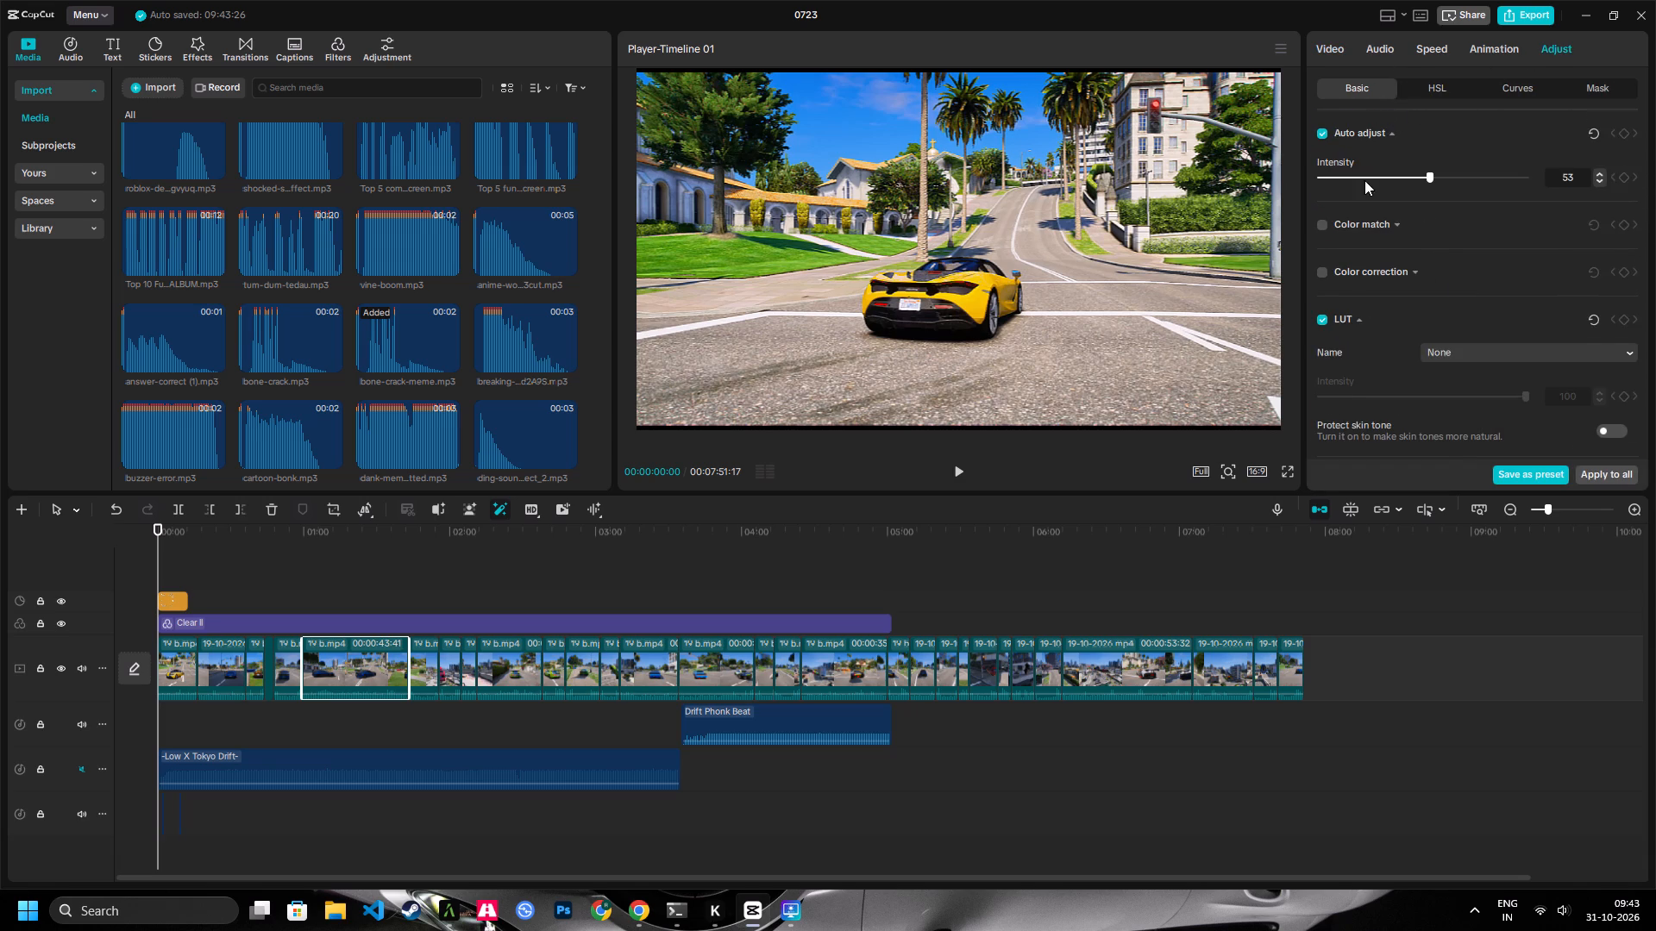
scroll(1364, 180, "down", 7)
left_click(1590, 321)
left_click(1582, 320)
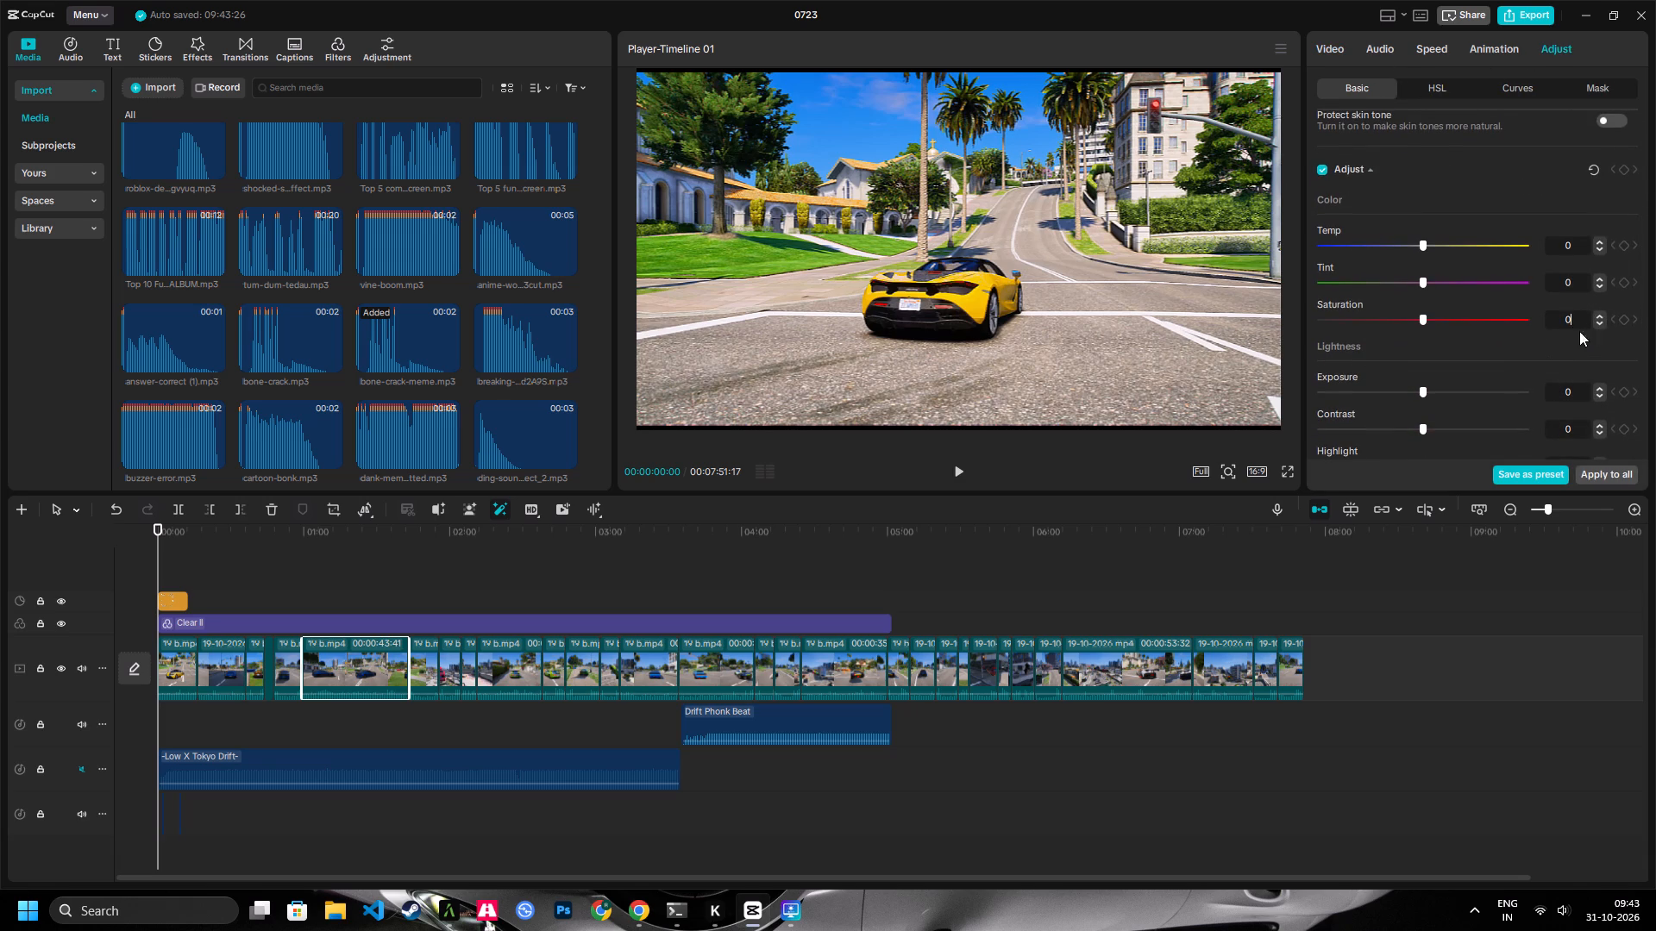
key("Up")
key("Up")
key("Up")
left_click(1579, 391)
left_click(1578, 428)
key("Up")
key("Up")
Set the selected clip's Clarity to 3 and apply the adjustments to all clips.
scroll(1542, 409, "down", 11)
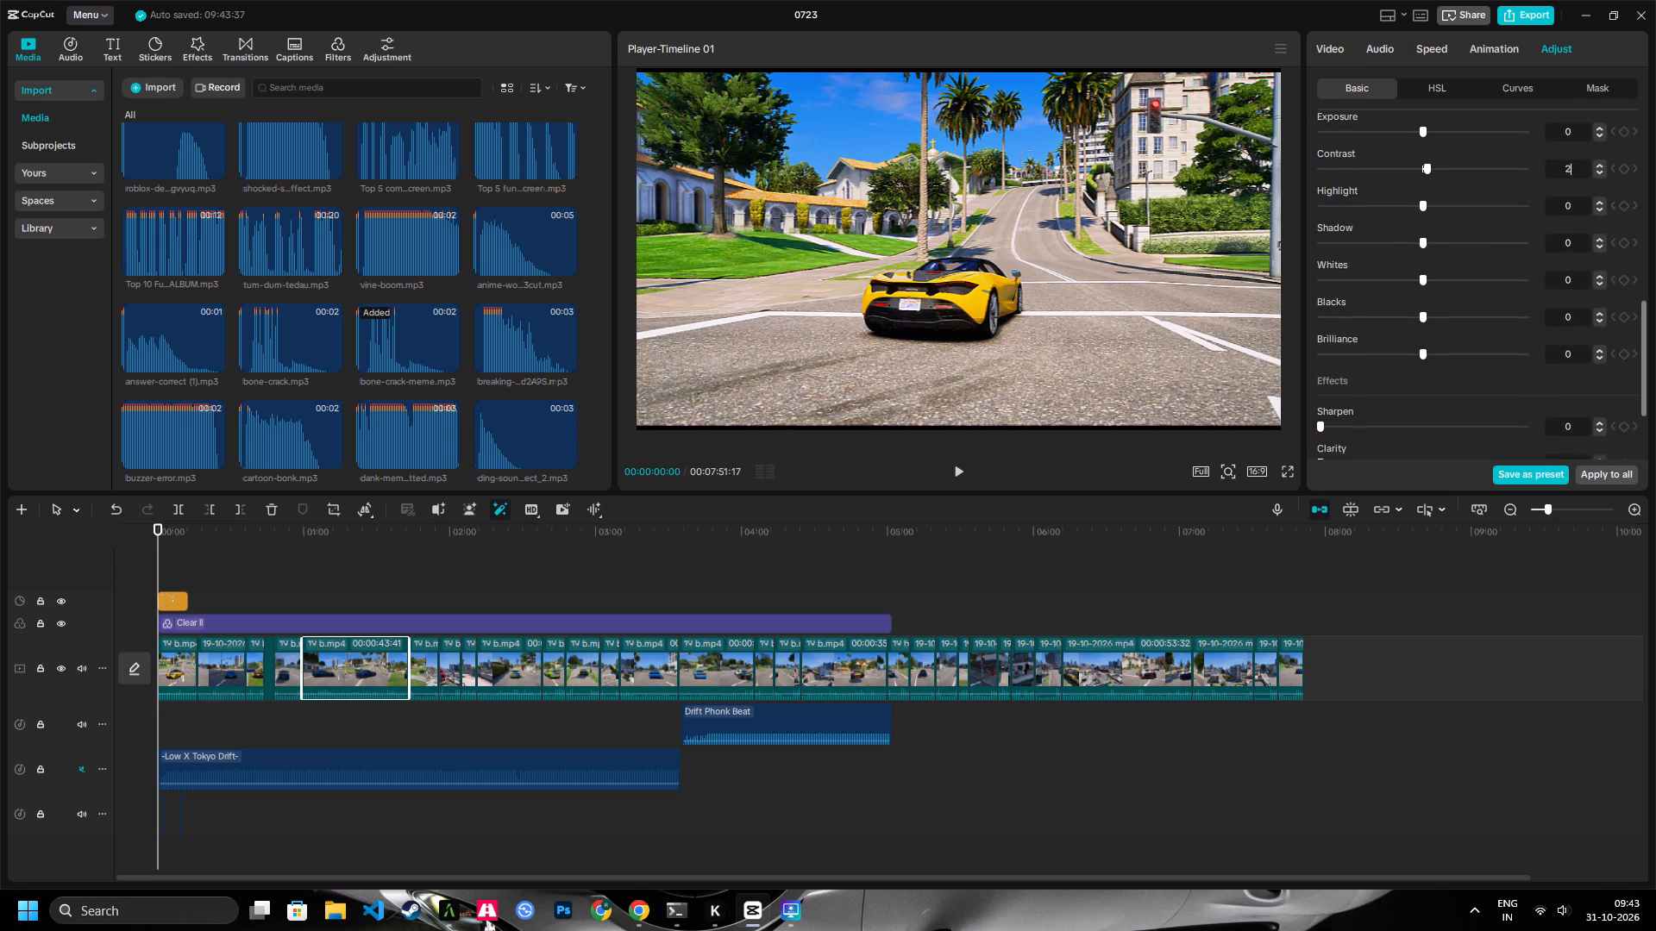
left_click(1584, 346)
key("Up")
key("Up")
key("Up")
triple_click(1613, 471)
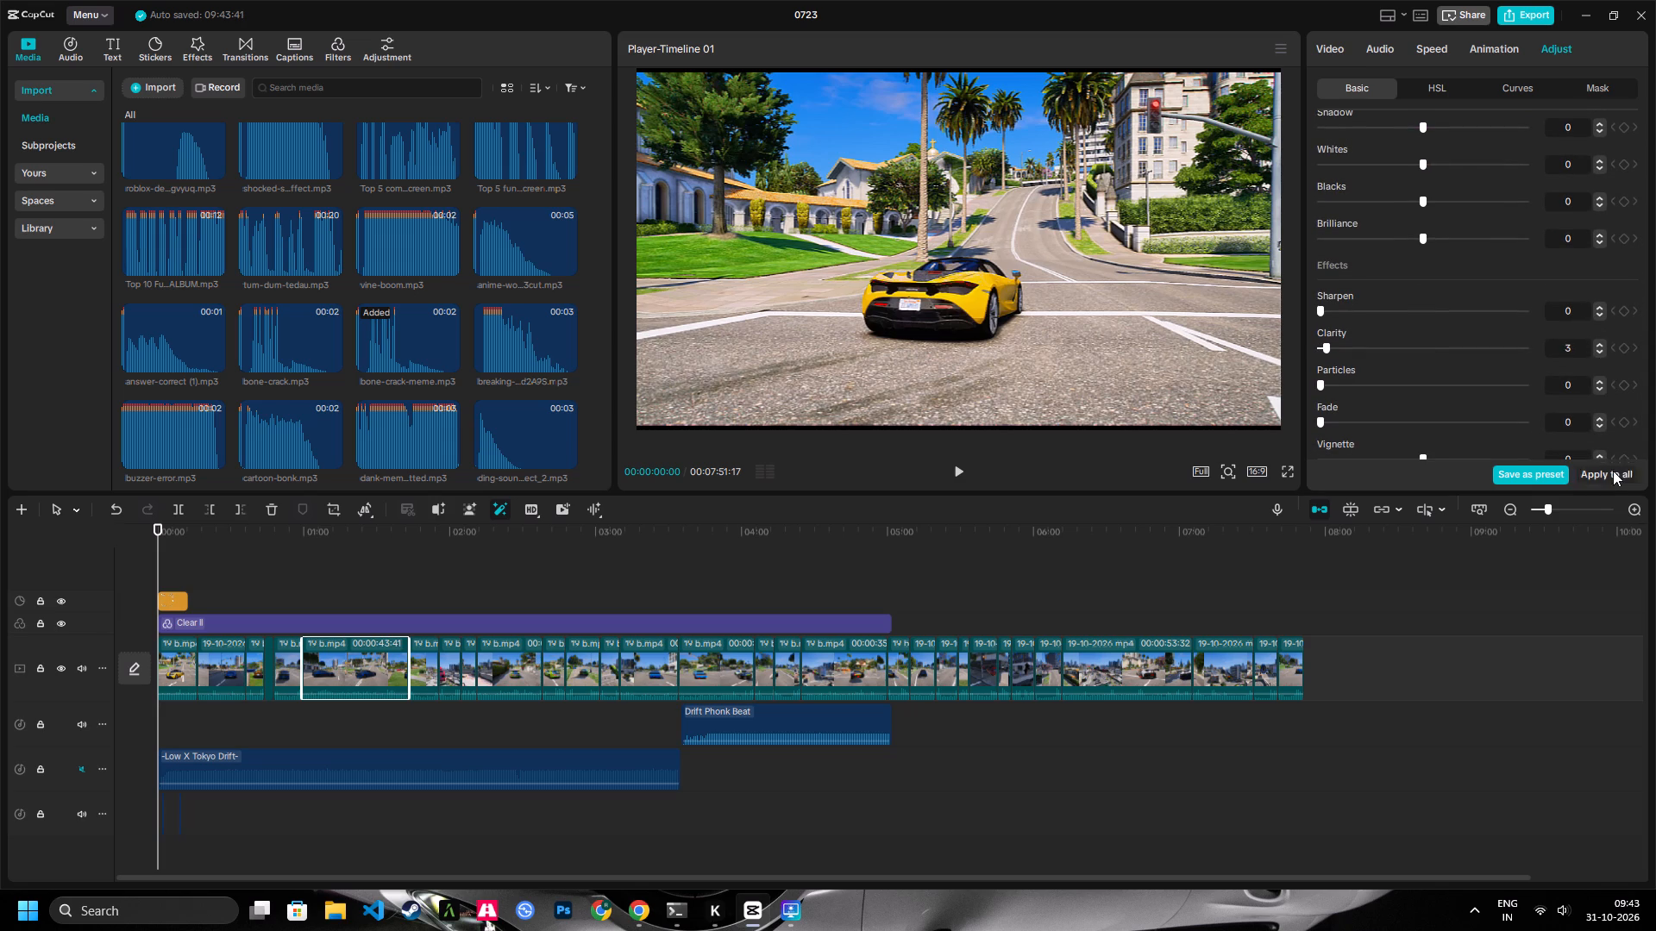
triple_click(1612, 471)
Play the first seconds of the timeline to check the colour adjustments, reapplying them to all clips during playback.
key("space")
double_click(1601, 479)
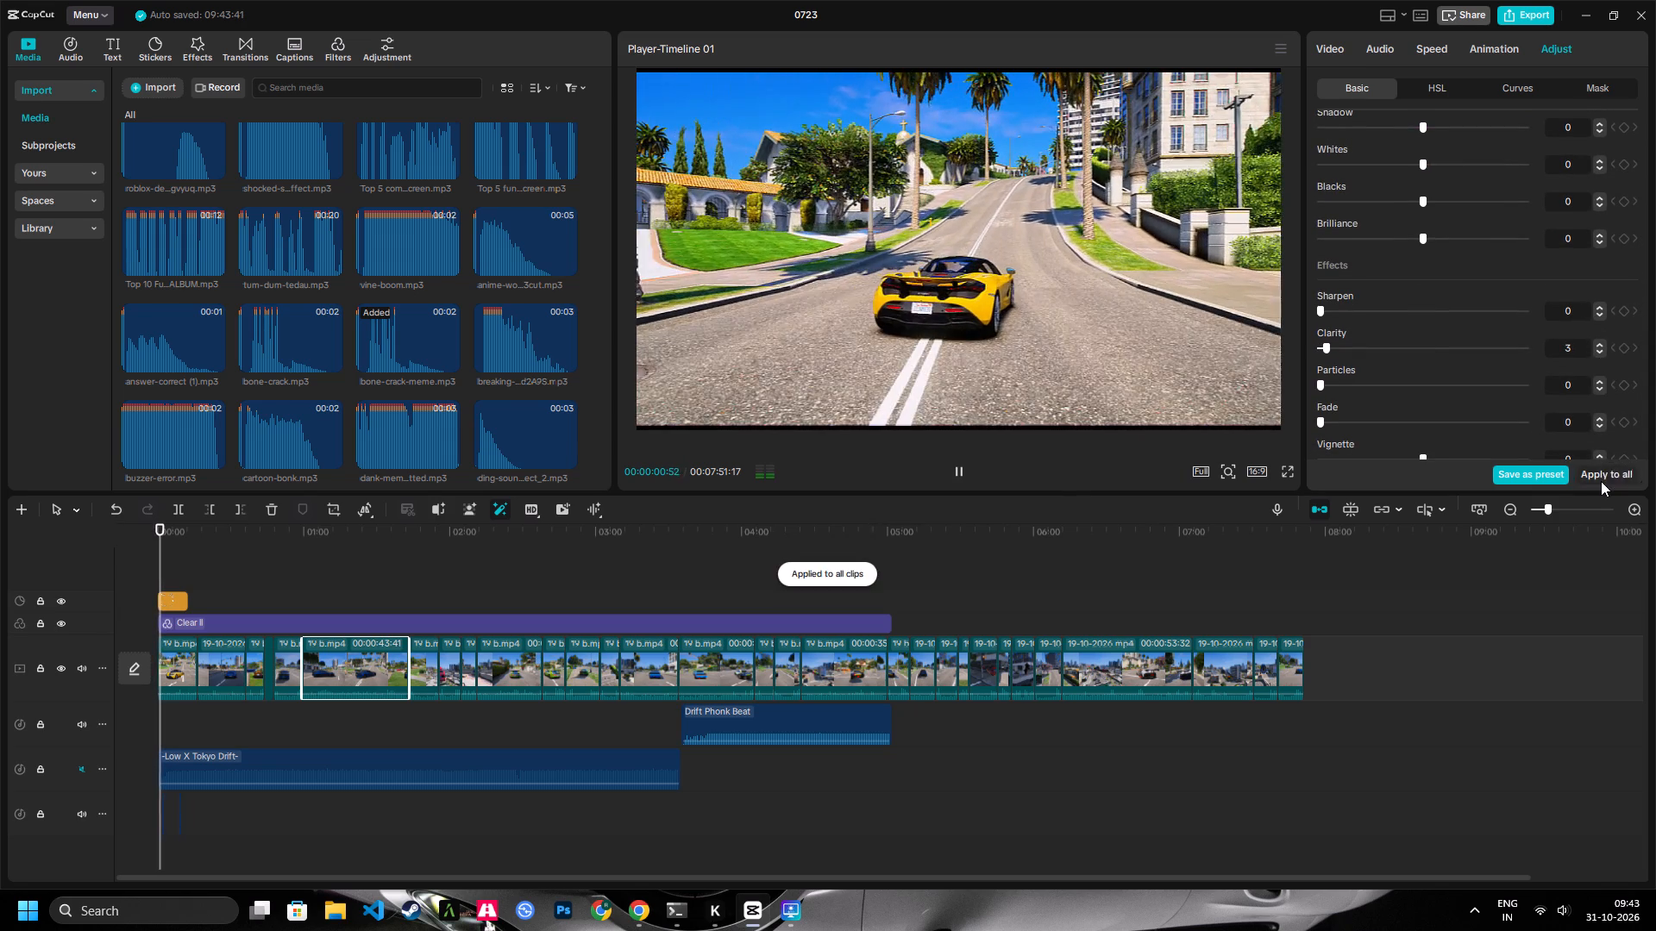
key("space")
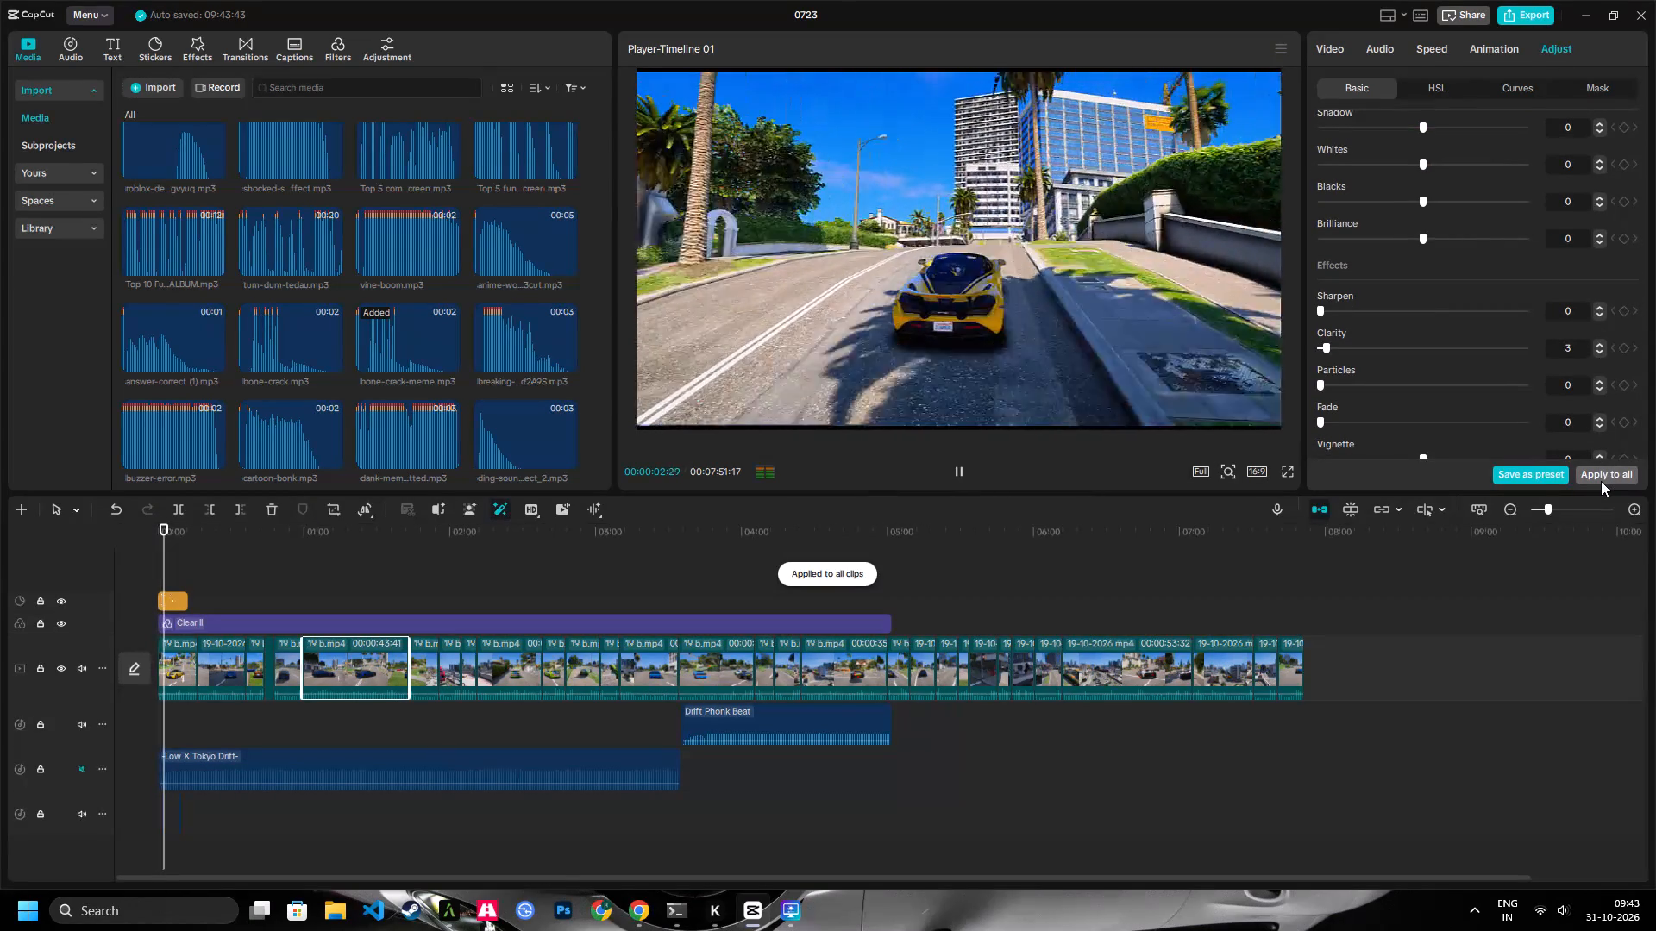
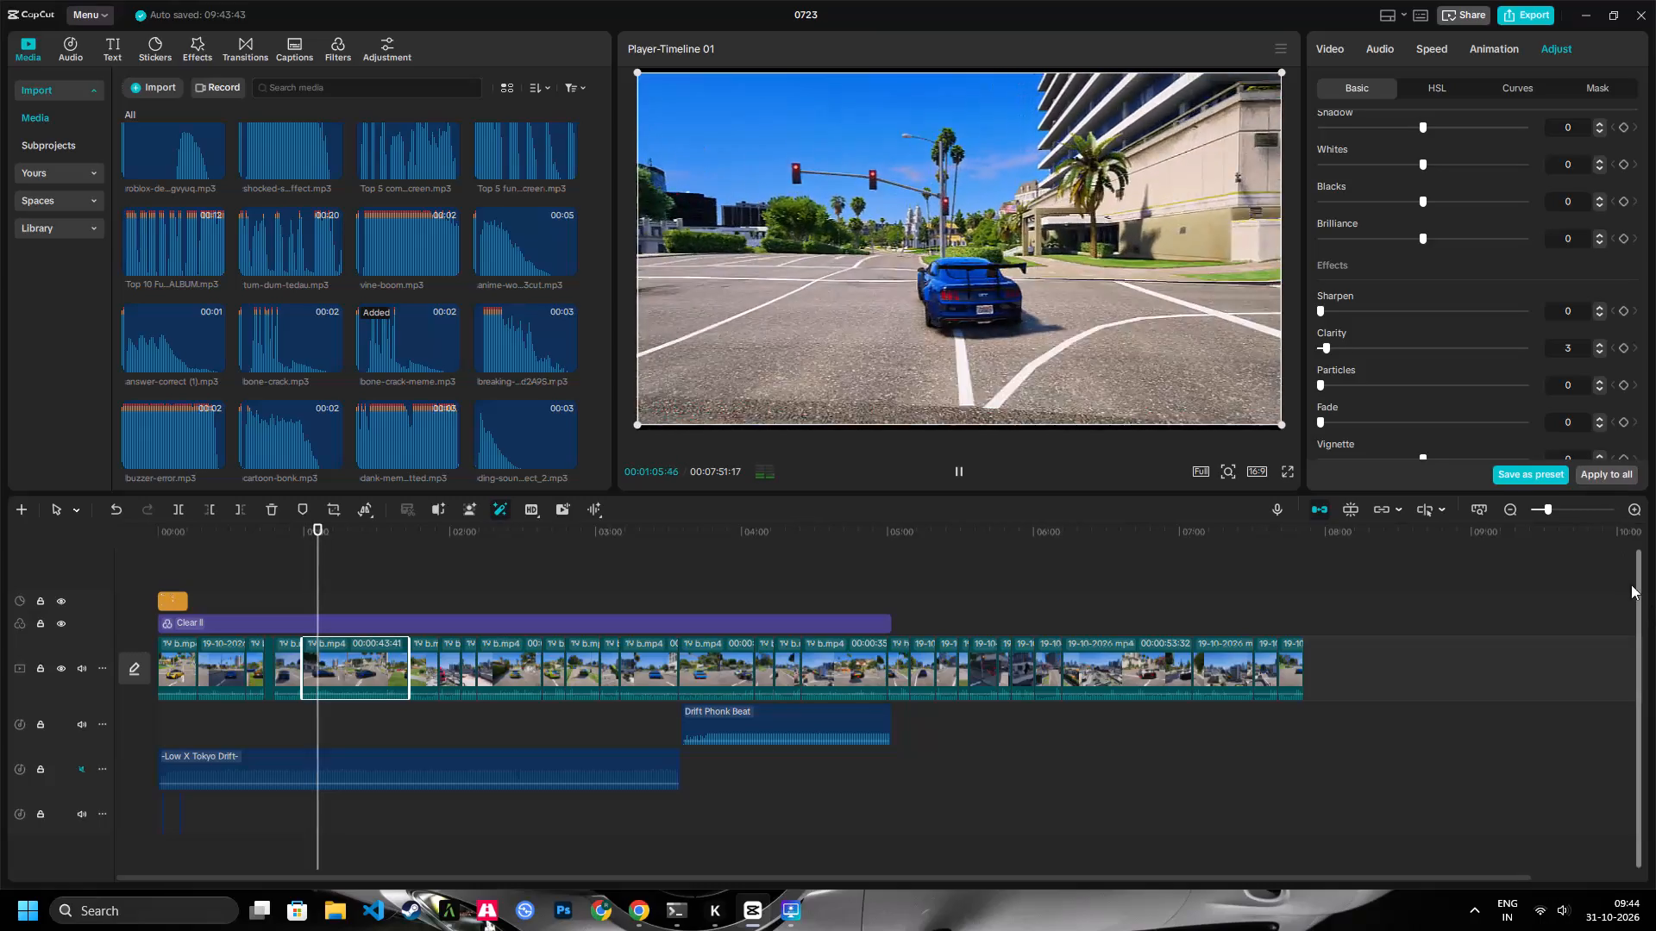
Set the selected clip's canvas background to the lightest Blur option and apply it to all clips.
left_click(1324, 58)
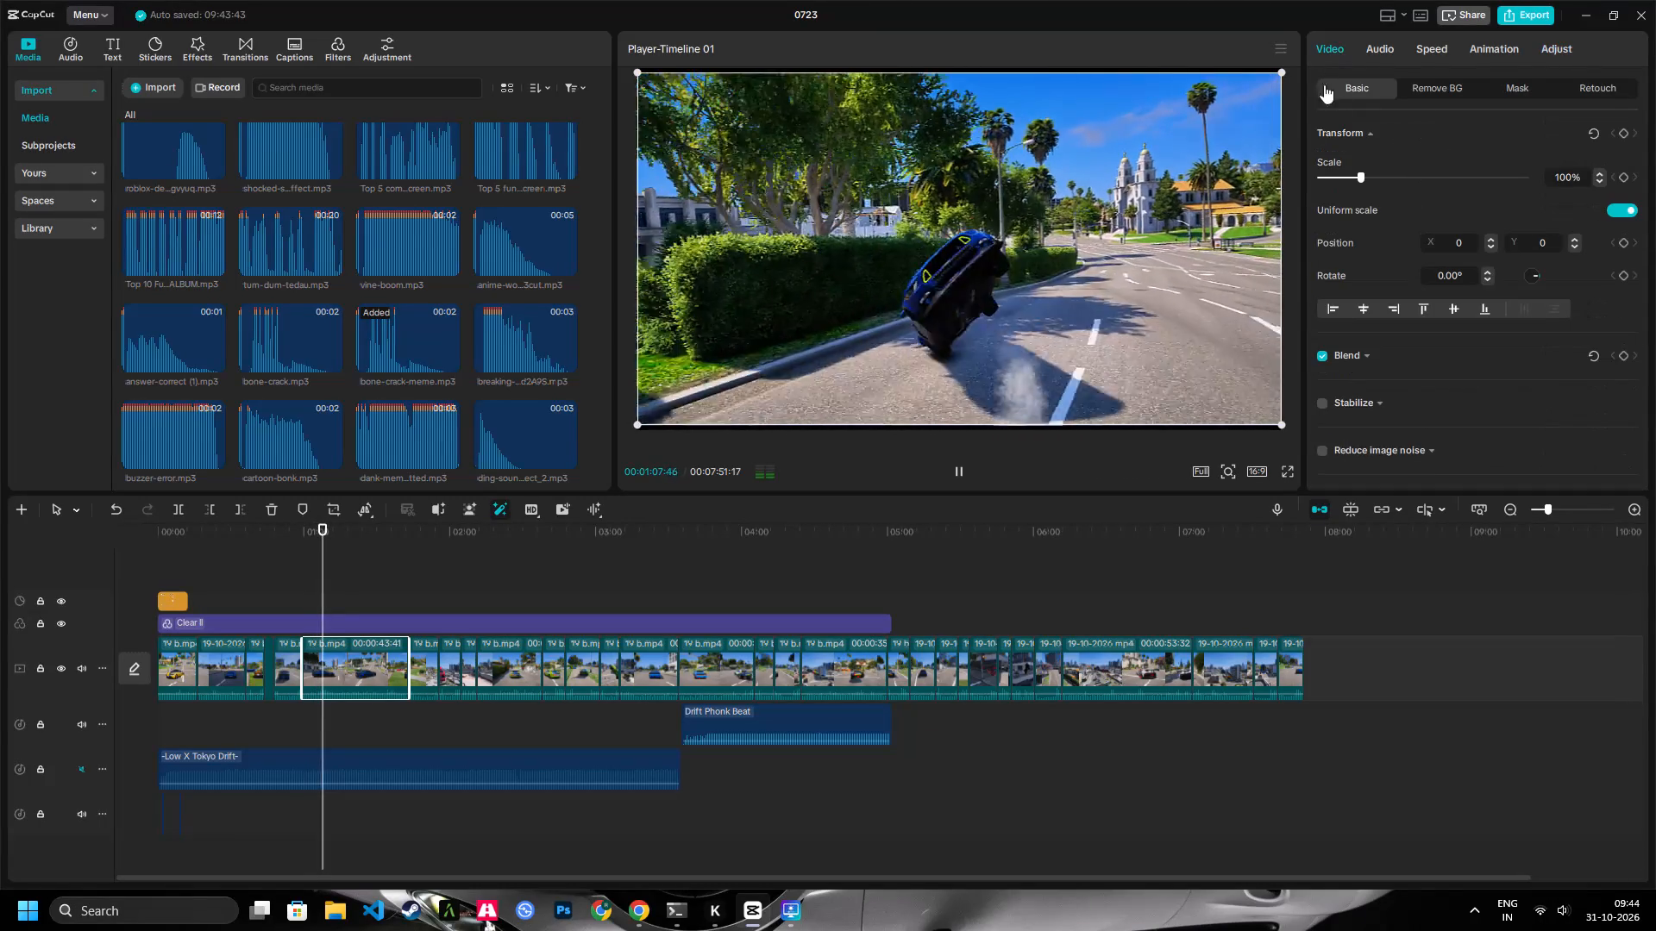
scroll(1389, 328, "down", 9)
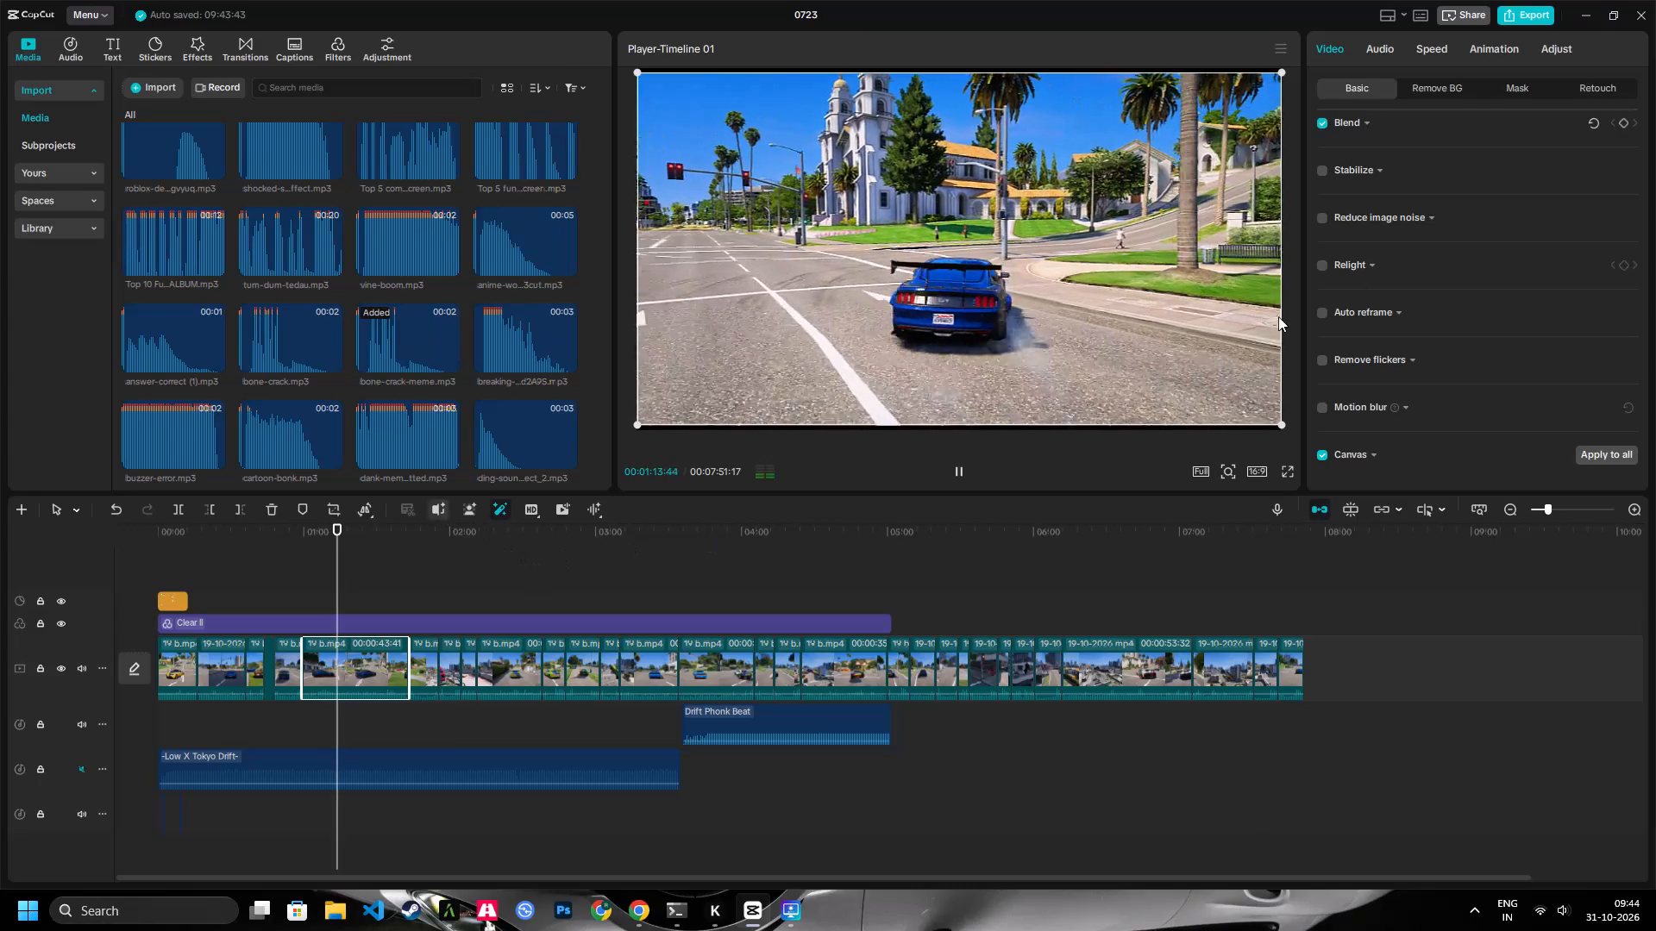
scroll(1371, 241, "down", 3)
left_click(1366, 458)
scroll(1367, 455, "down", 5)
left_click(1373, 447)
scroll(1373, 447, "down", 3)
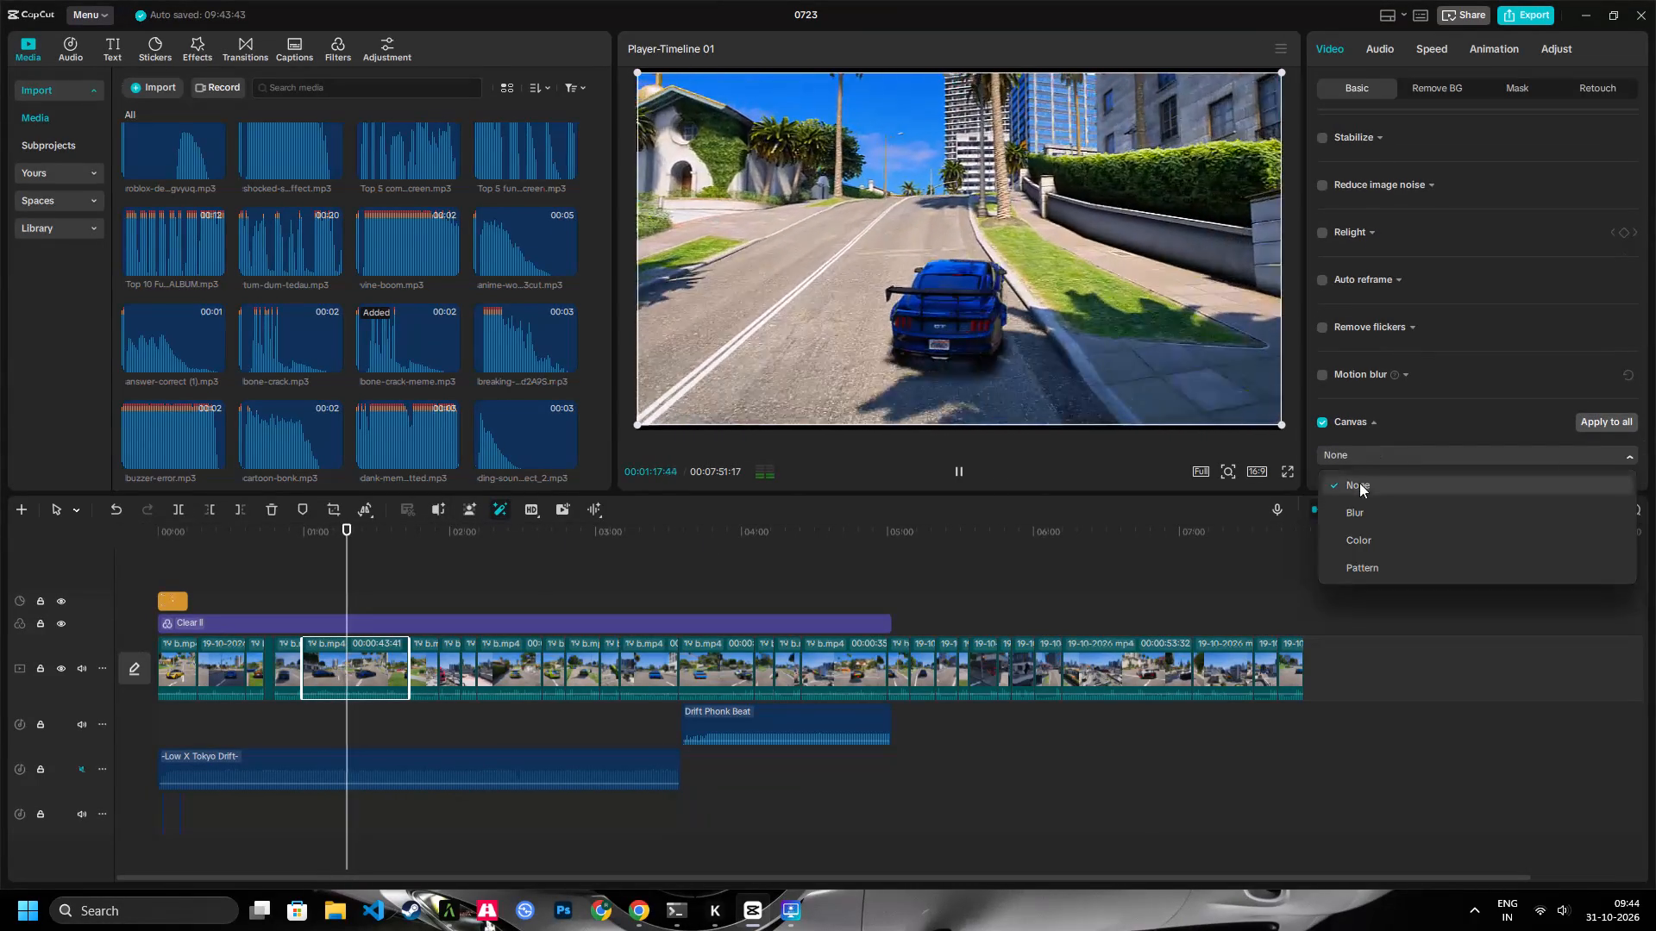
left_click(1358, 507)
scroll(1369, 492, "down", 6)
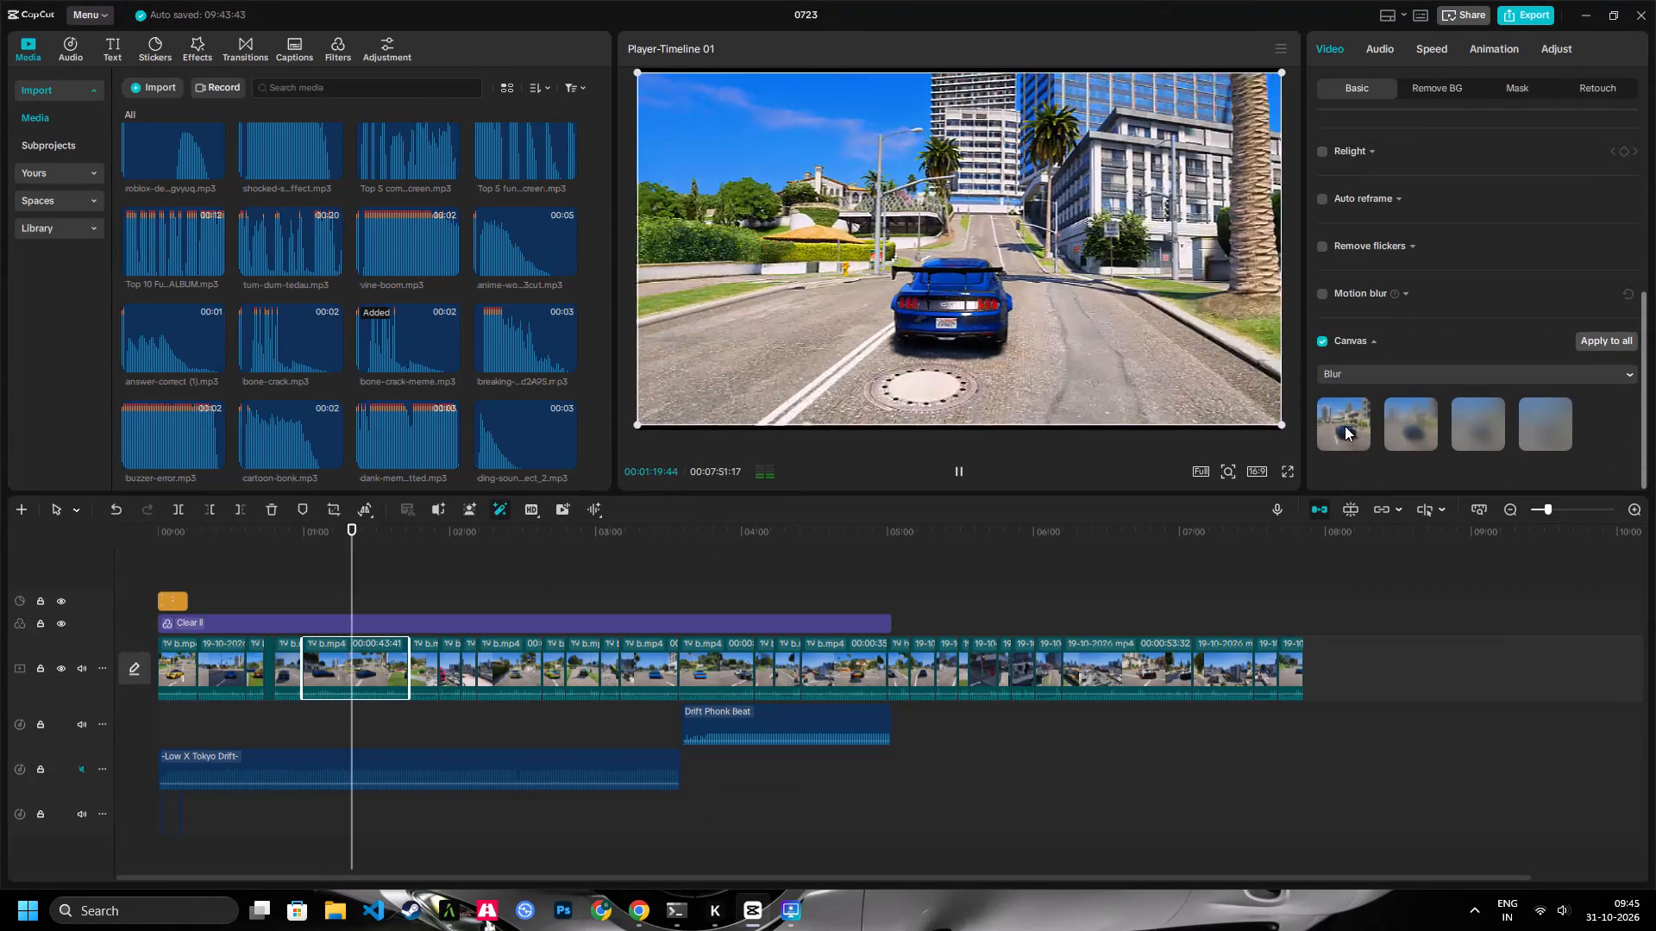
double_click(1345, 425)
triple_click(1609, 342)
double_click(1609, 342)
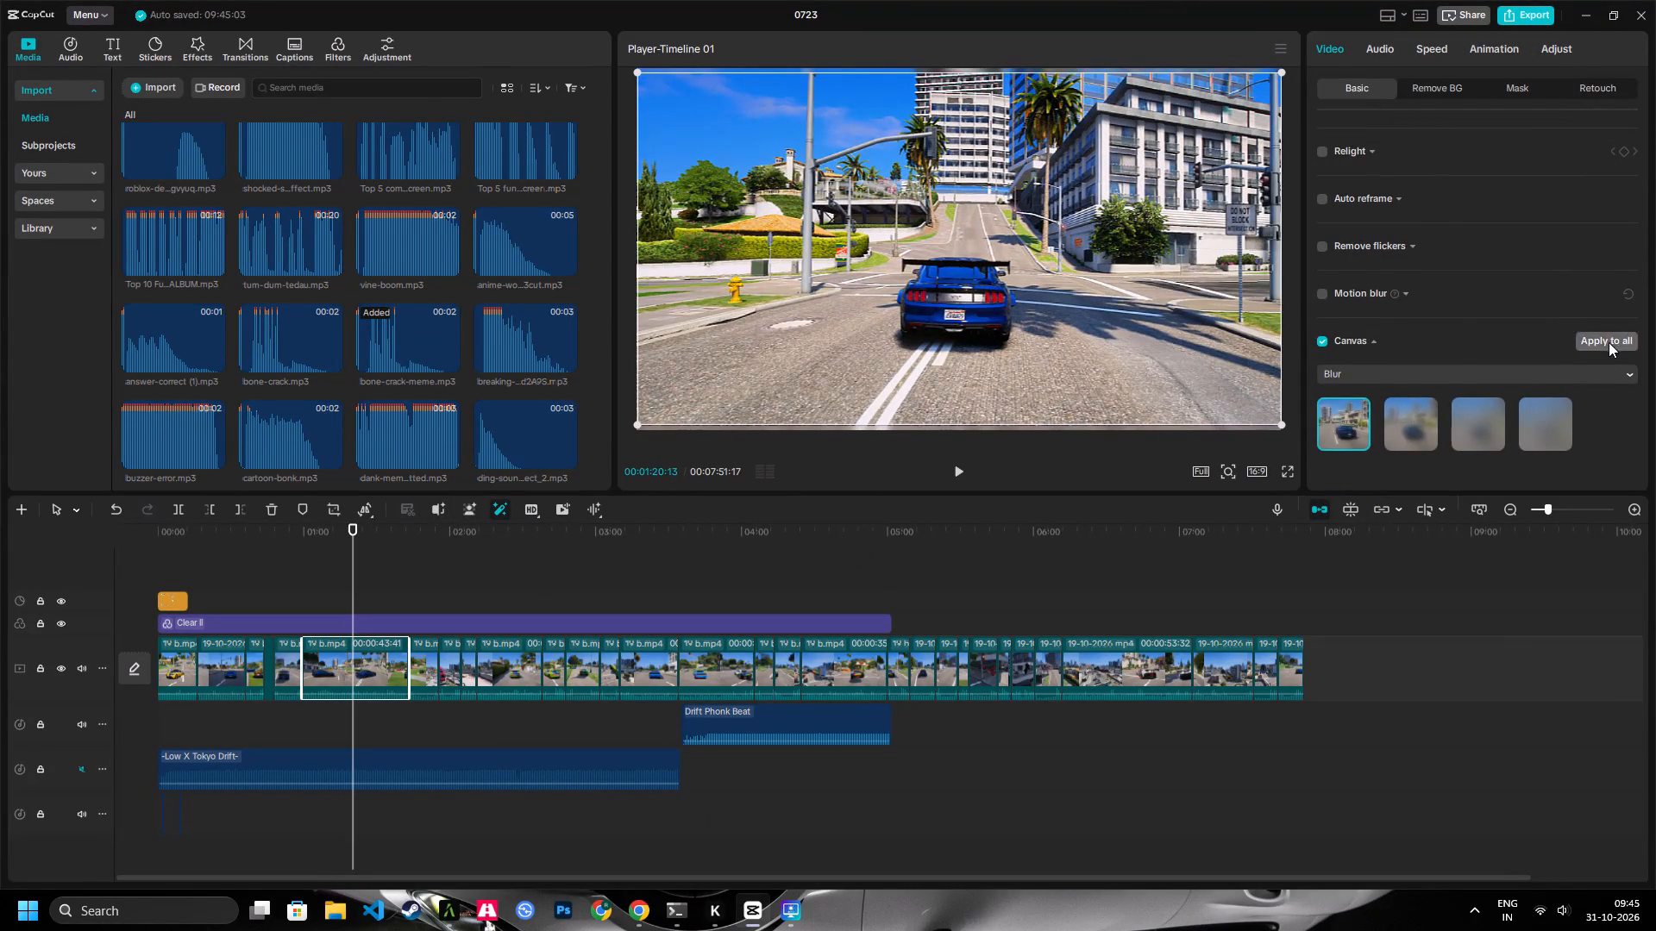
key("shift+z")
key("space")
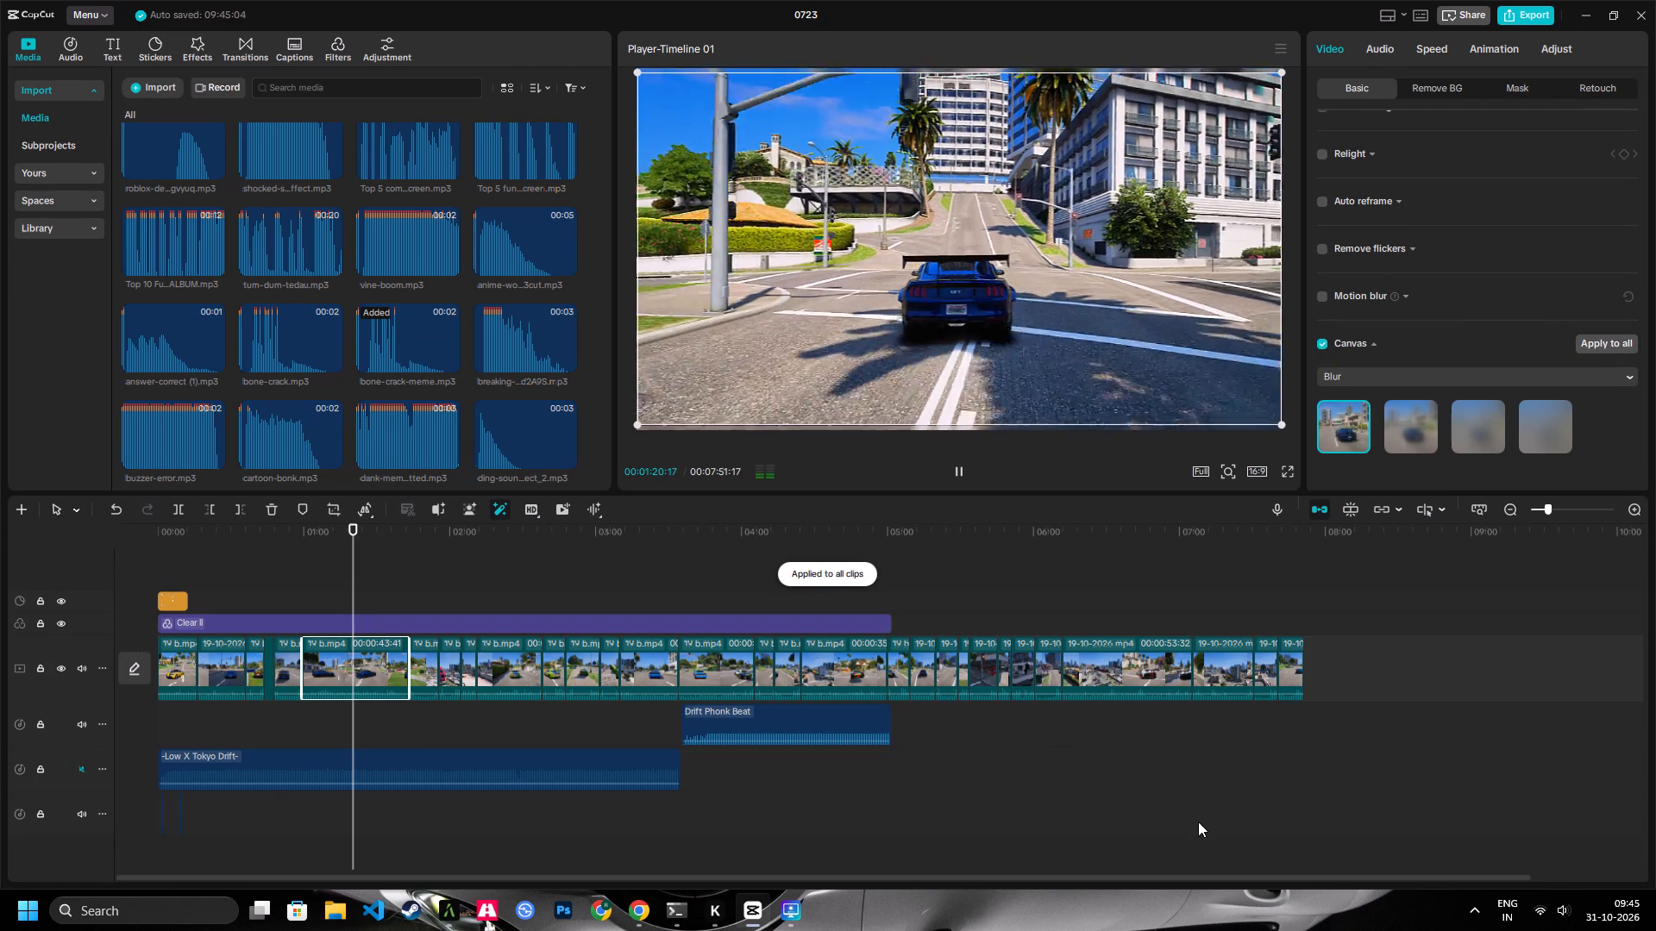
Extend the end of the Drift Phonk Beat audio clip as far as its source allows, to about 00:05:24.
left_click(876, 709)
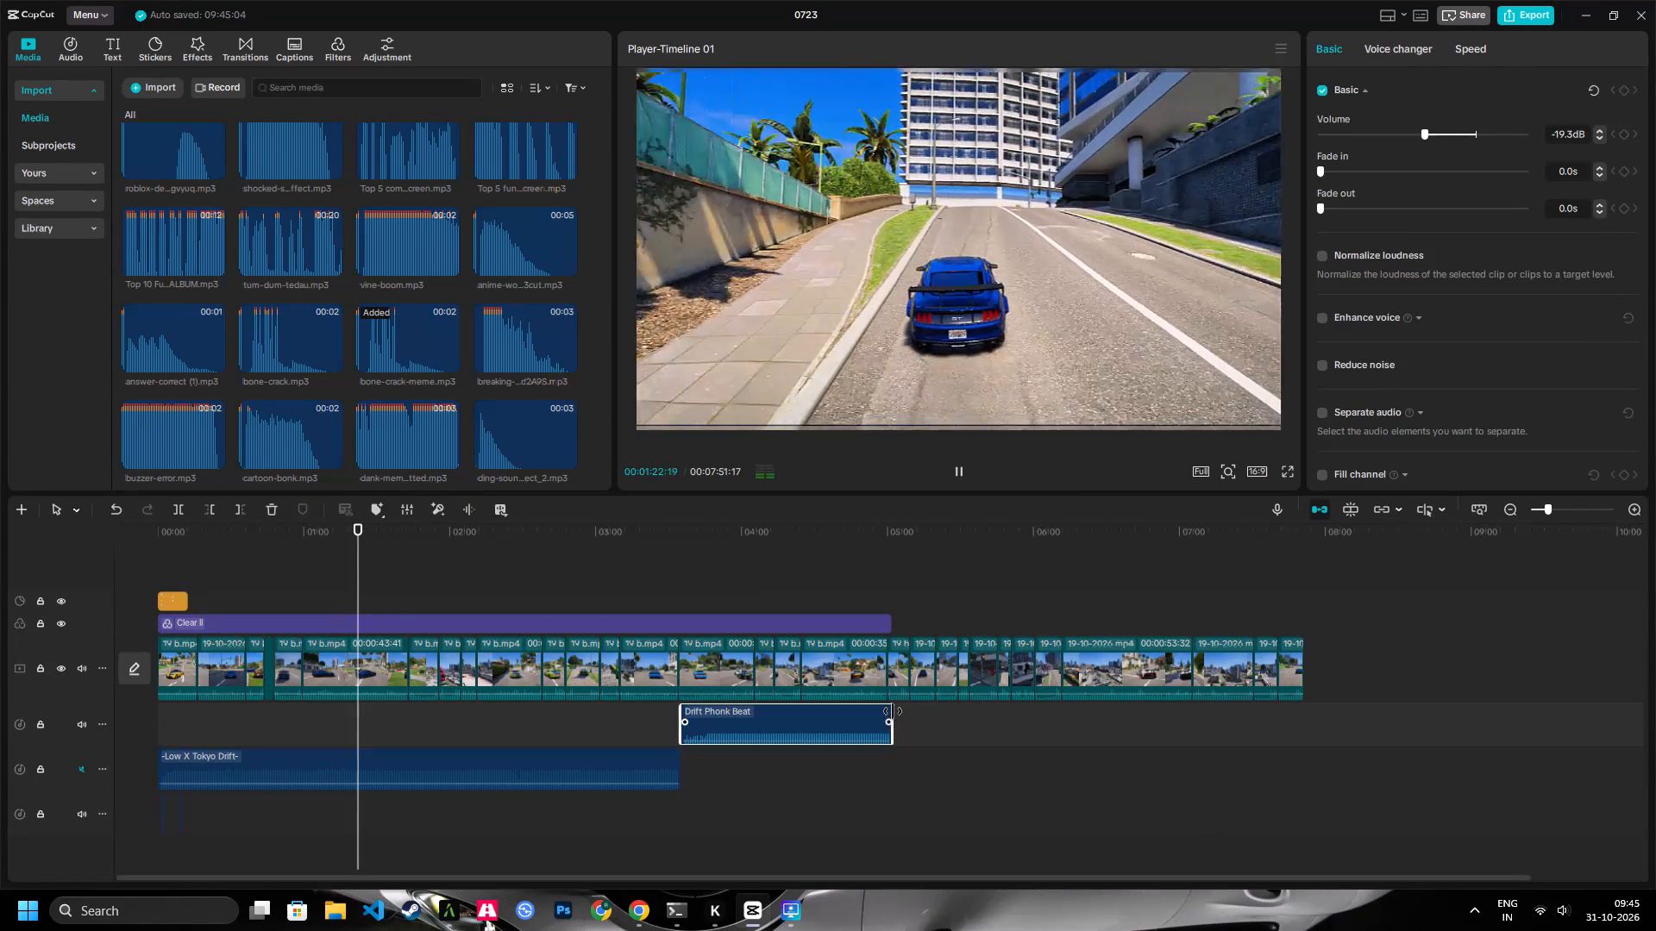
left_click_drag(893, 711, 1327, 727)
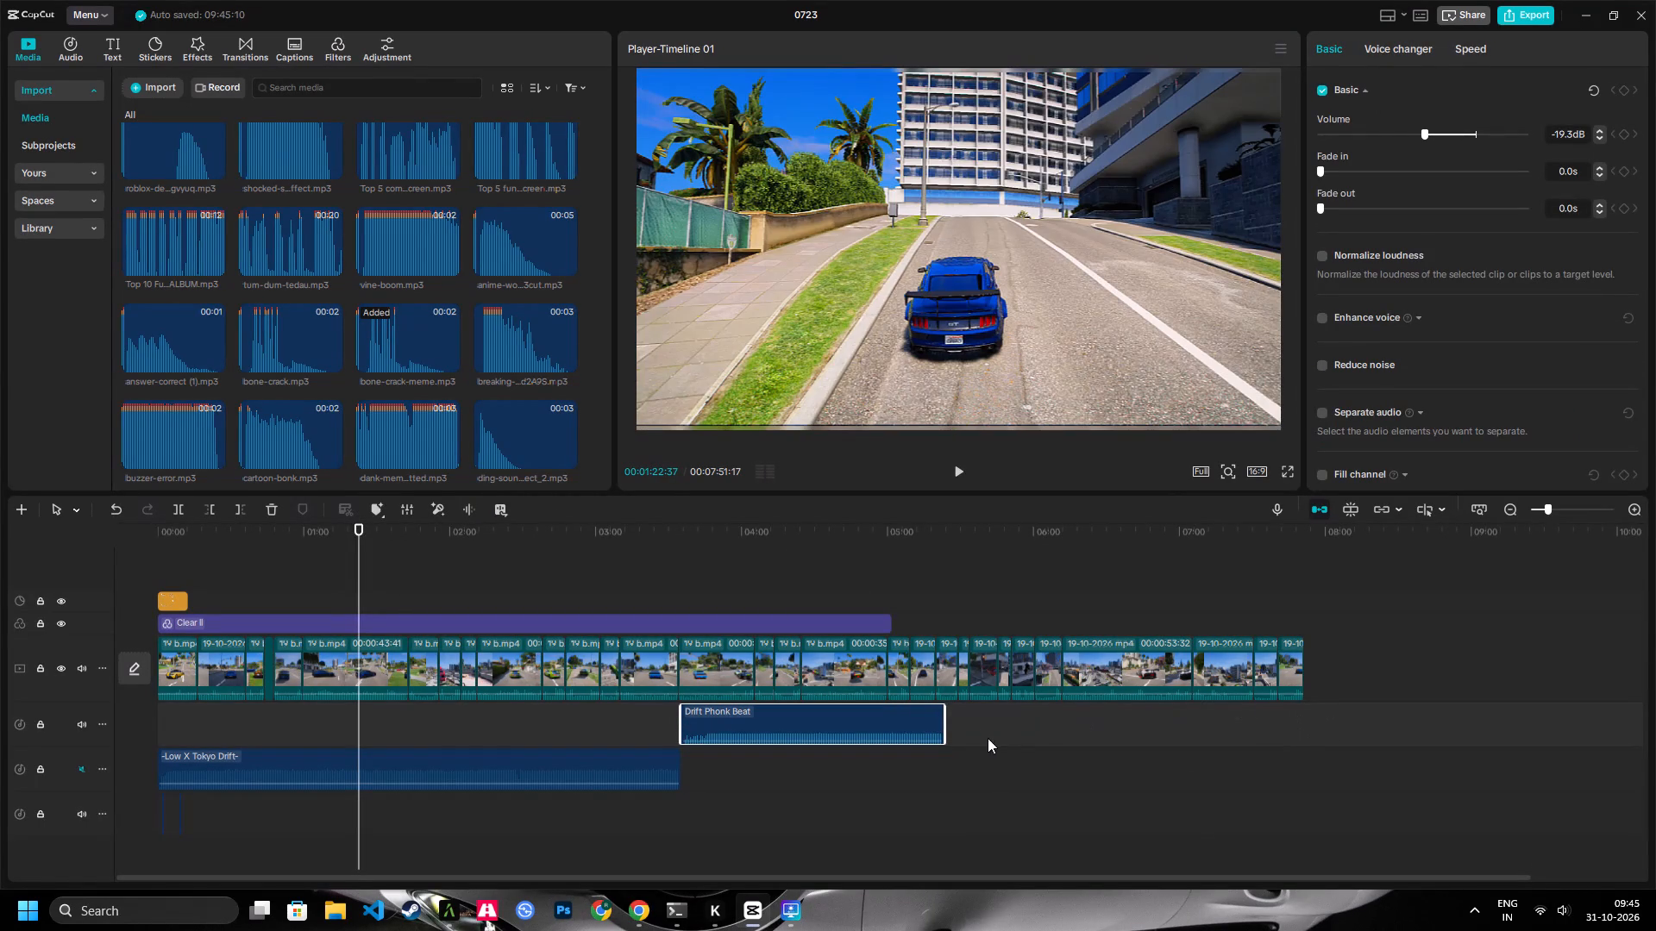
left_click(892, 711)
left_click_drag(946, 713, 1201, 703)
Search the music library for Brazilian Phonk using the recent search.
left_click(66, 62)
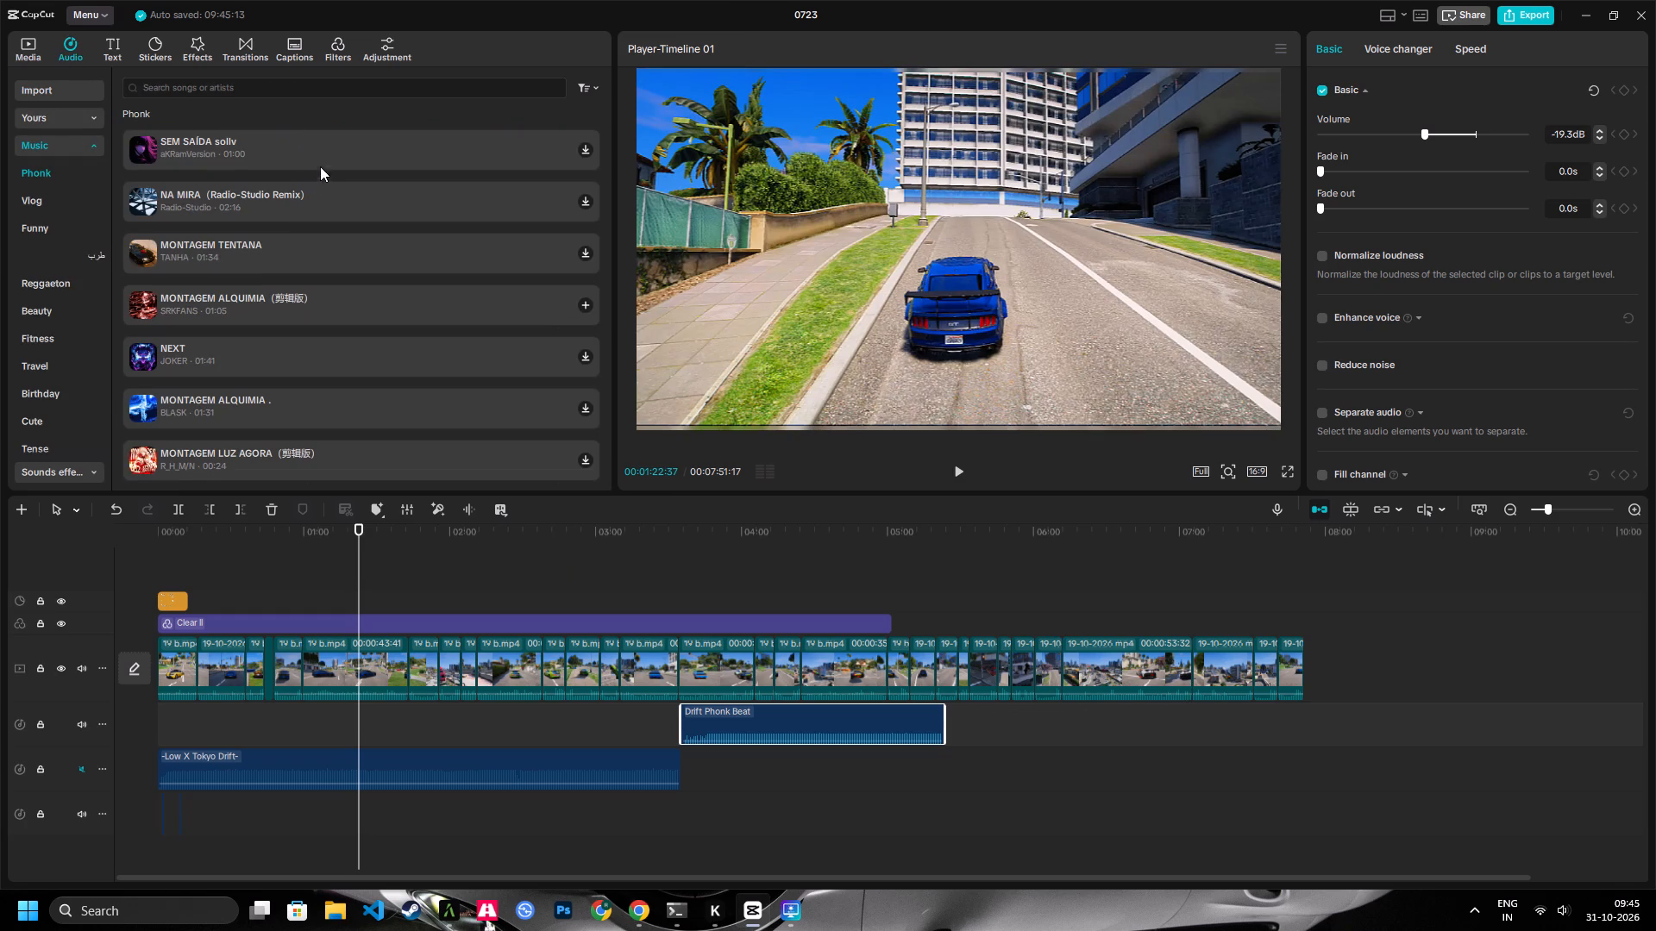
left_click(306, 90)
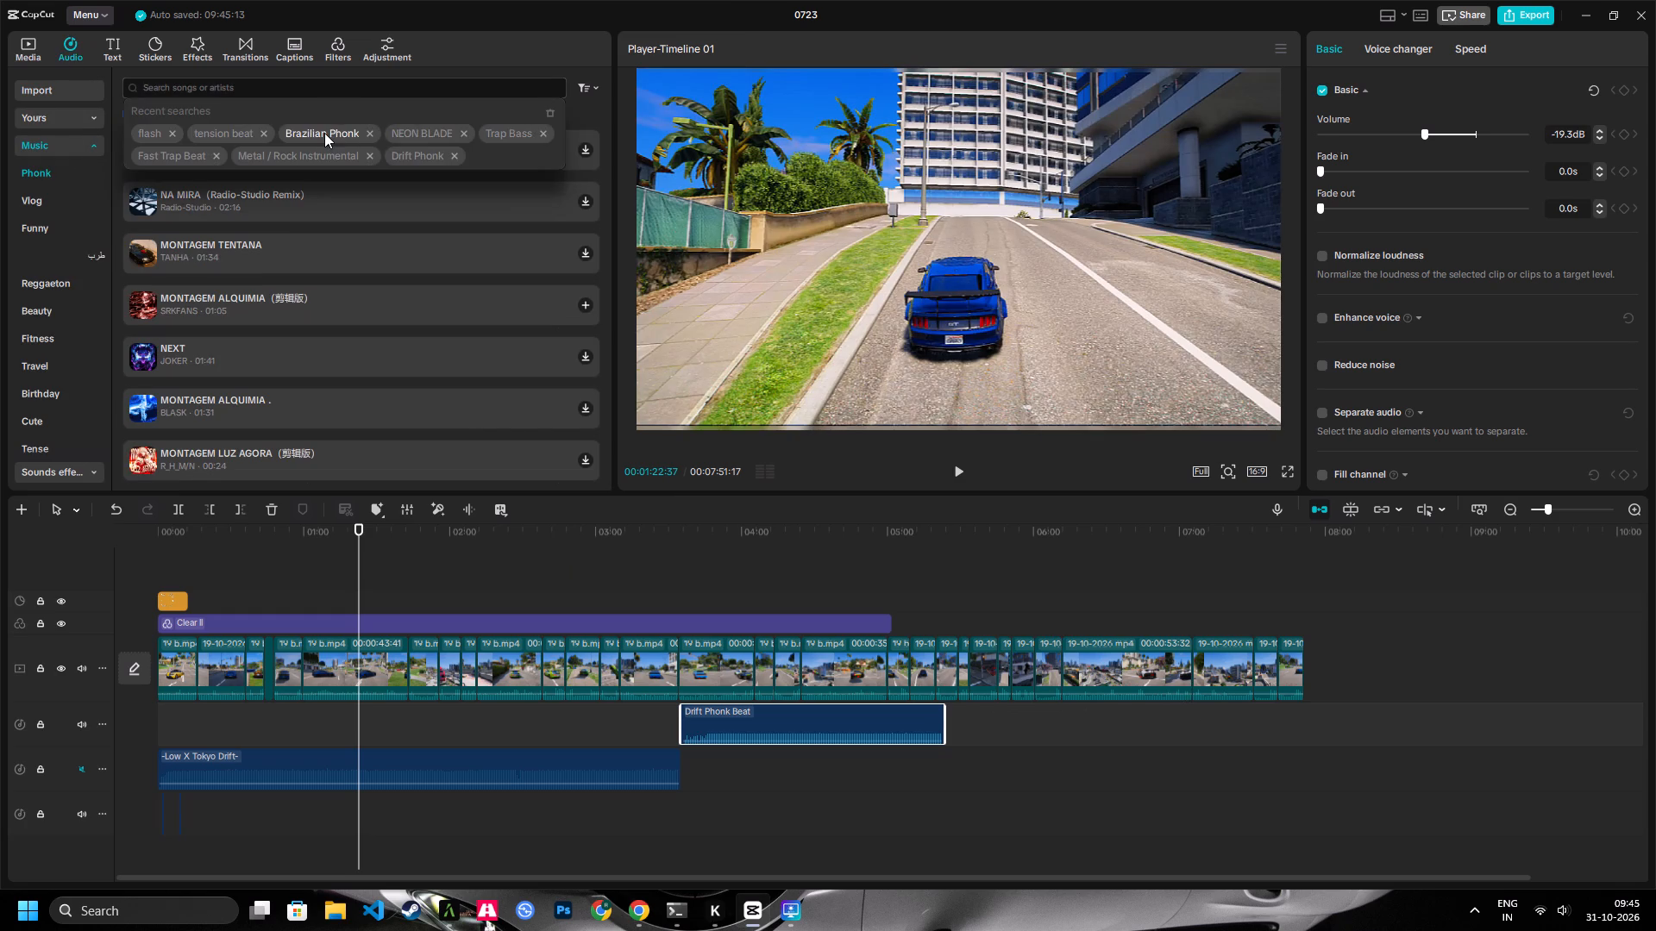
left_click(324, 133)
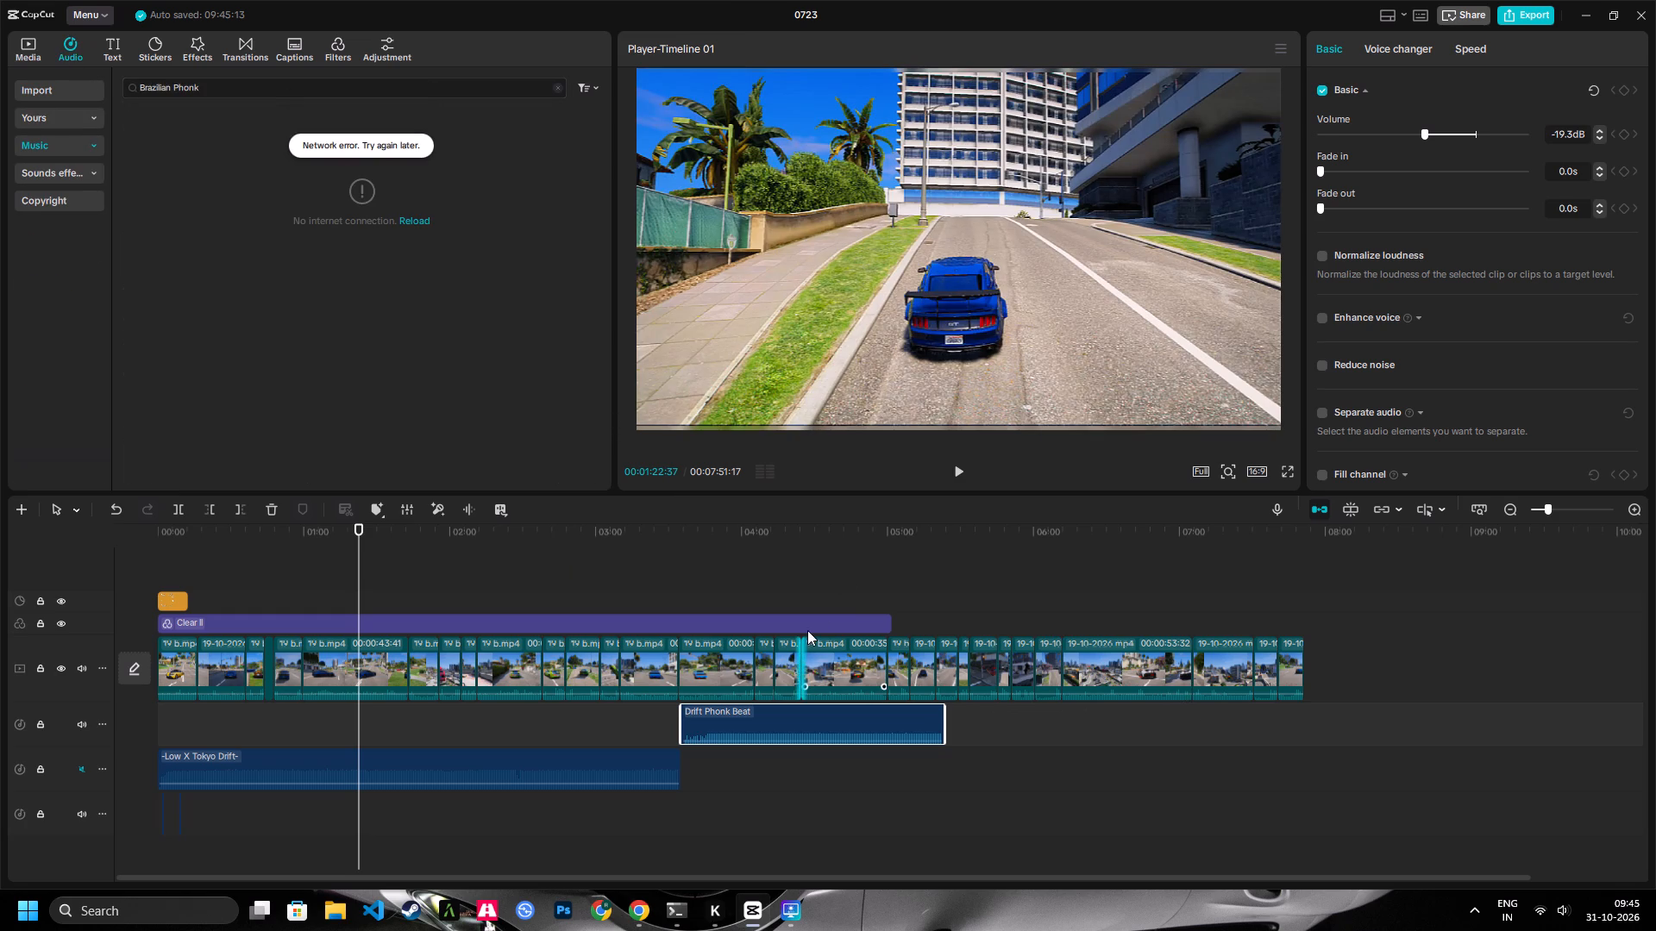
Close the 0723 project and exit CapCut to the desktop.
left_click(1646, 12)
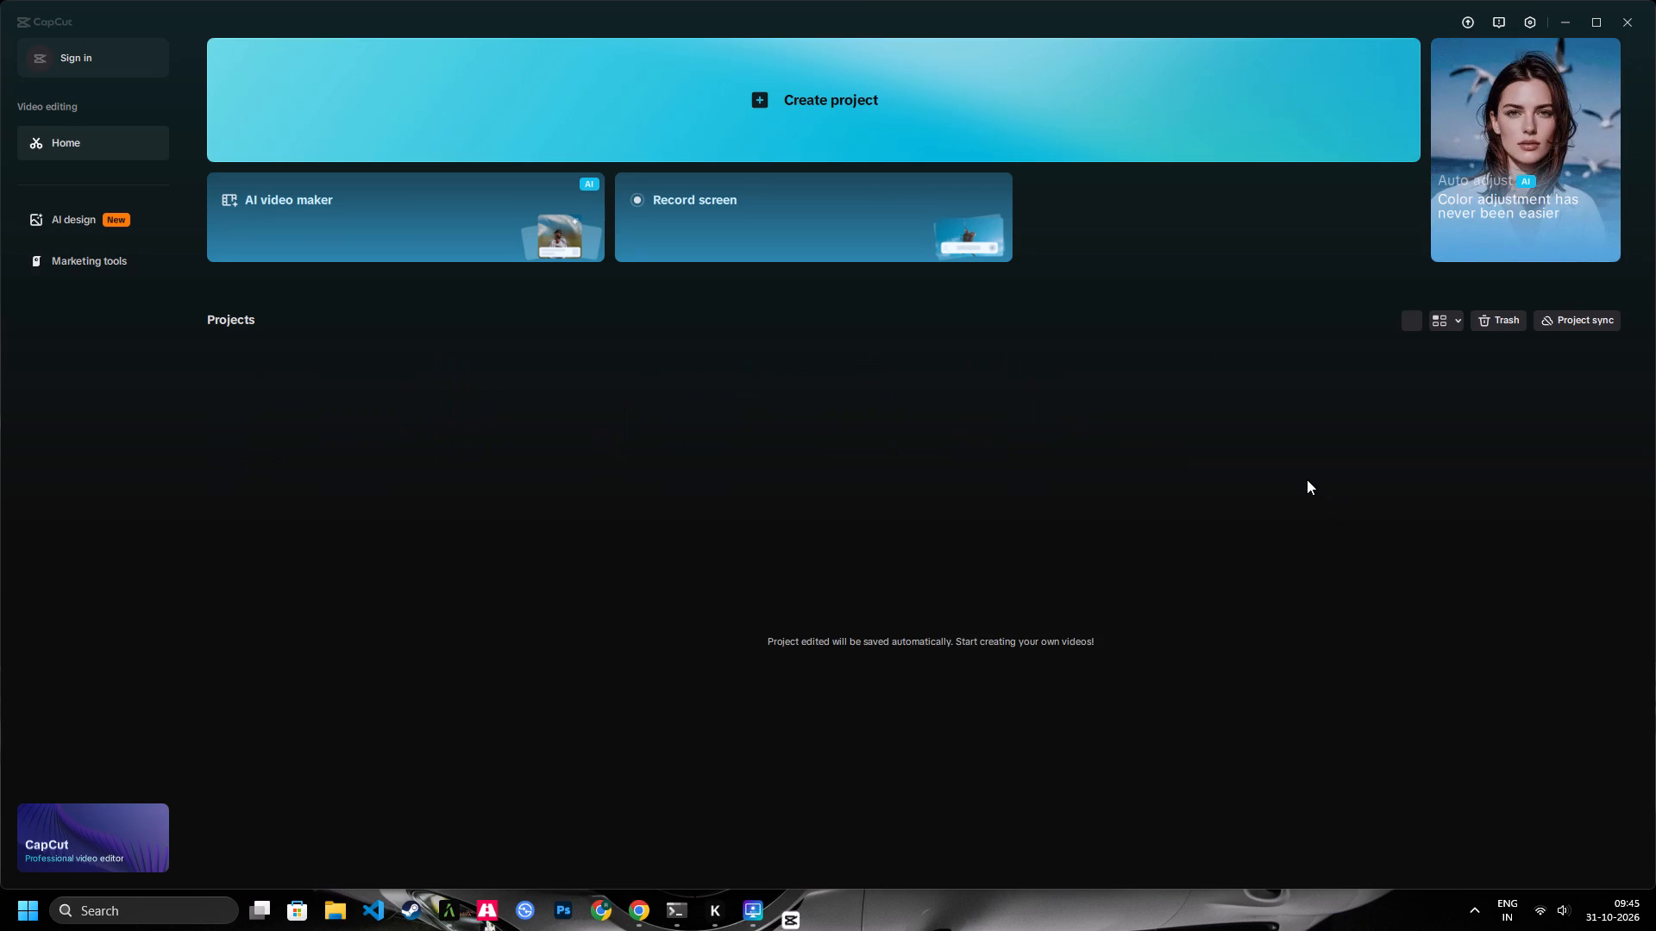
left_click(1622, 22)
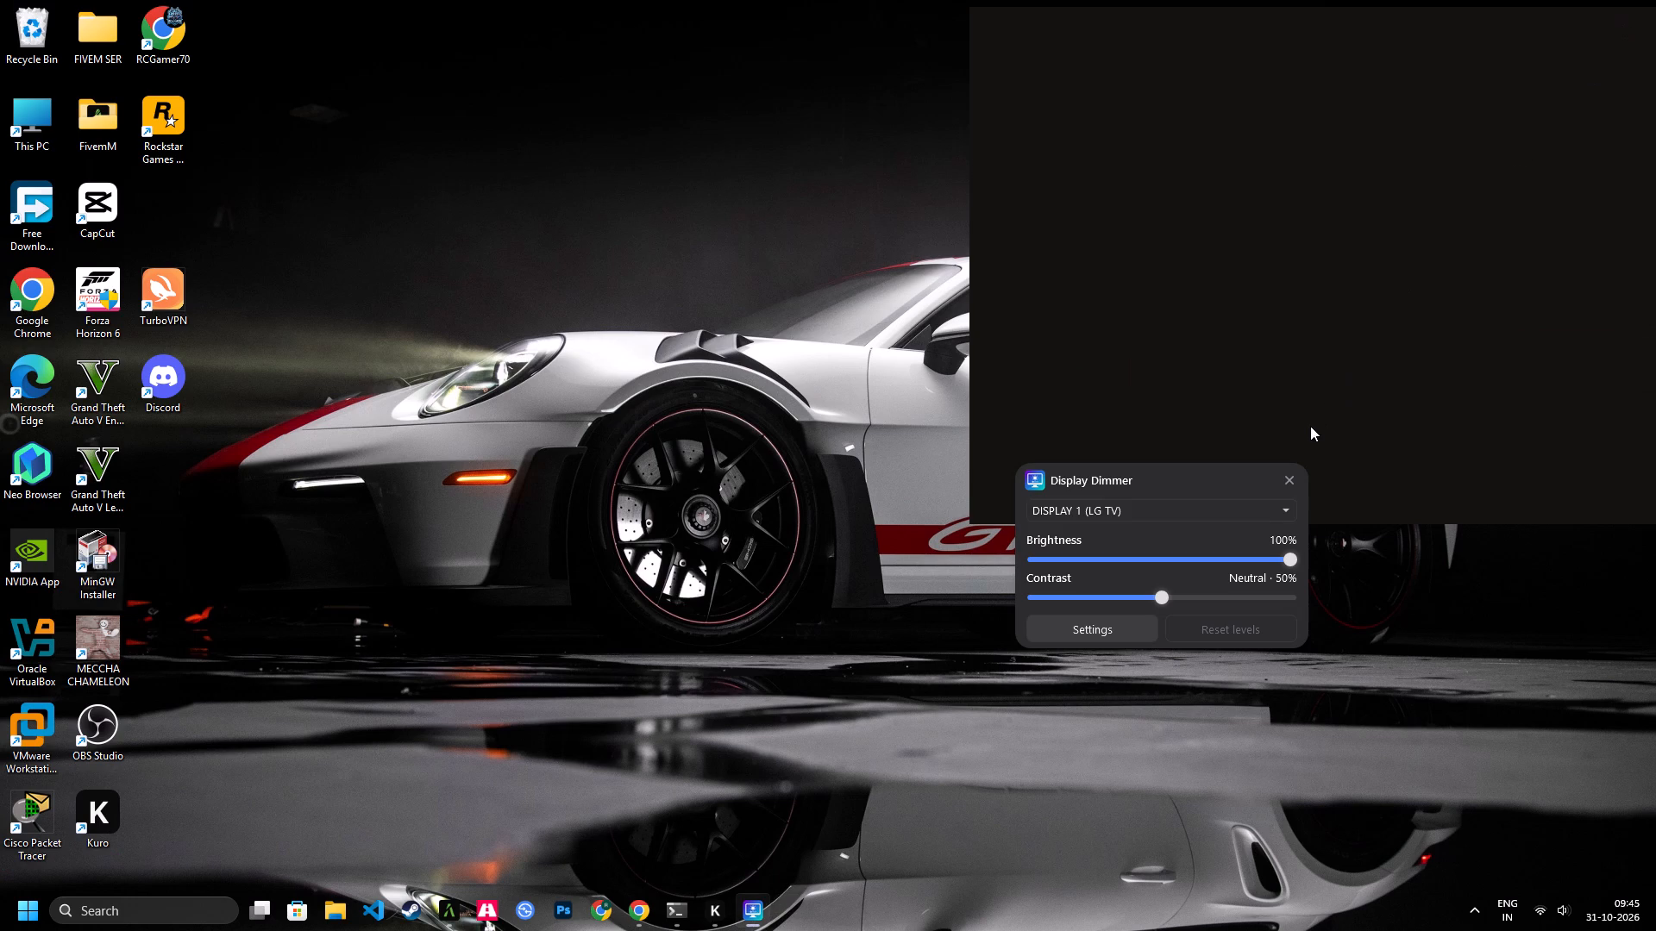
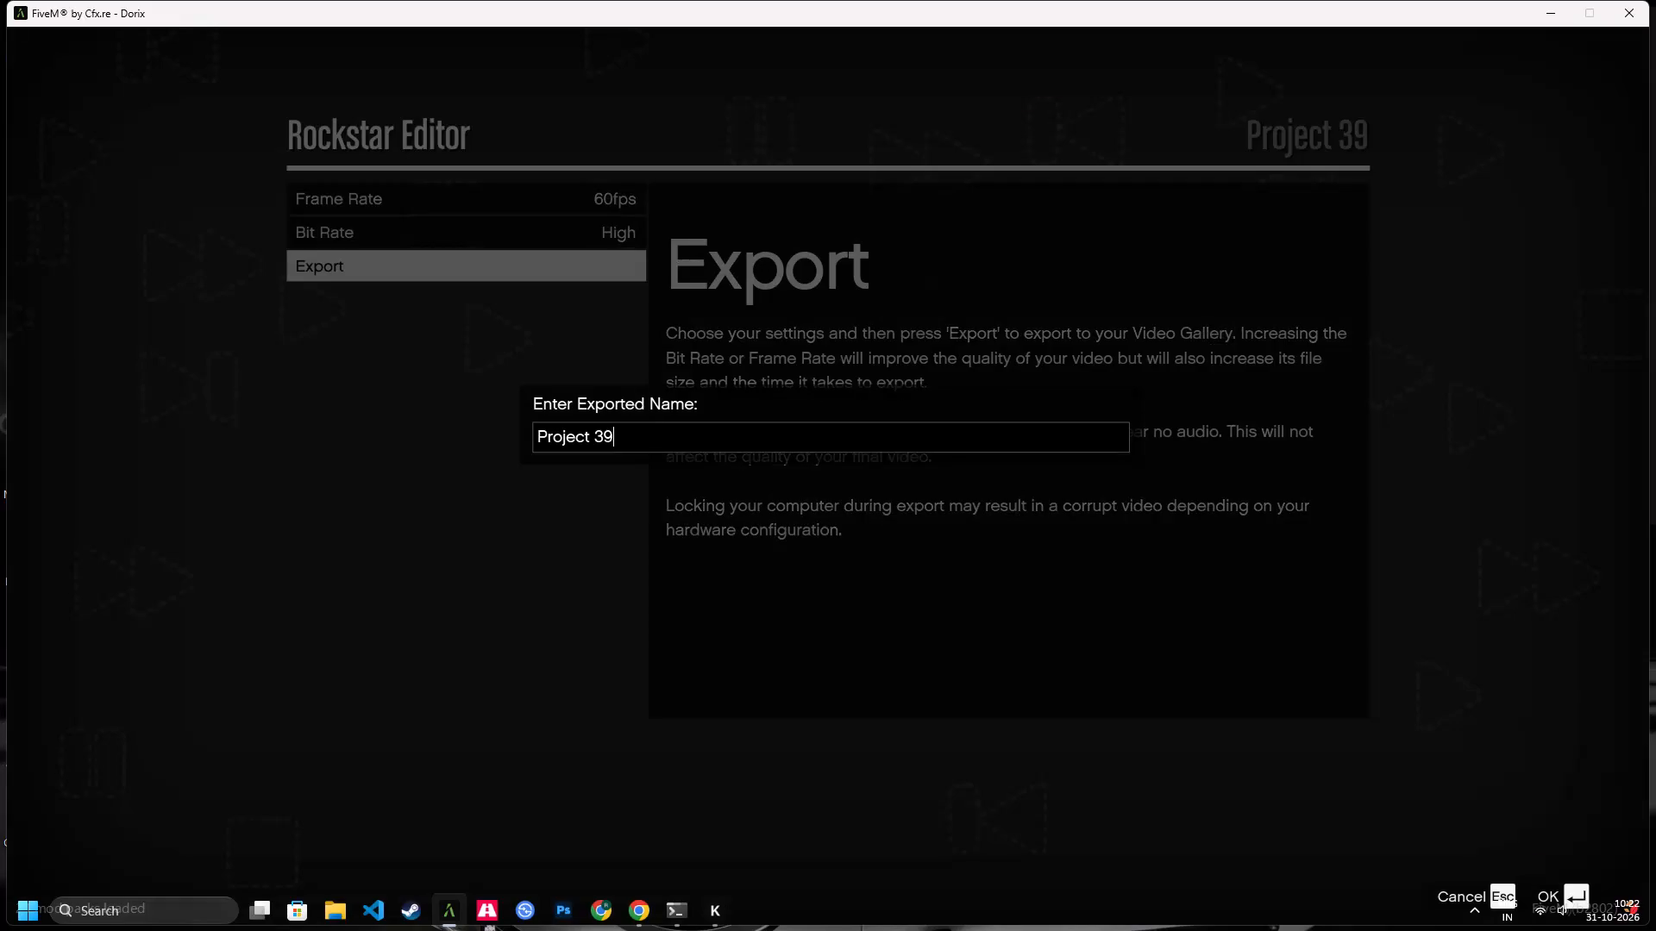
Cancel the pending export of Project 39 in FiveM and exit the project to the Rockstar Editor's main screen.
key("Escape")
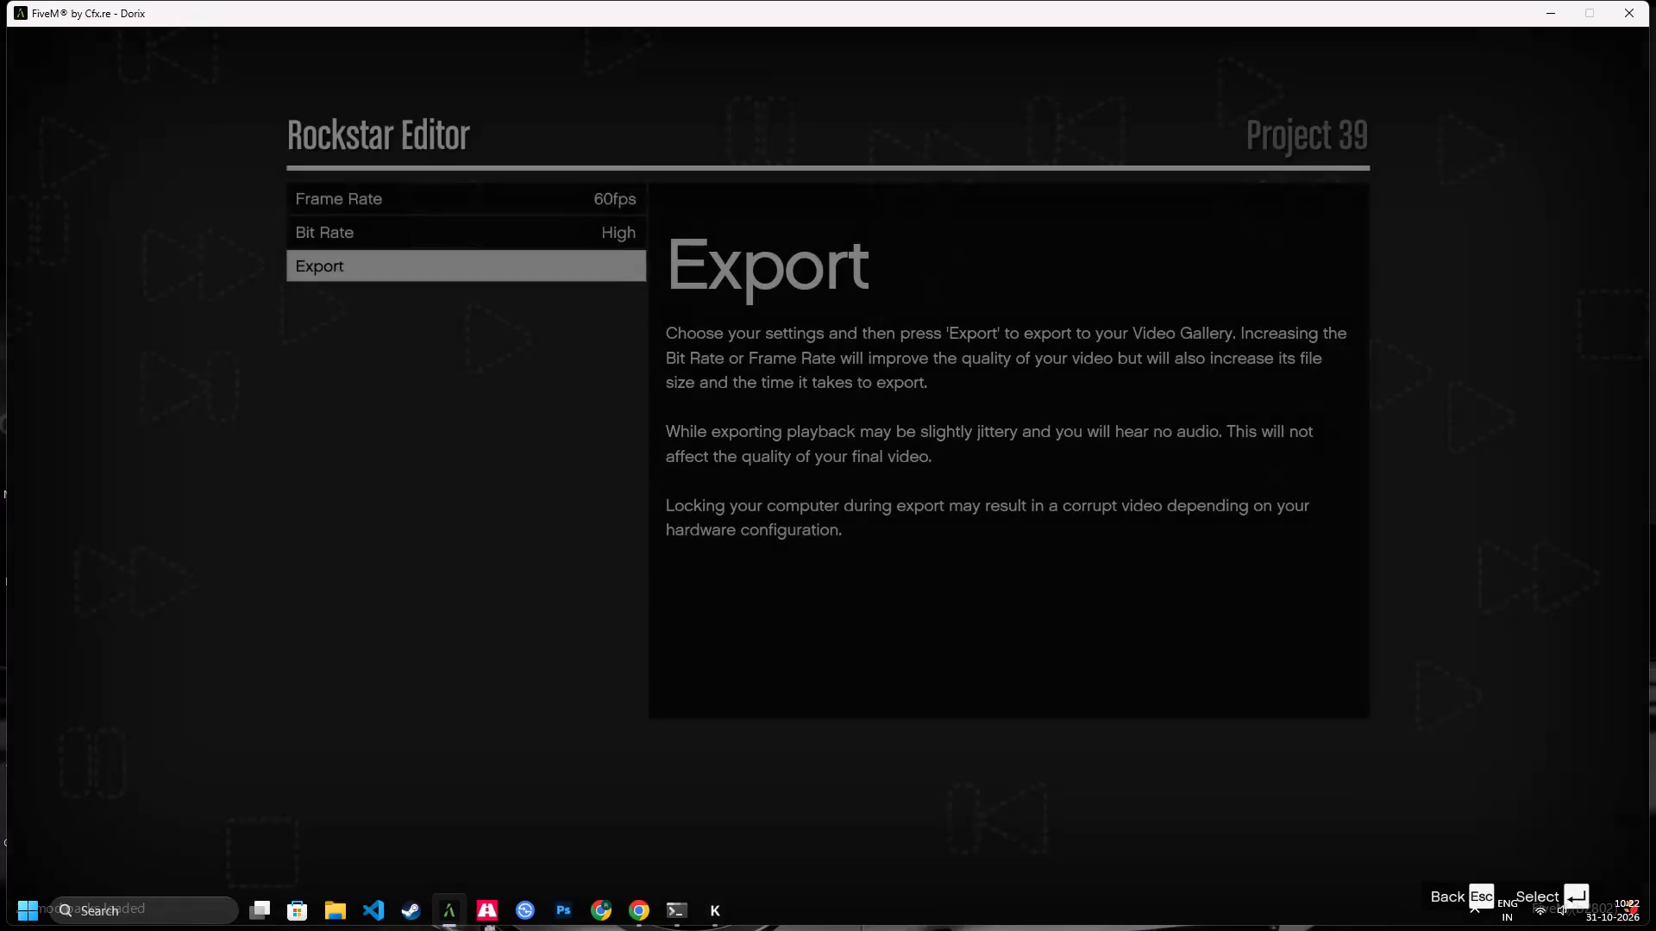
key("Up")
key("Escape")
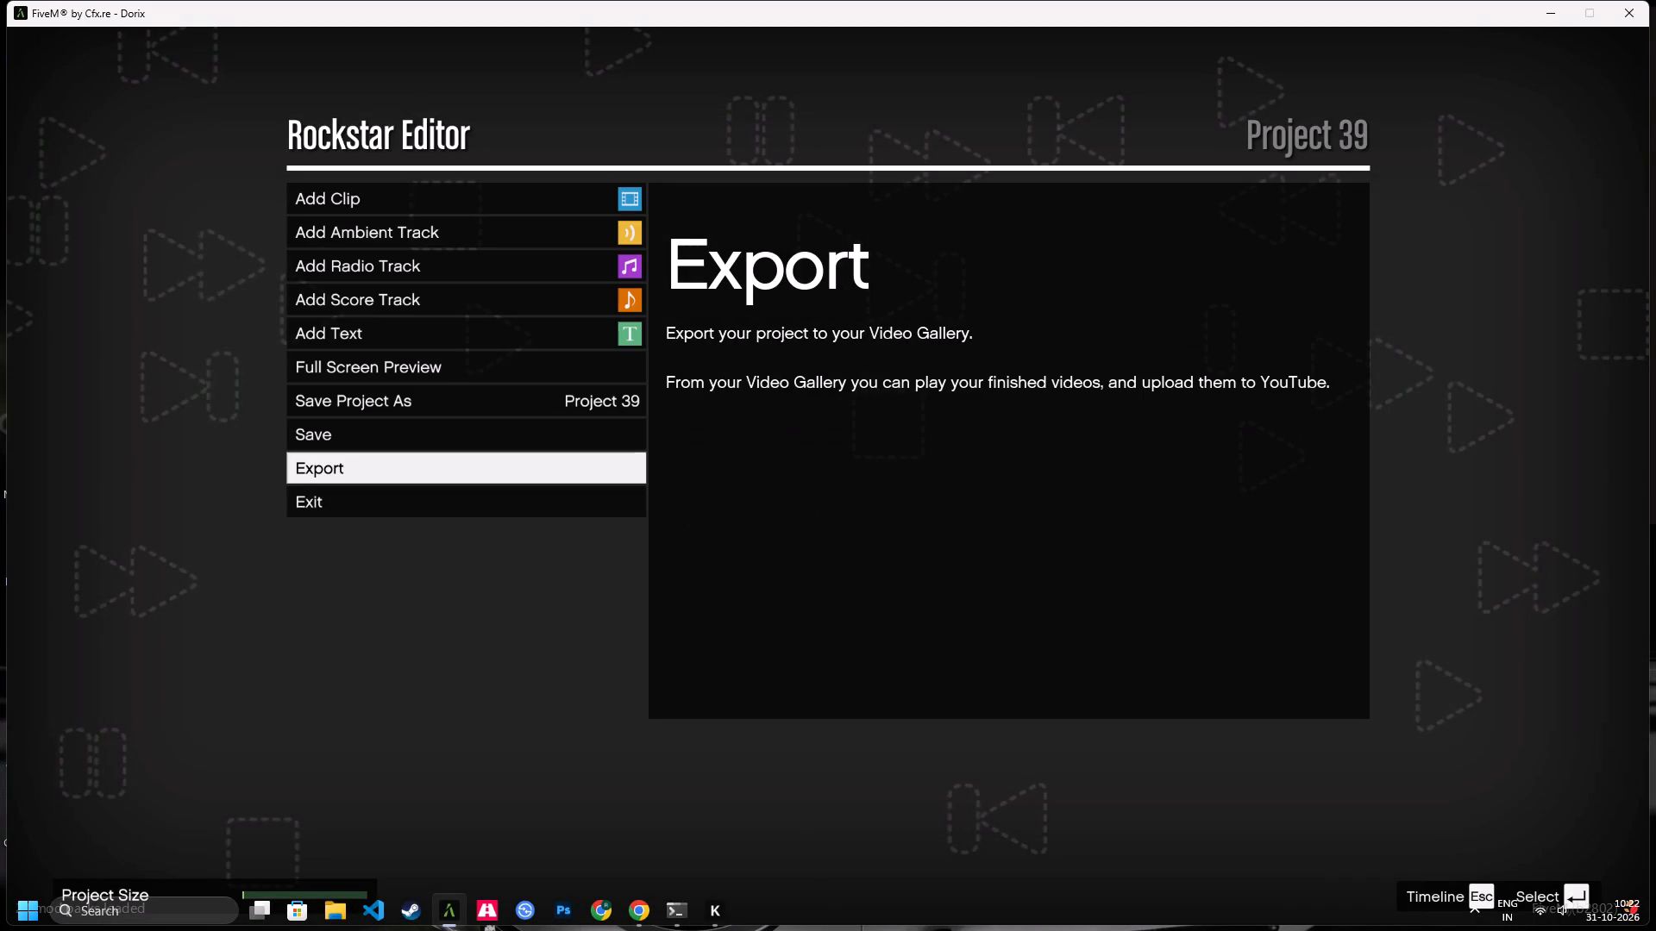
key("Down")
key("Return")
key("Return")
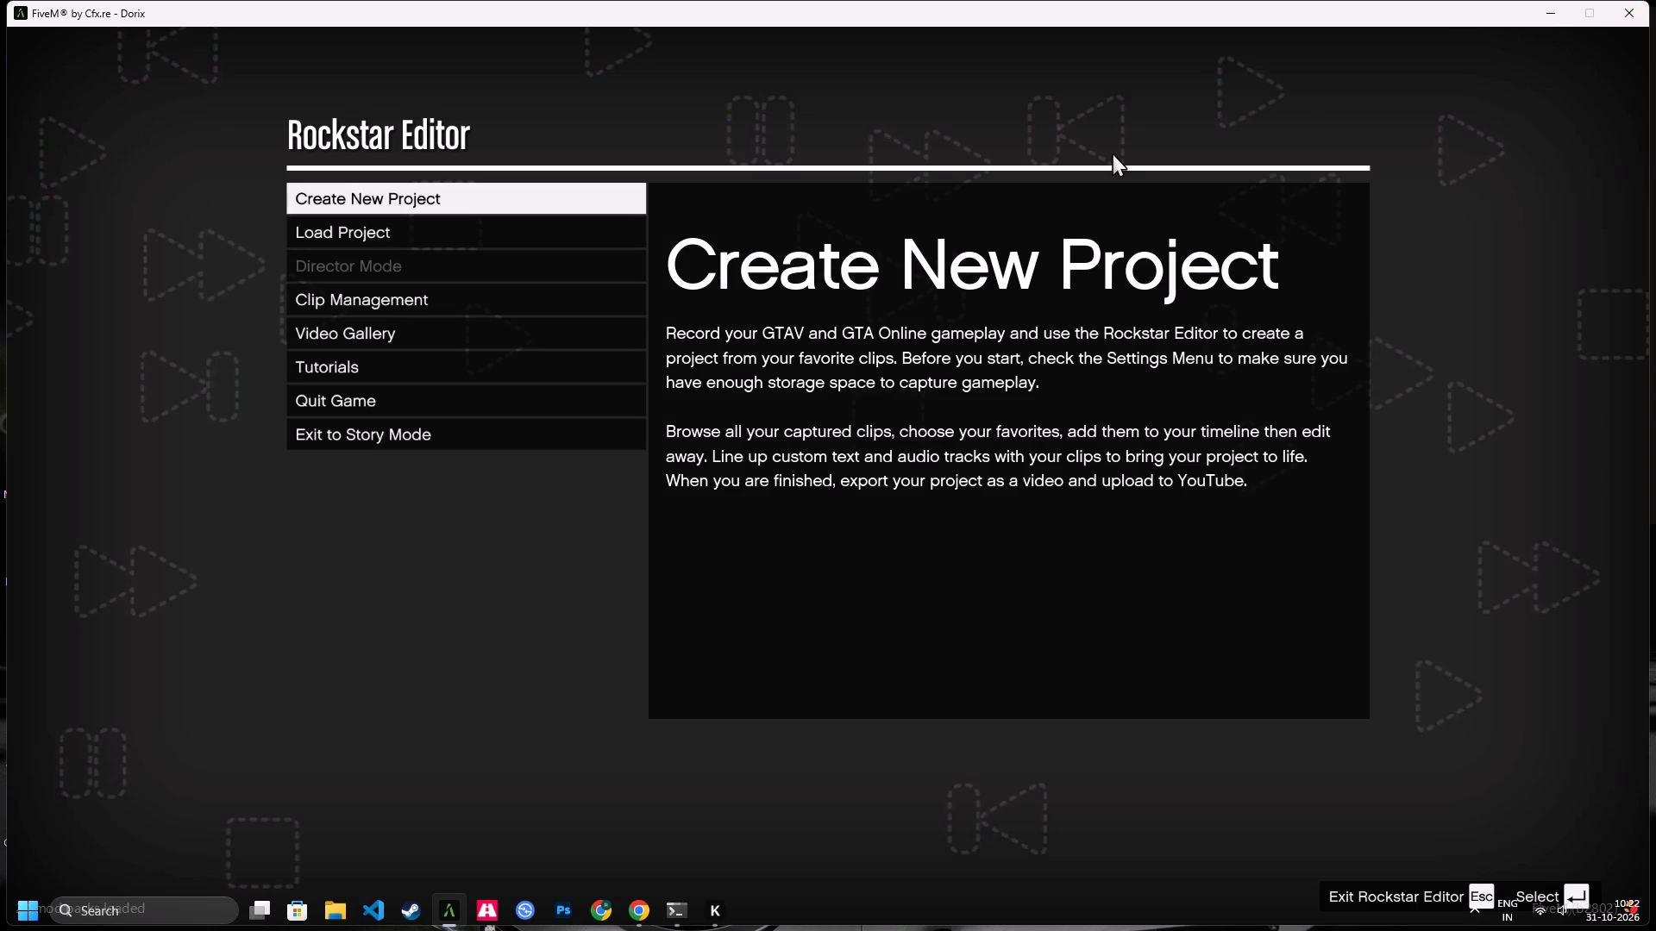
Leave the Rockstar Editor with Exit to Story Mode and close the FiveM window.
key("Up")
key("Return")
key("Return")
key("Return")
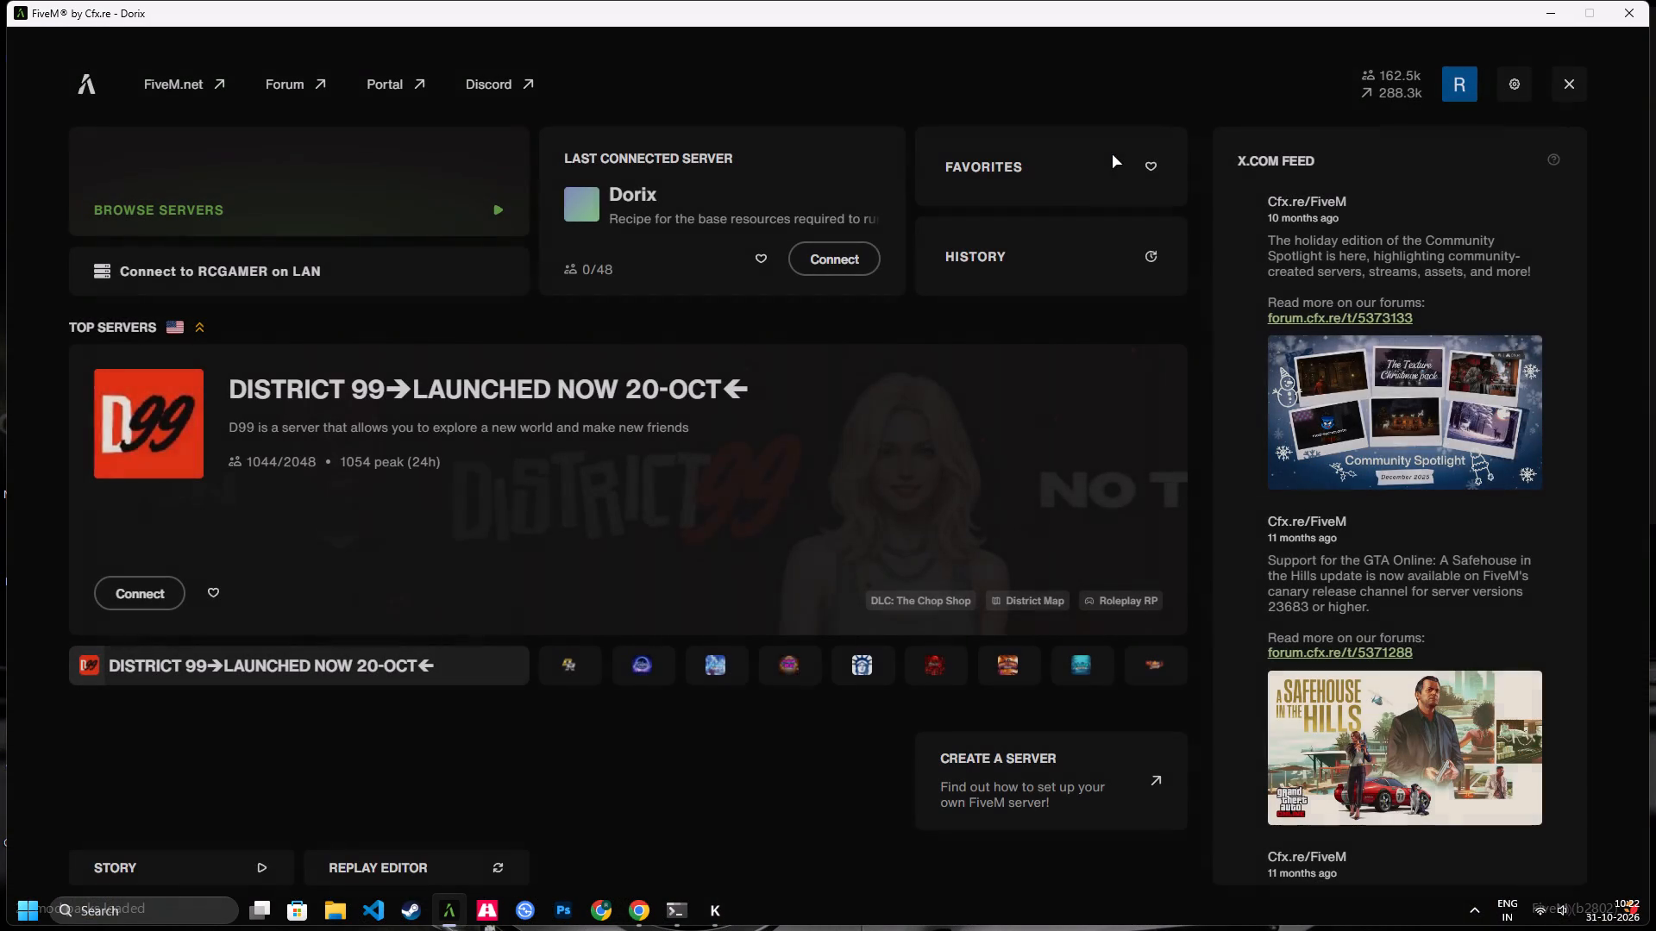
left_click(1612, 10)
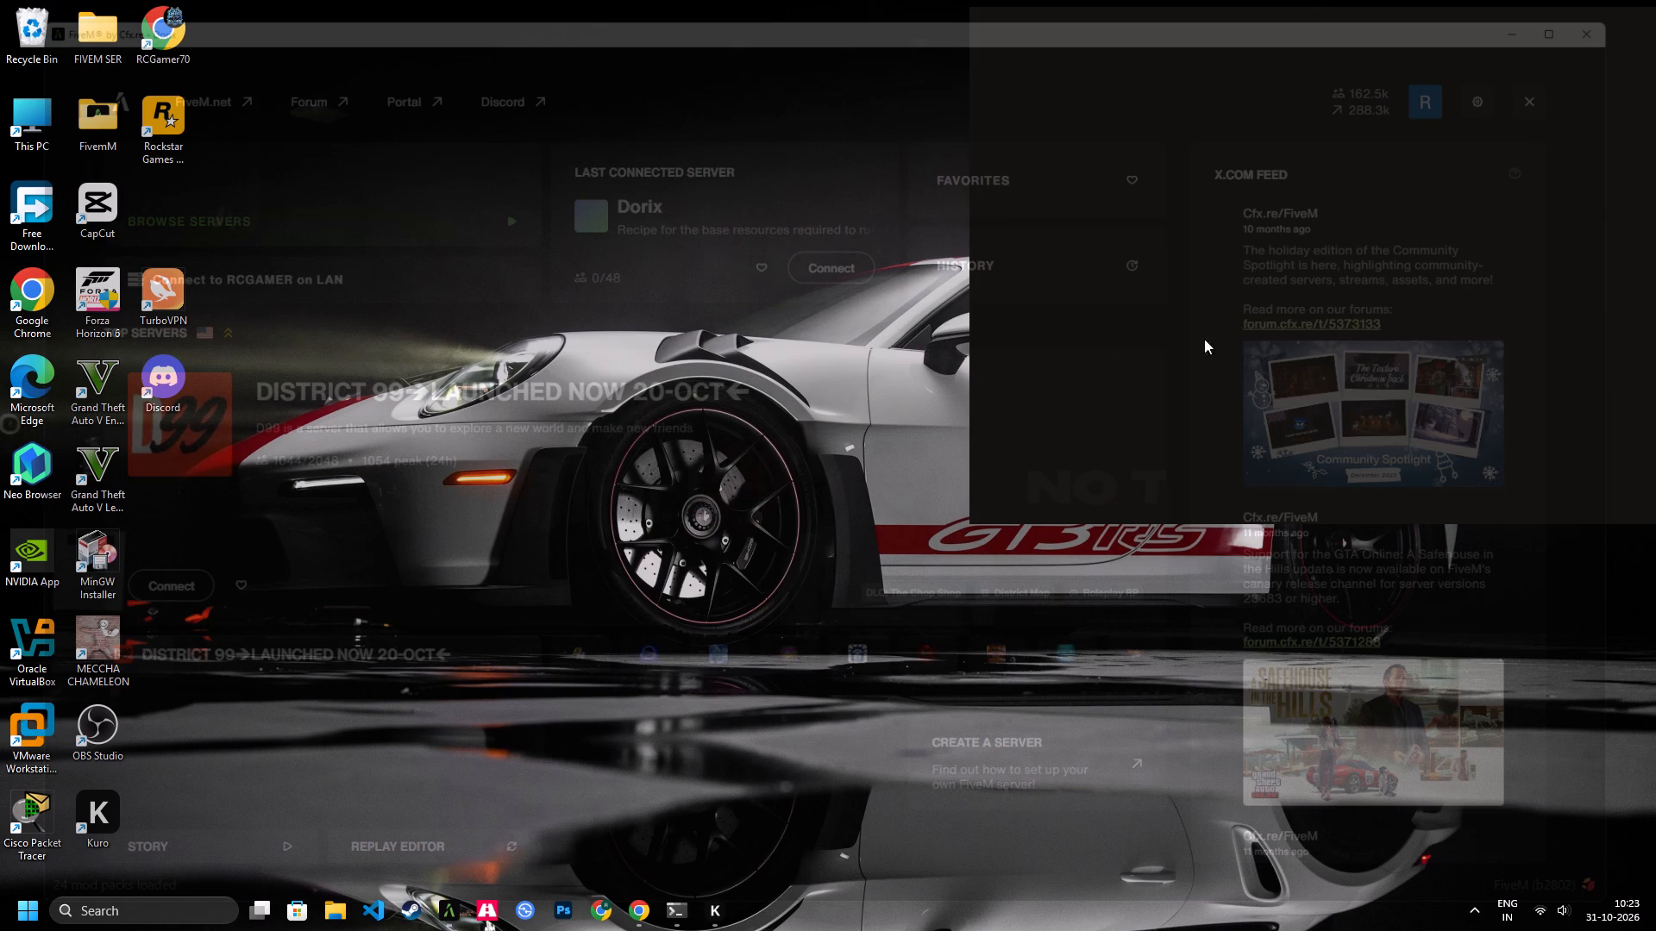